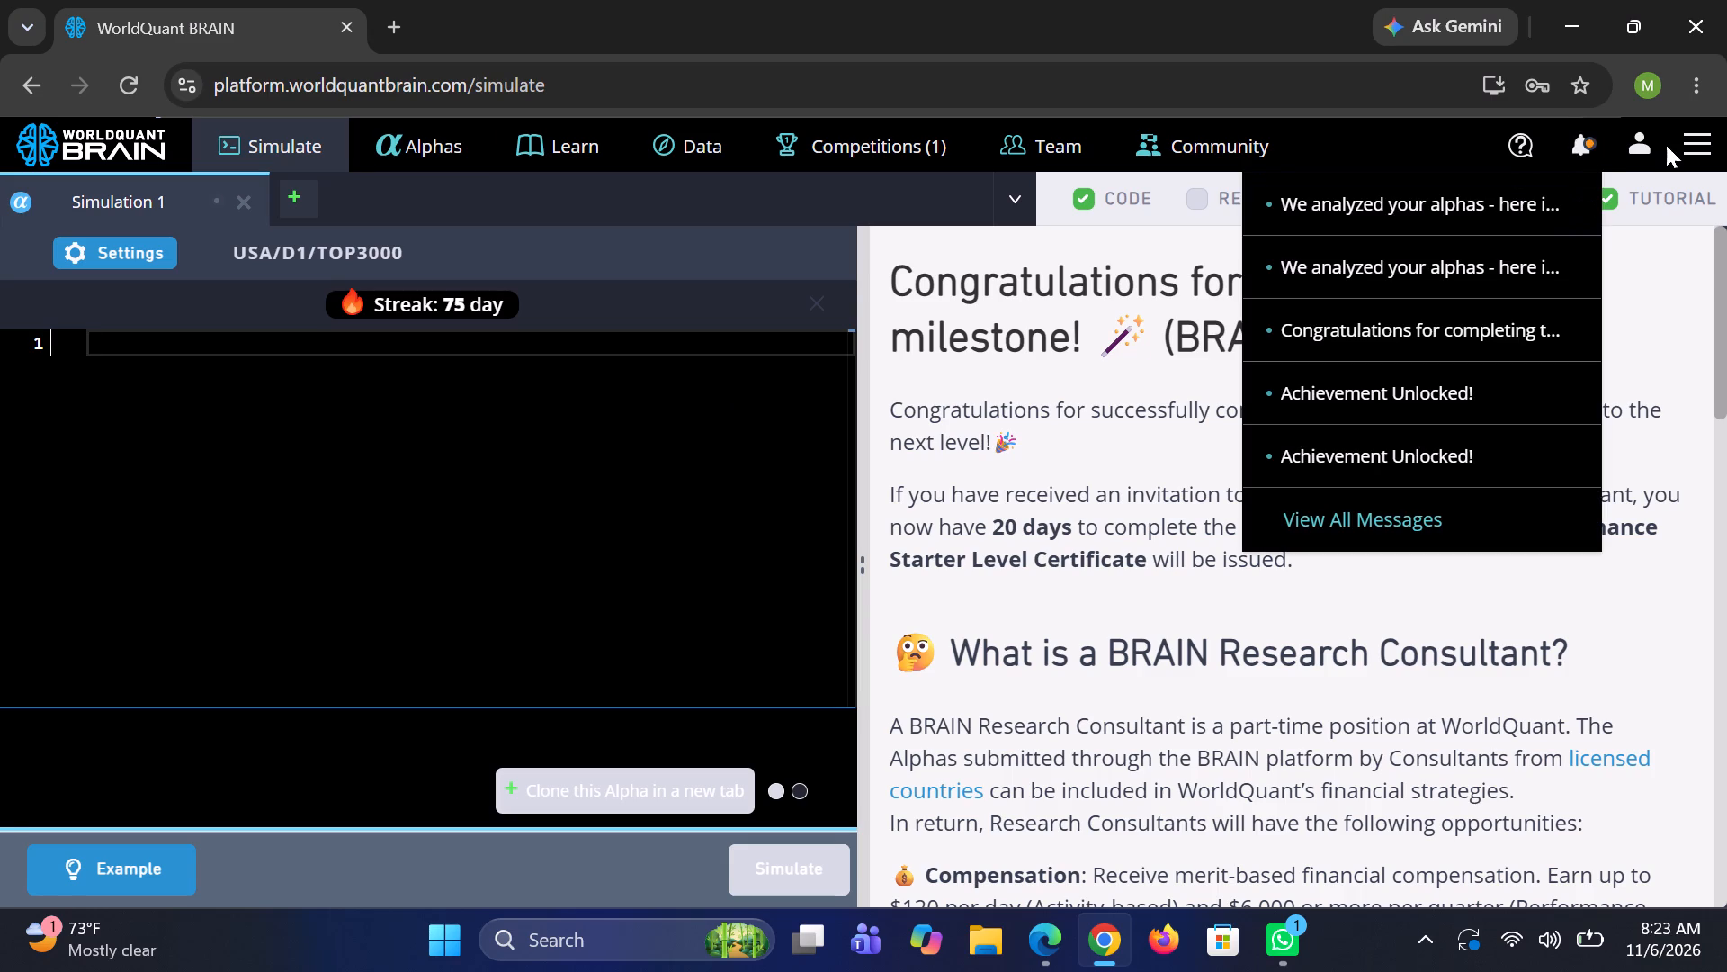
# Sign out of the current WorldQuant BRAIN user account.
pyautogui.click(1635, 156)
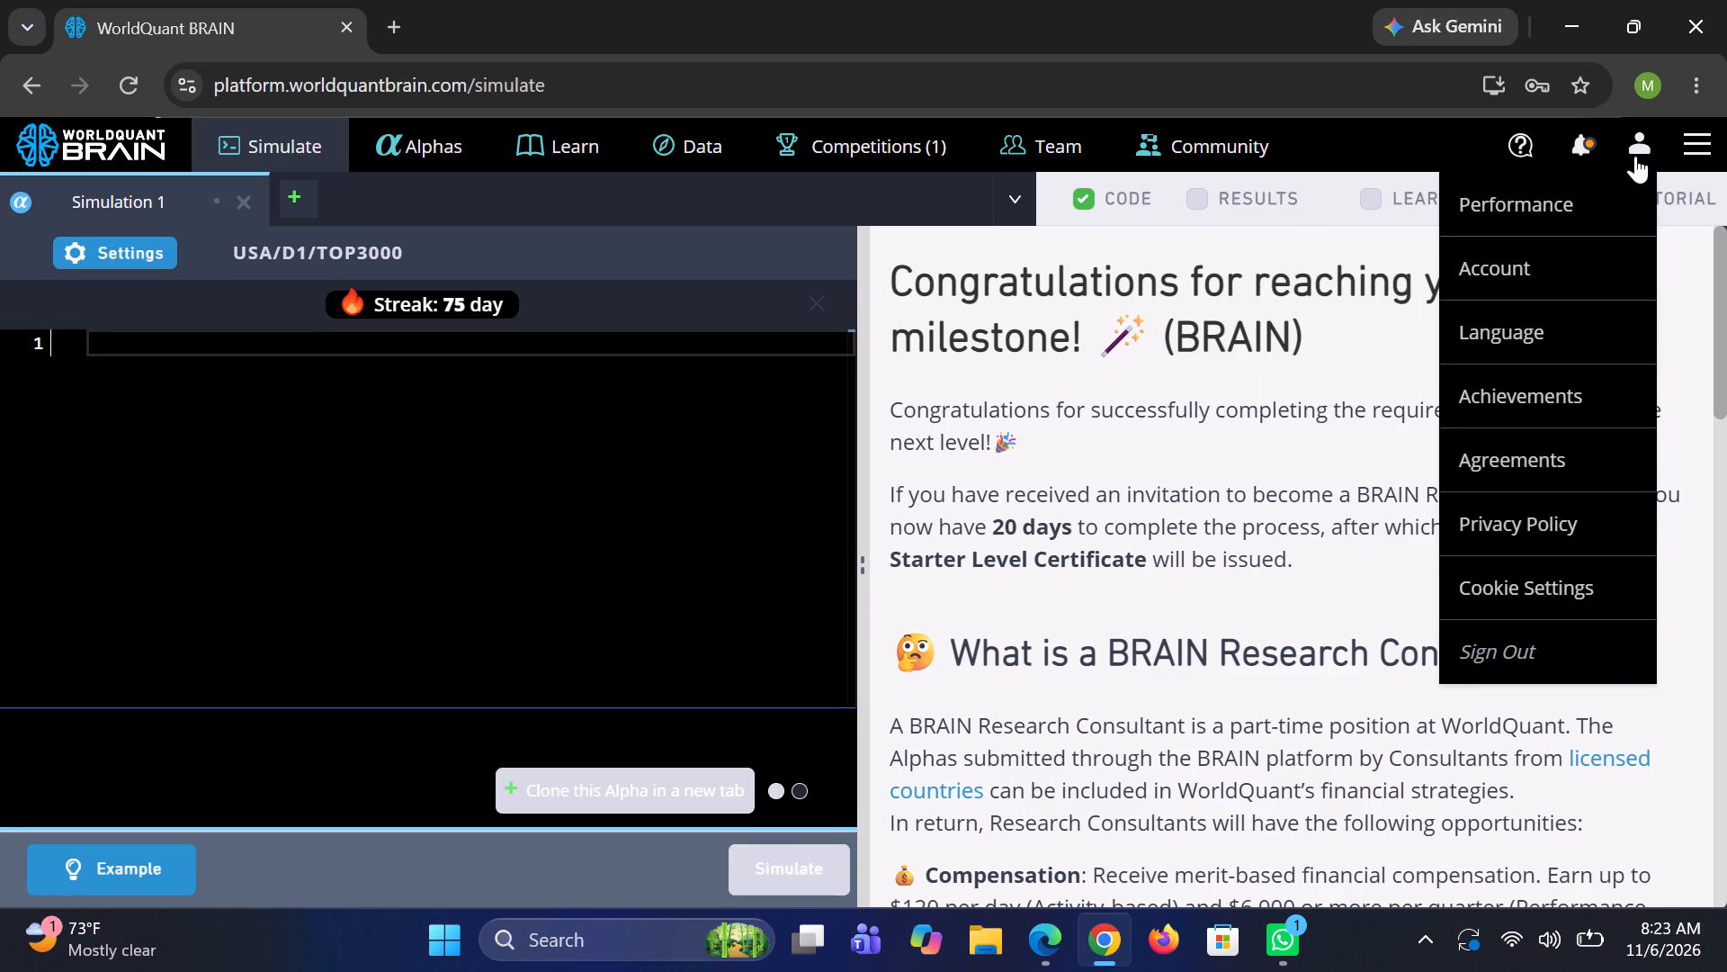
pyautogui.click(1561, 660)
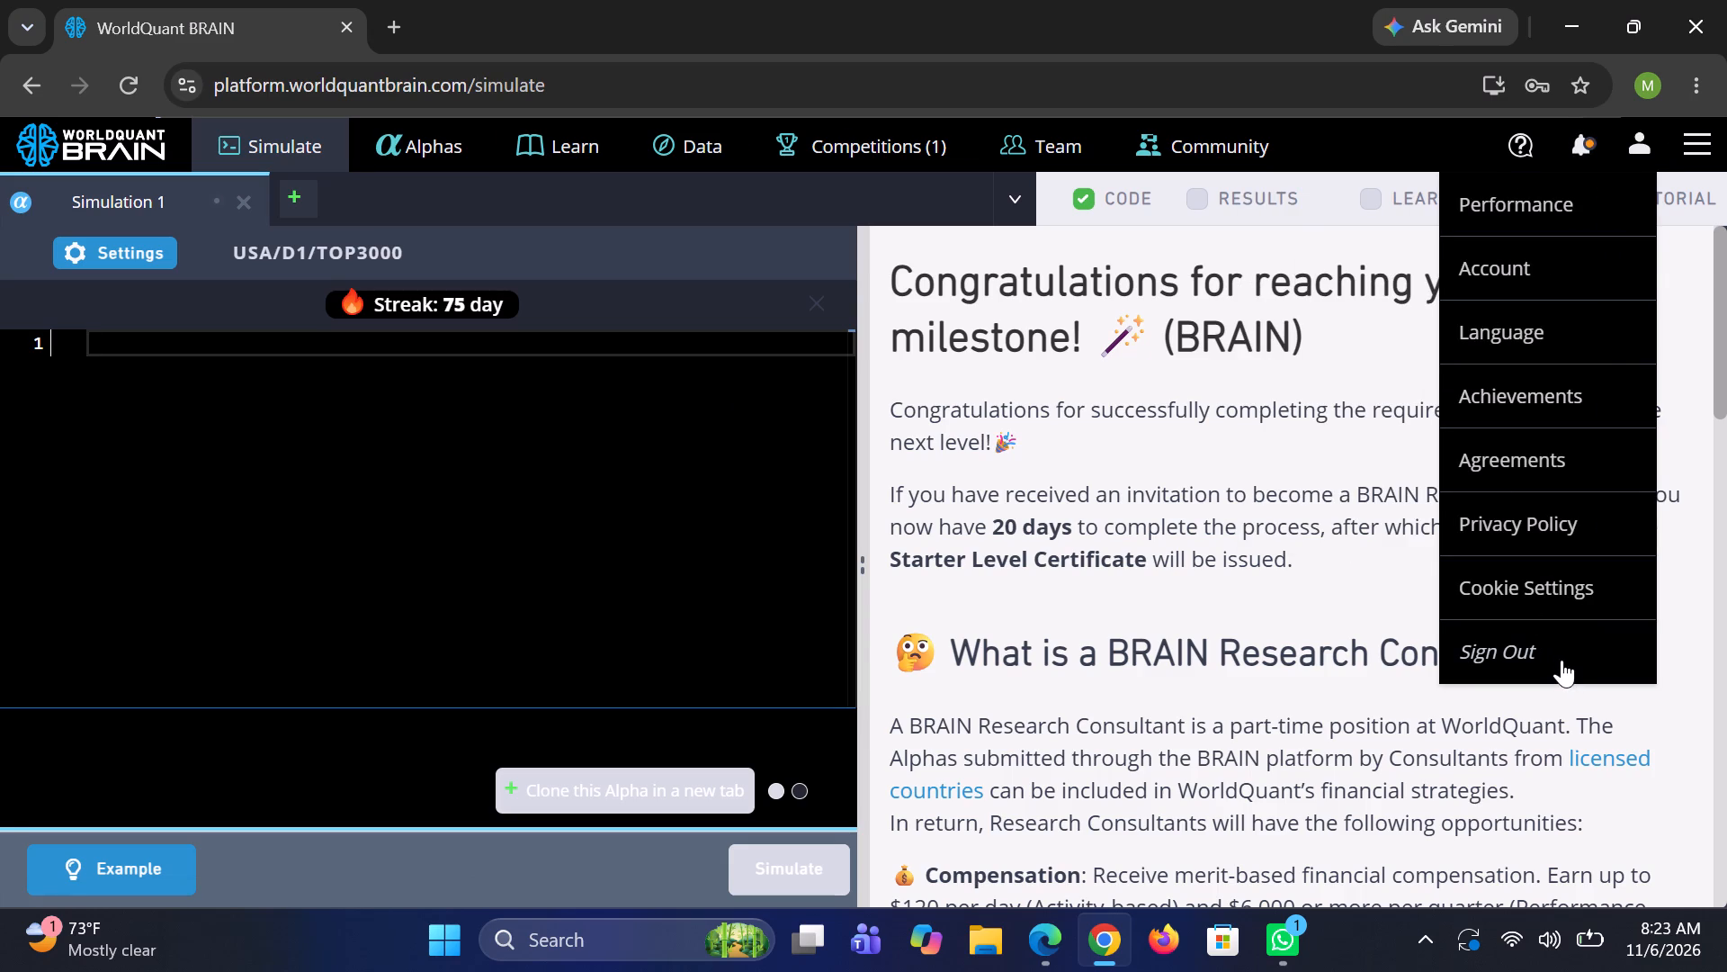
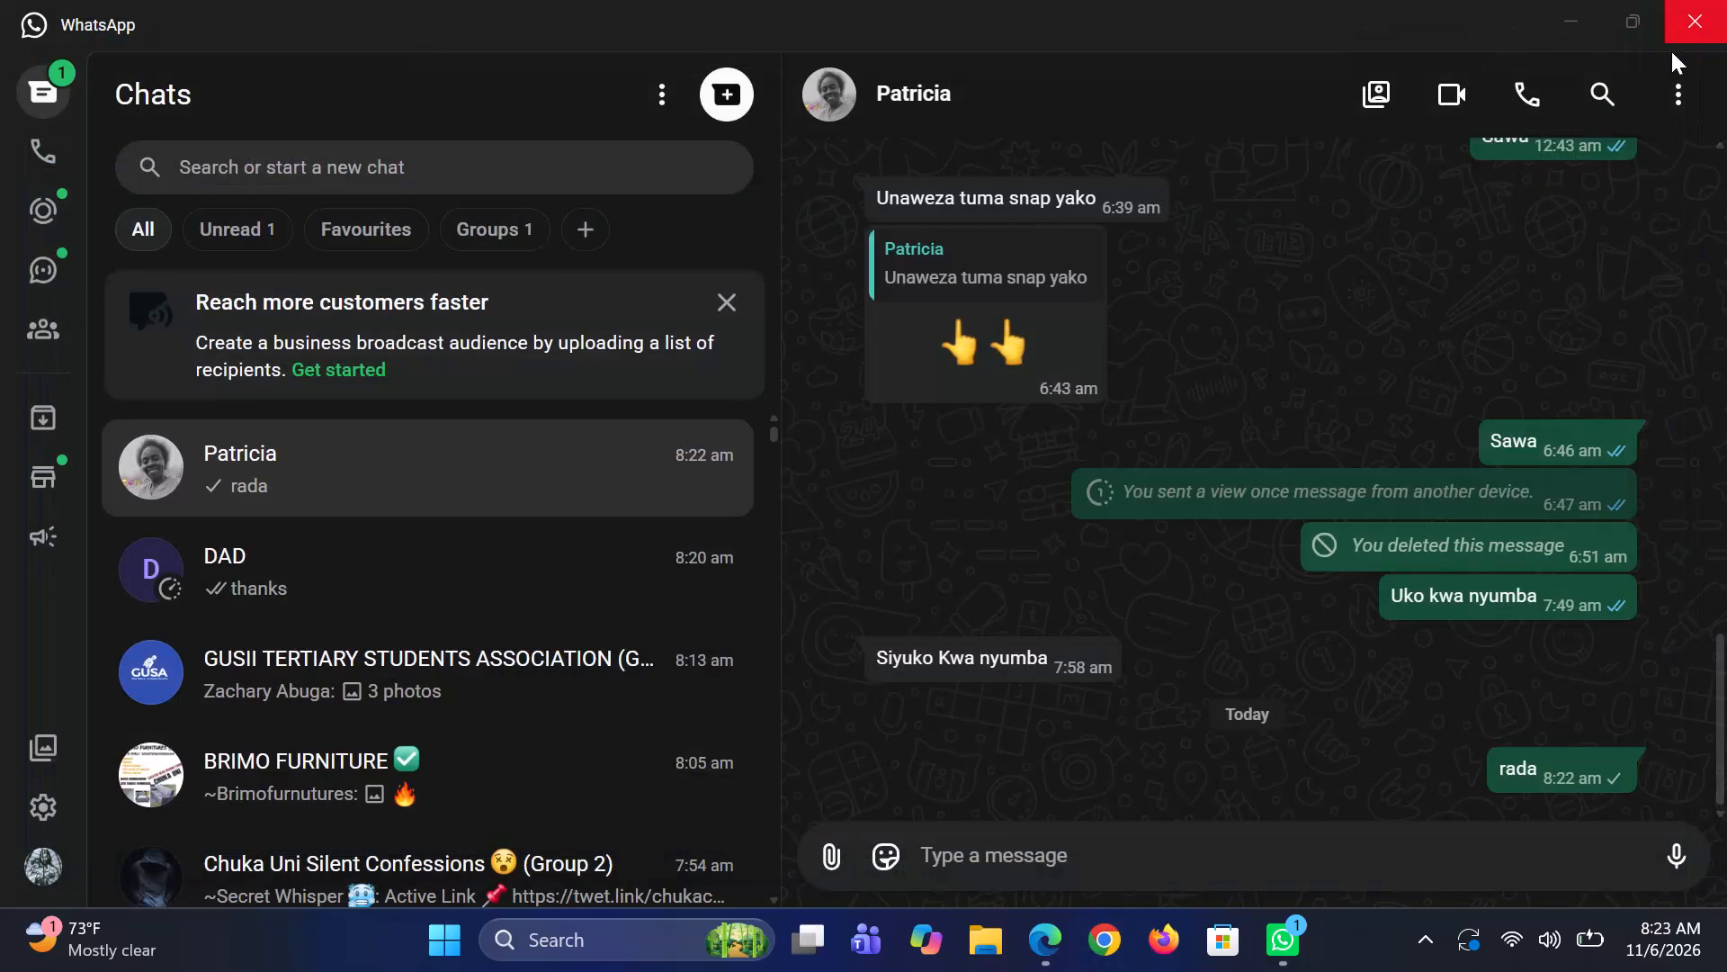
# Switch to Google Chrome with the first listed user profile and open the WorldQuant BRAIN platform from its new-tab shortcut.
pyautogui.click(1107, 939)
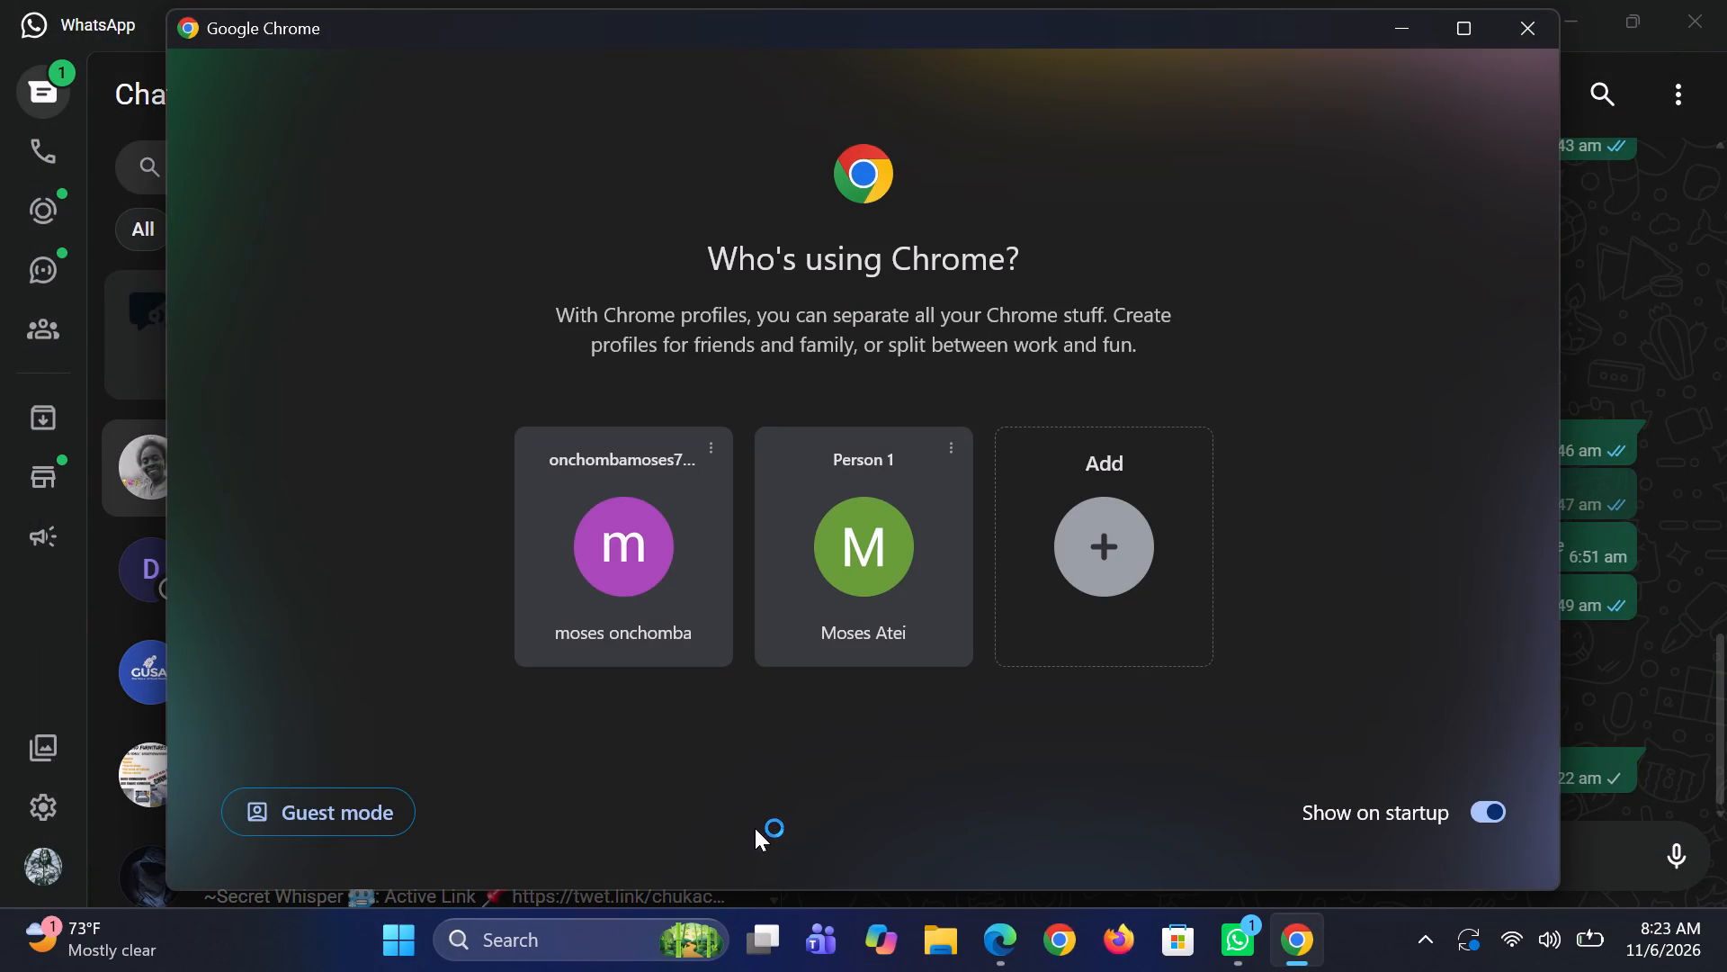
pyautogui.click(657, 586)
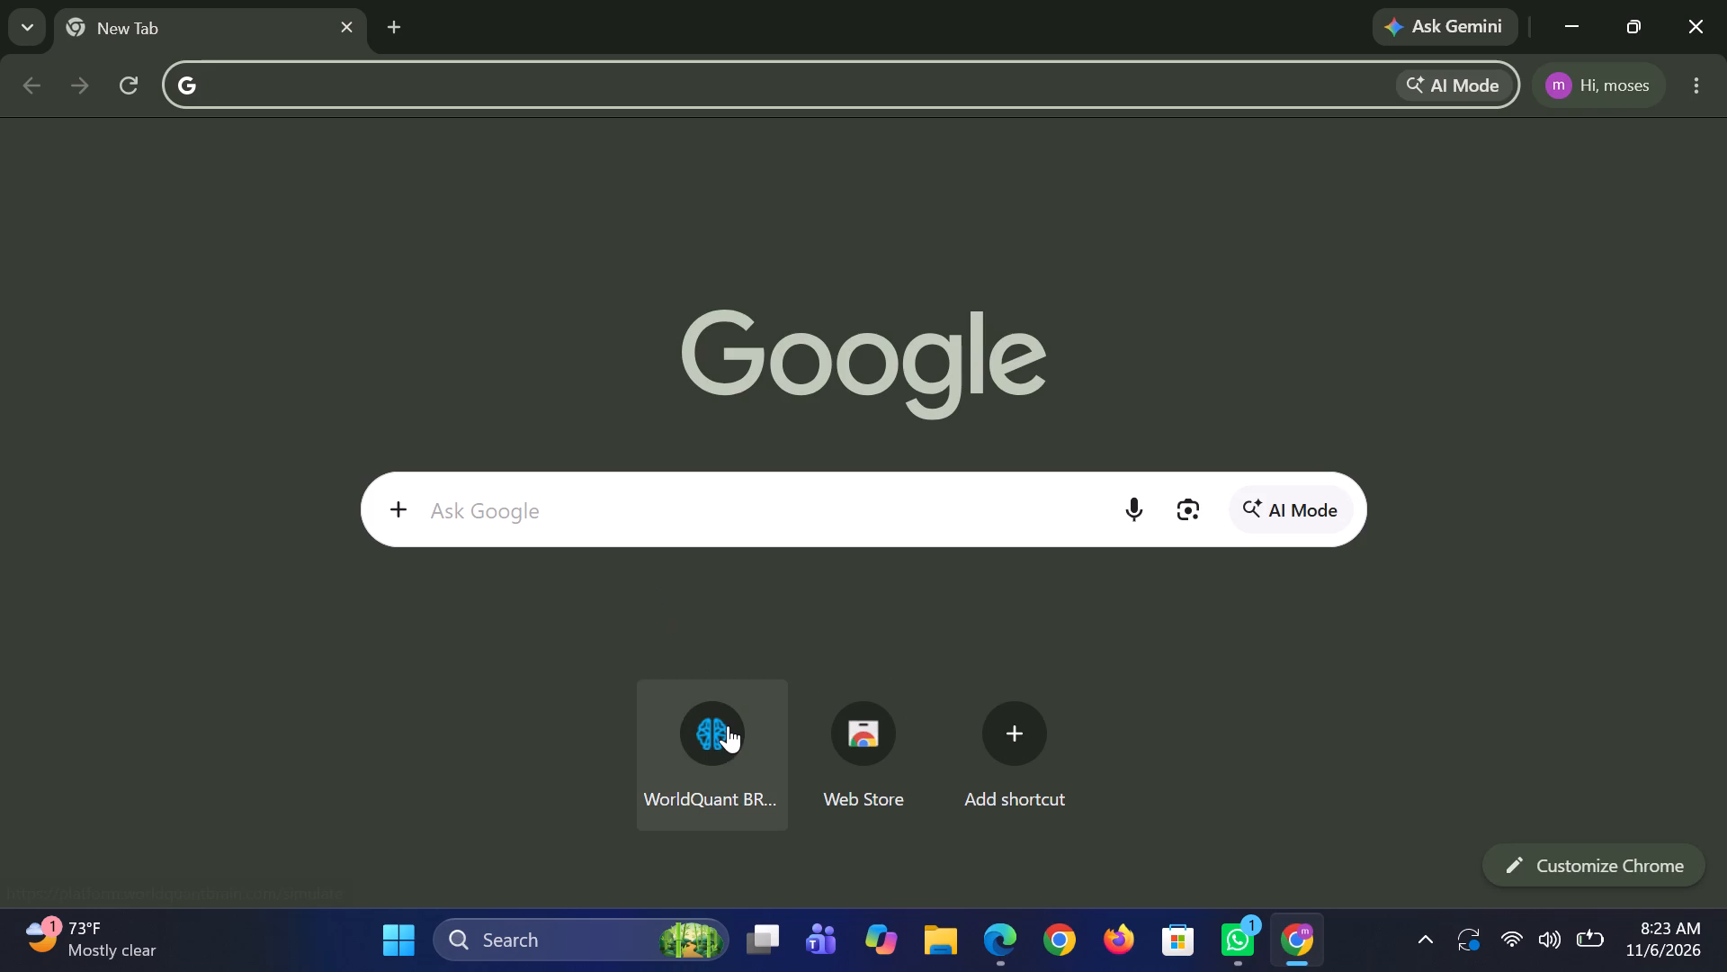
pyautogui.click(701, 766)
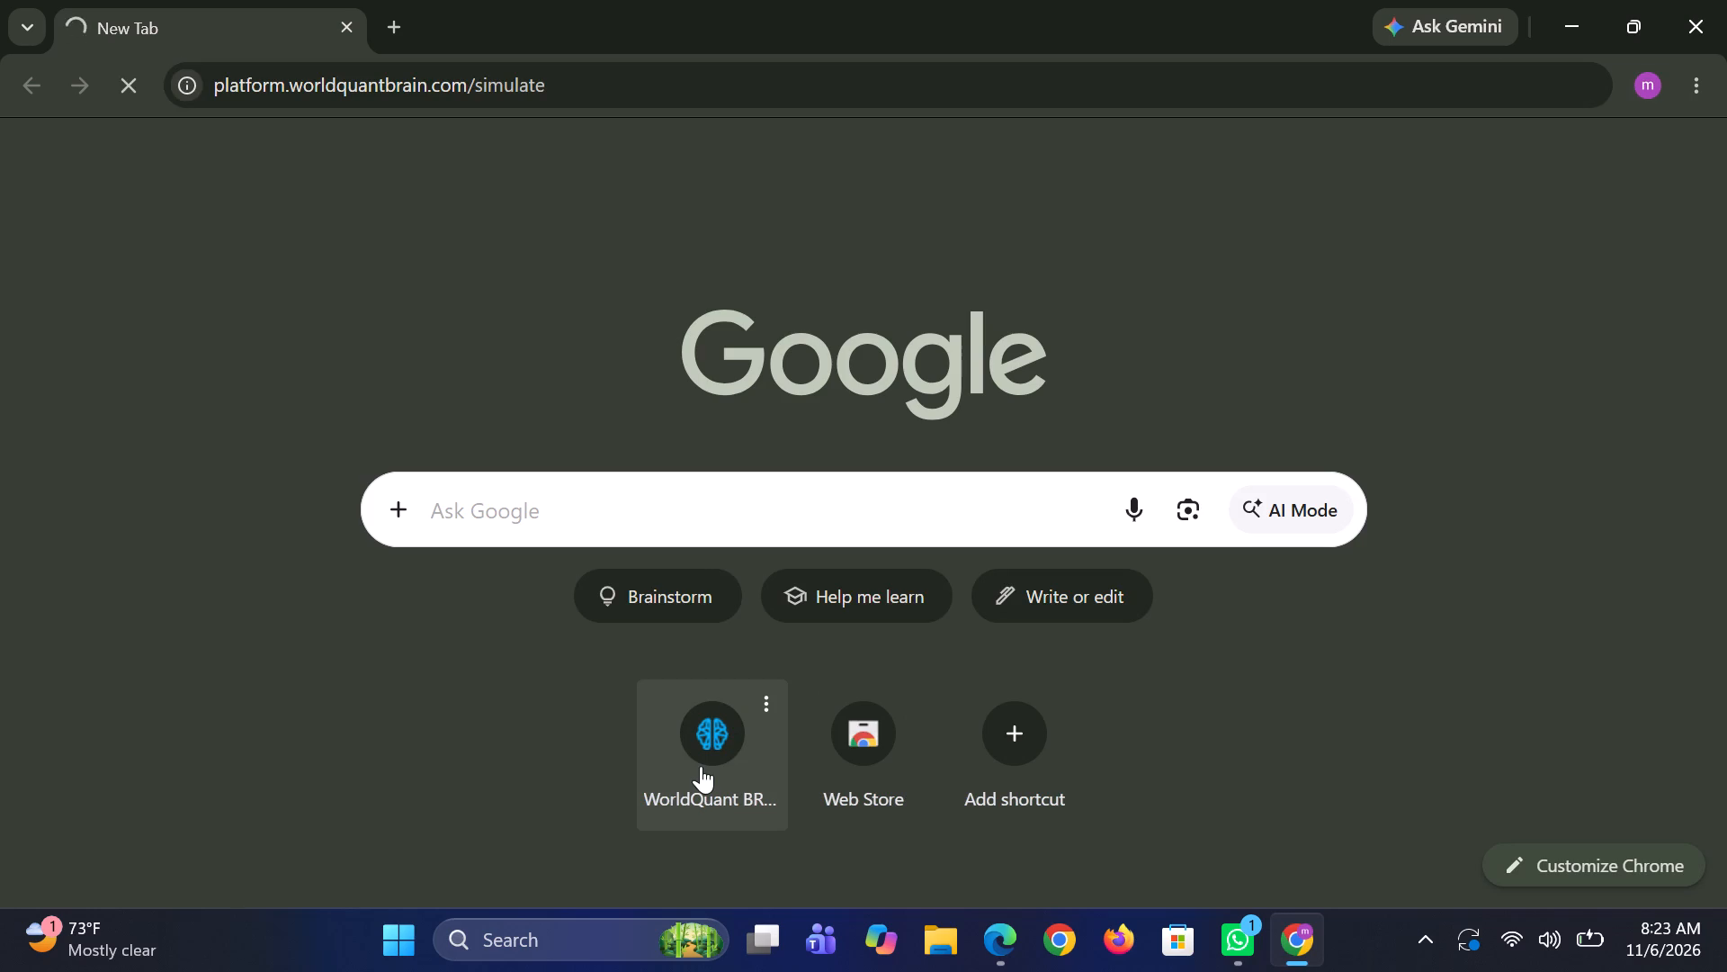
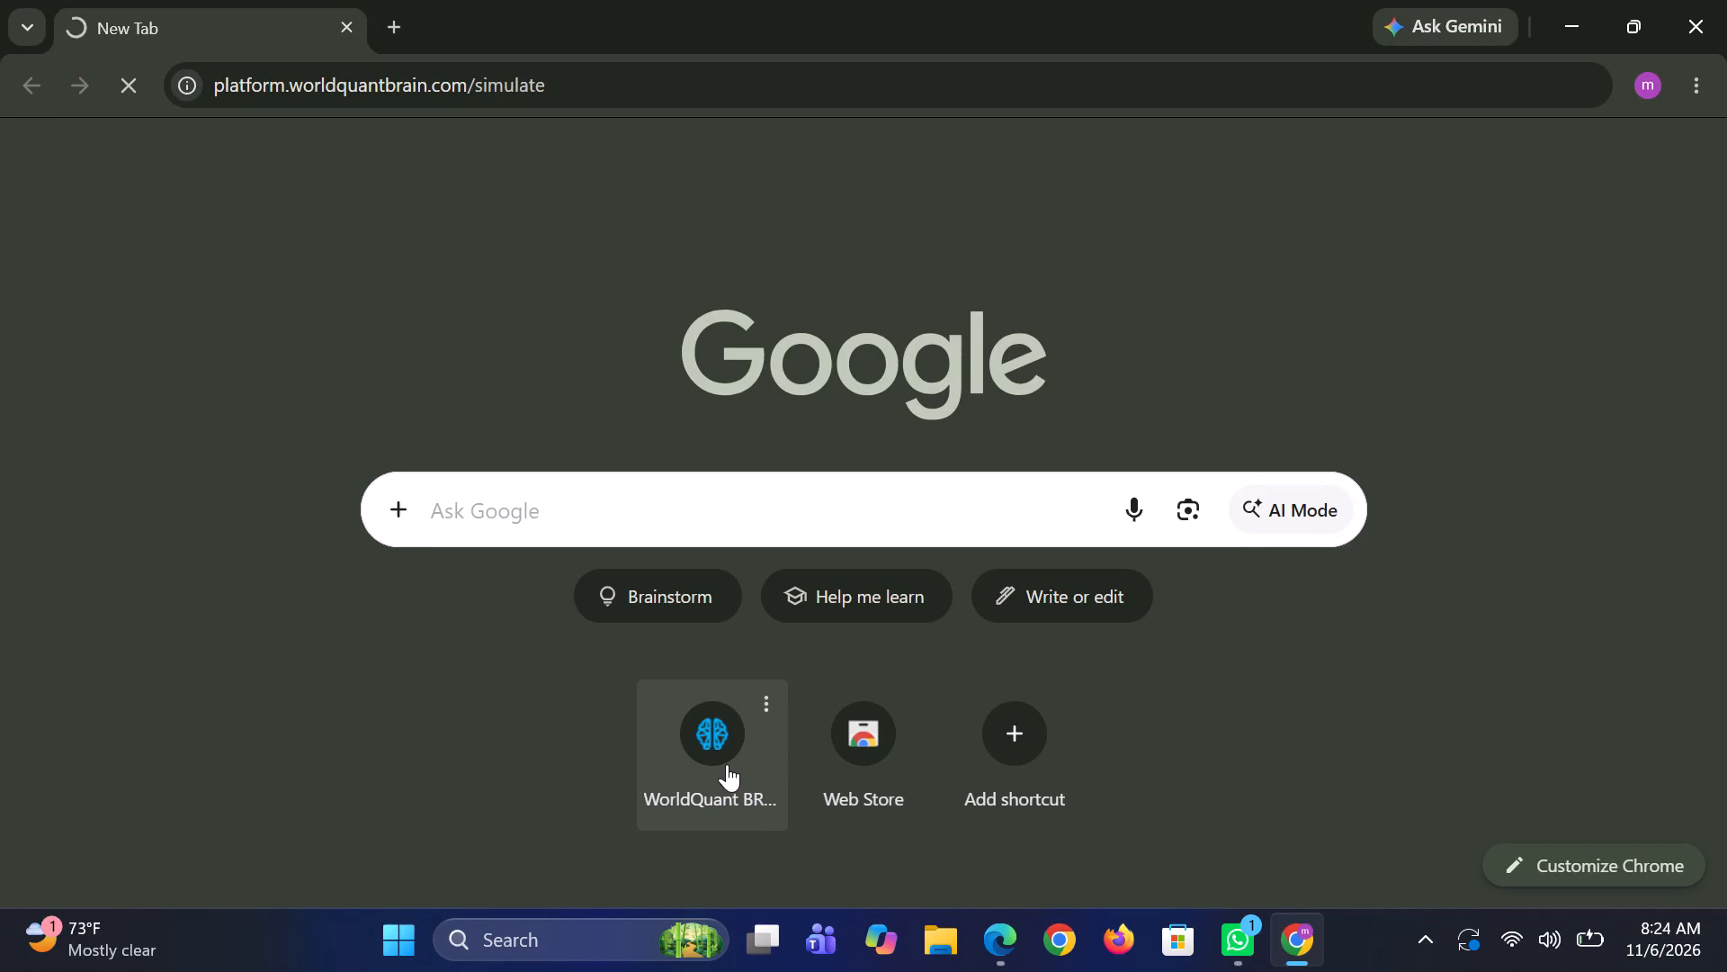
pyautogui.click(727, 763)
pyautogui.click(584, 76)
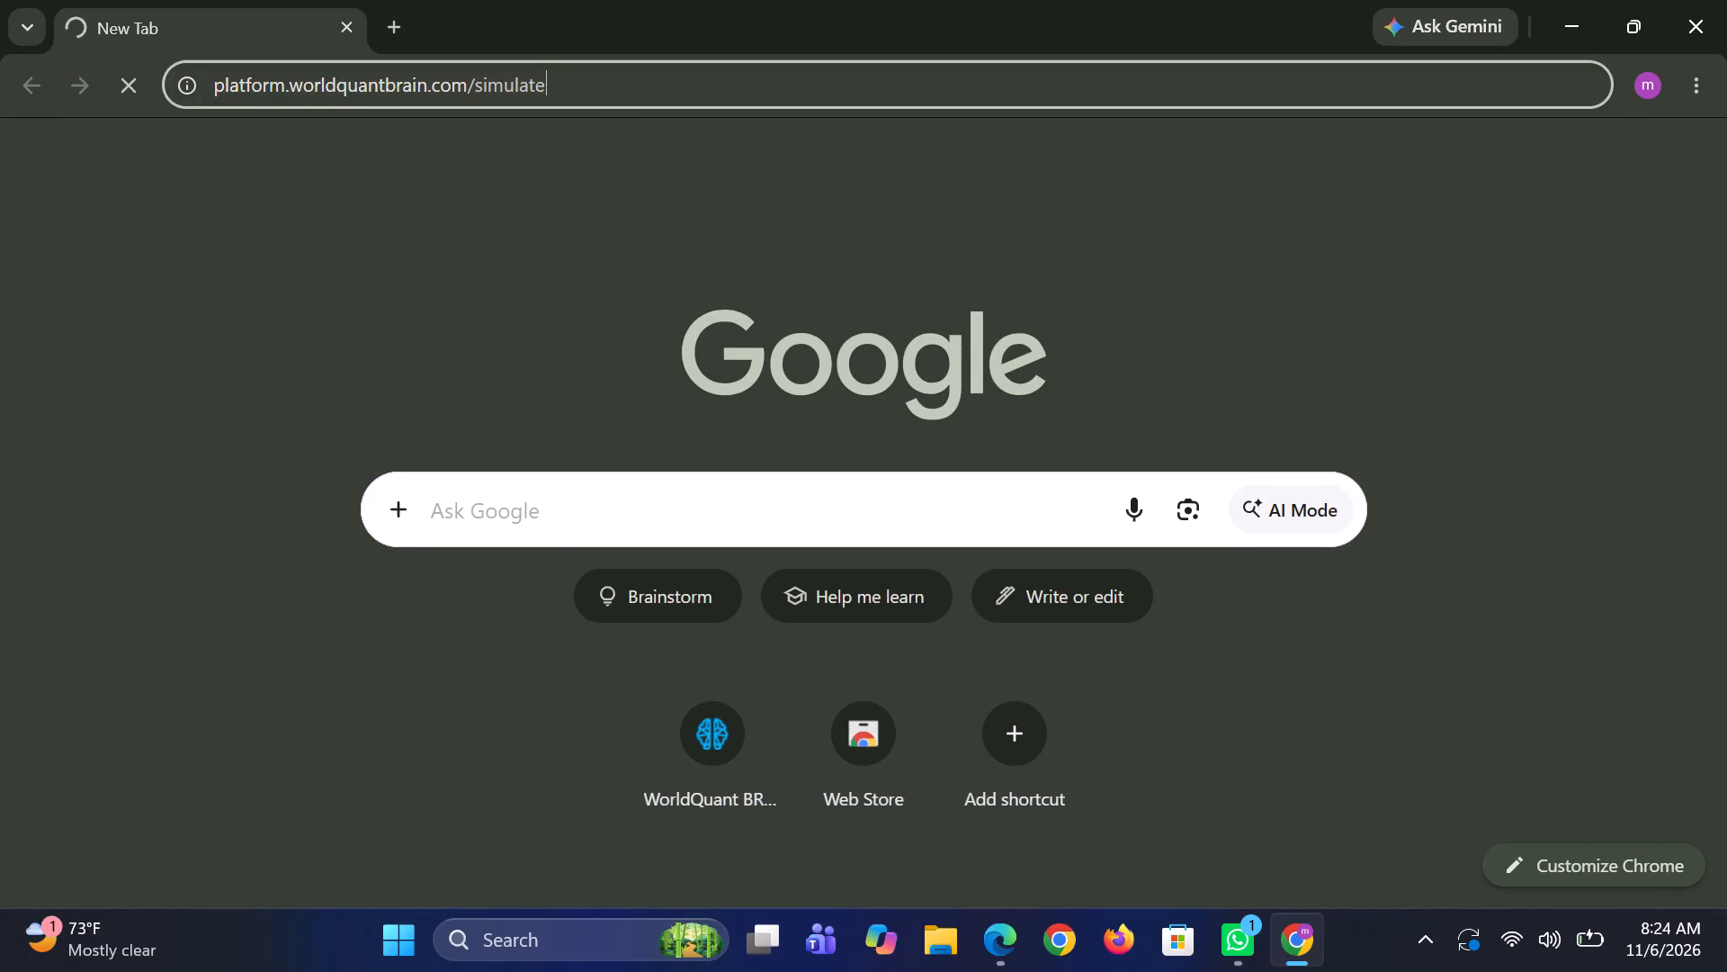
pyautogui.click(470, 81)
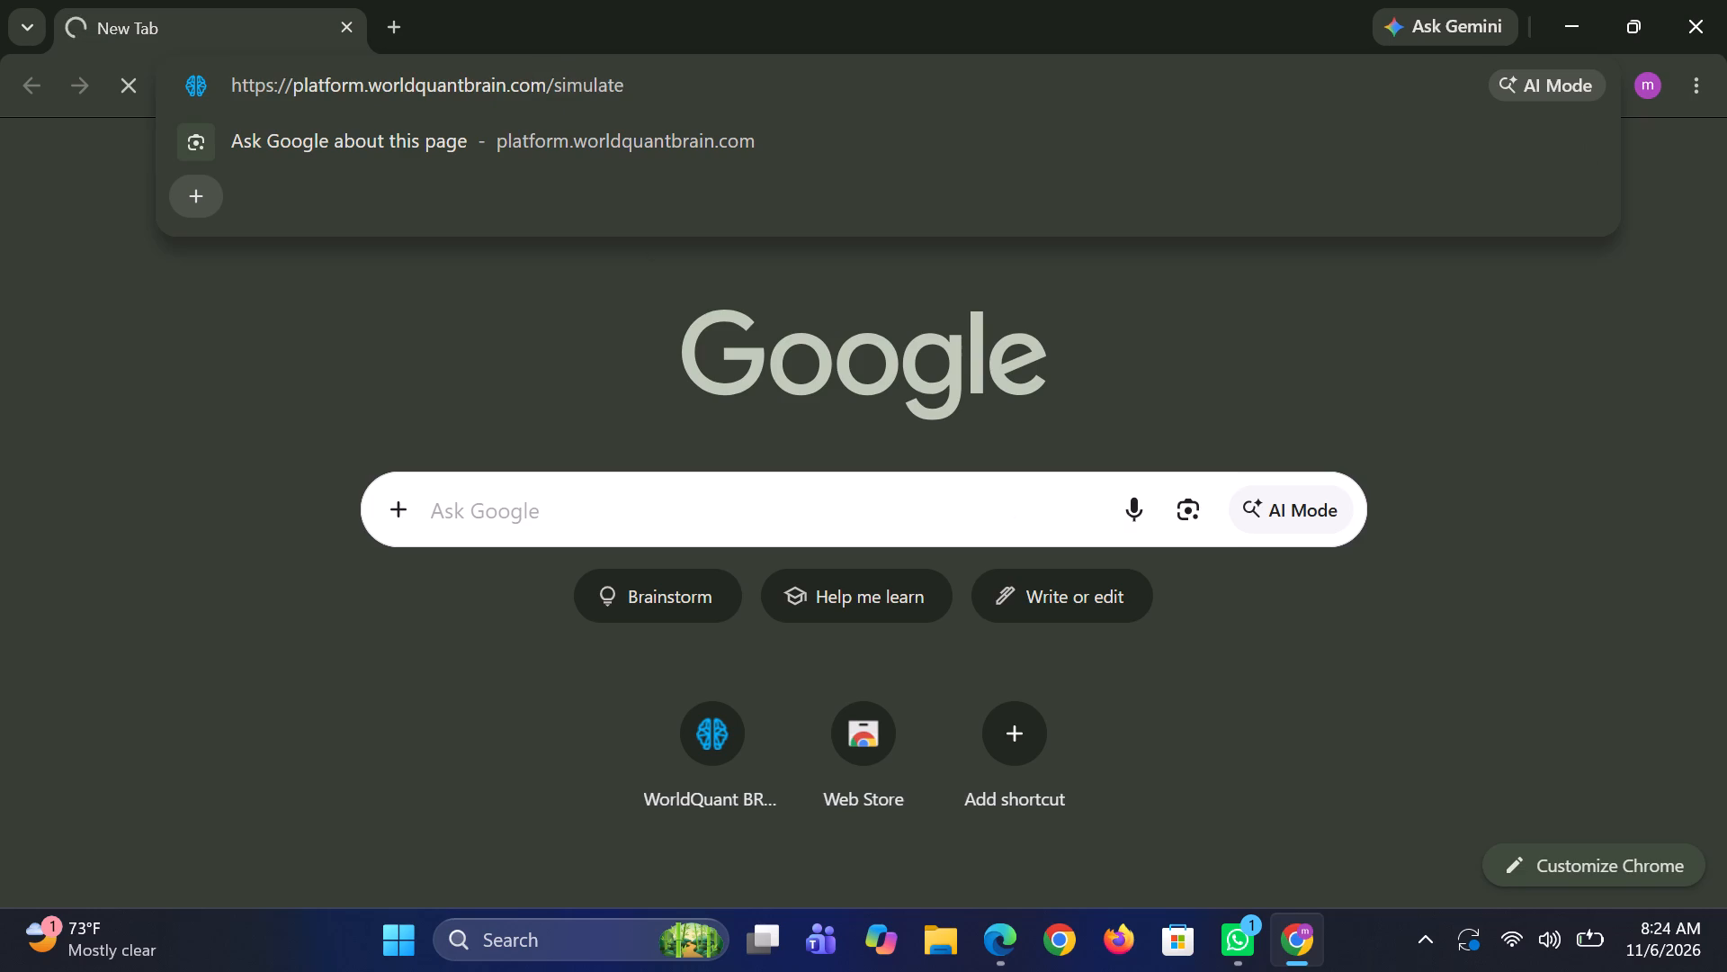
# Disconnect the computer from the HUSTLE LOGISTICS Wi-Fi network and reconnect to it so the stalled platform page can load.
pyautogui.click(1514, 936)
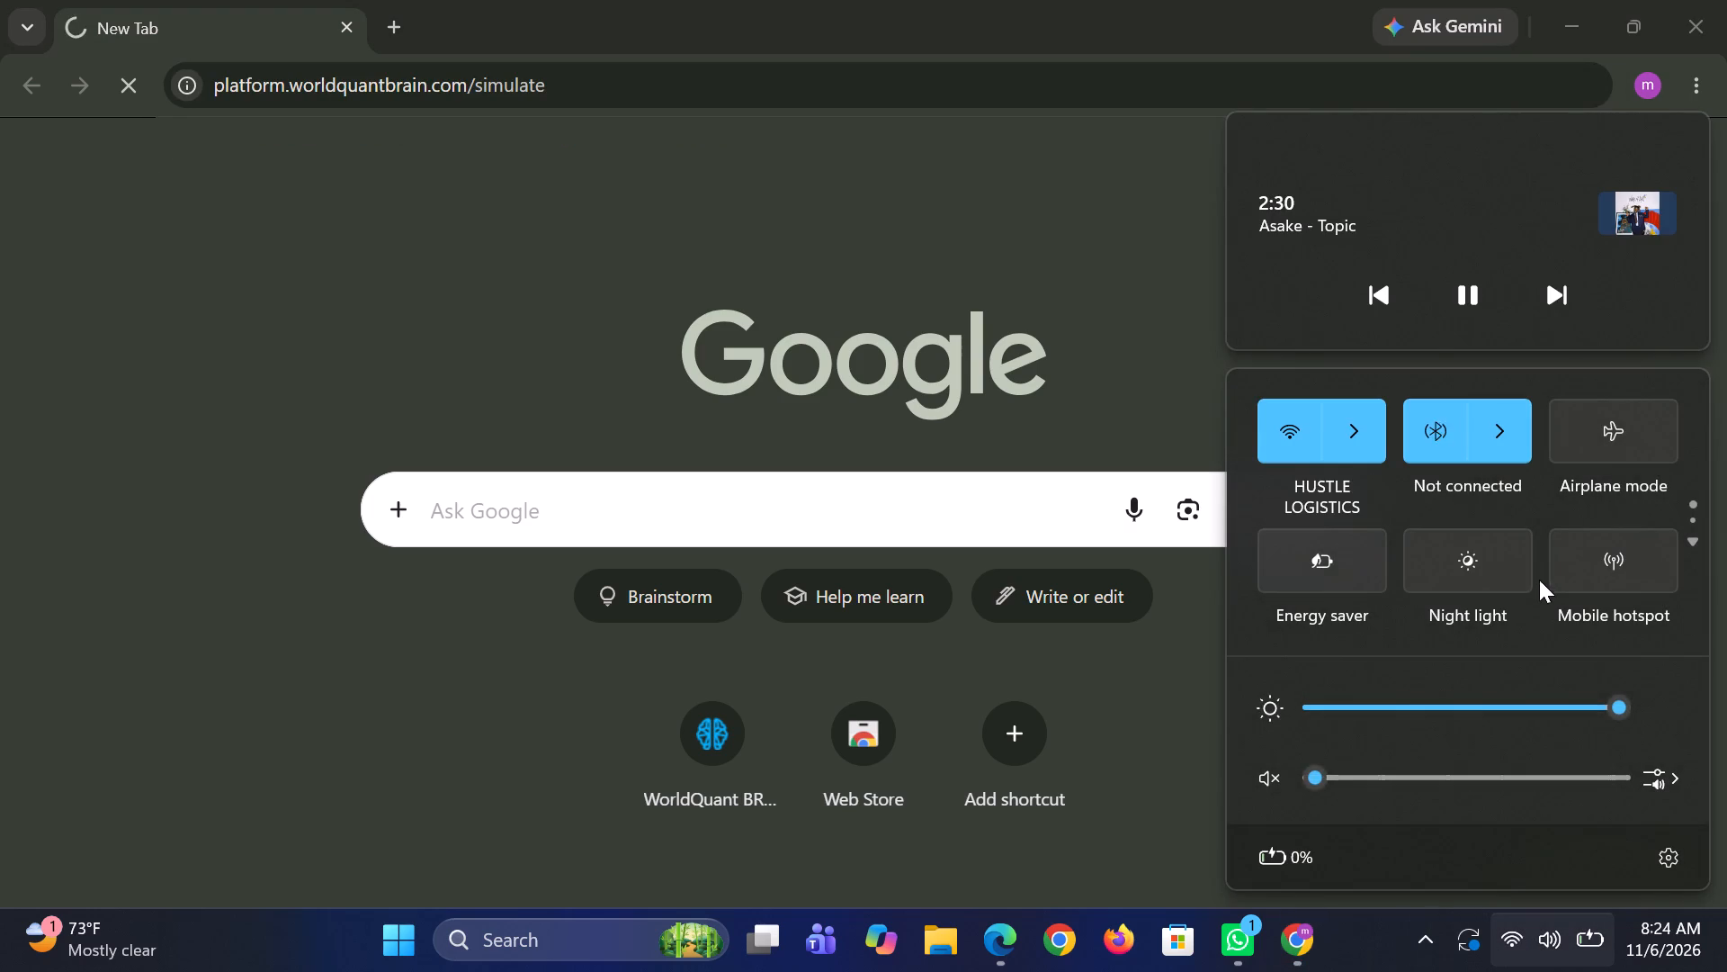
pyautogui.click(1365, 428)
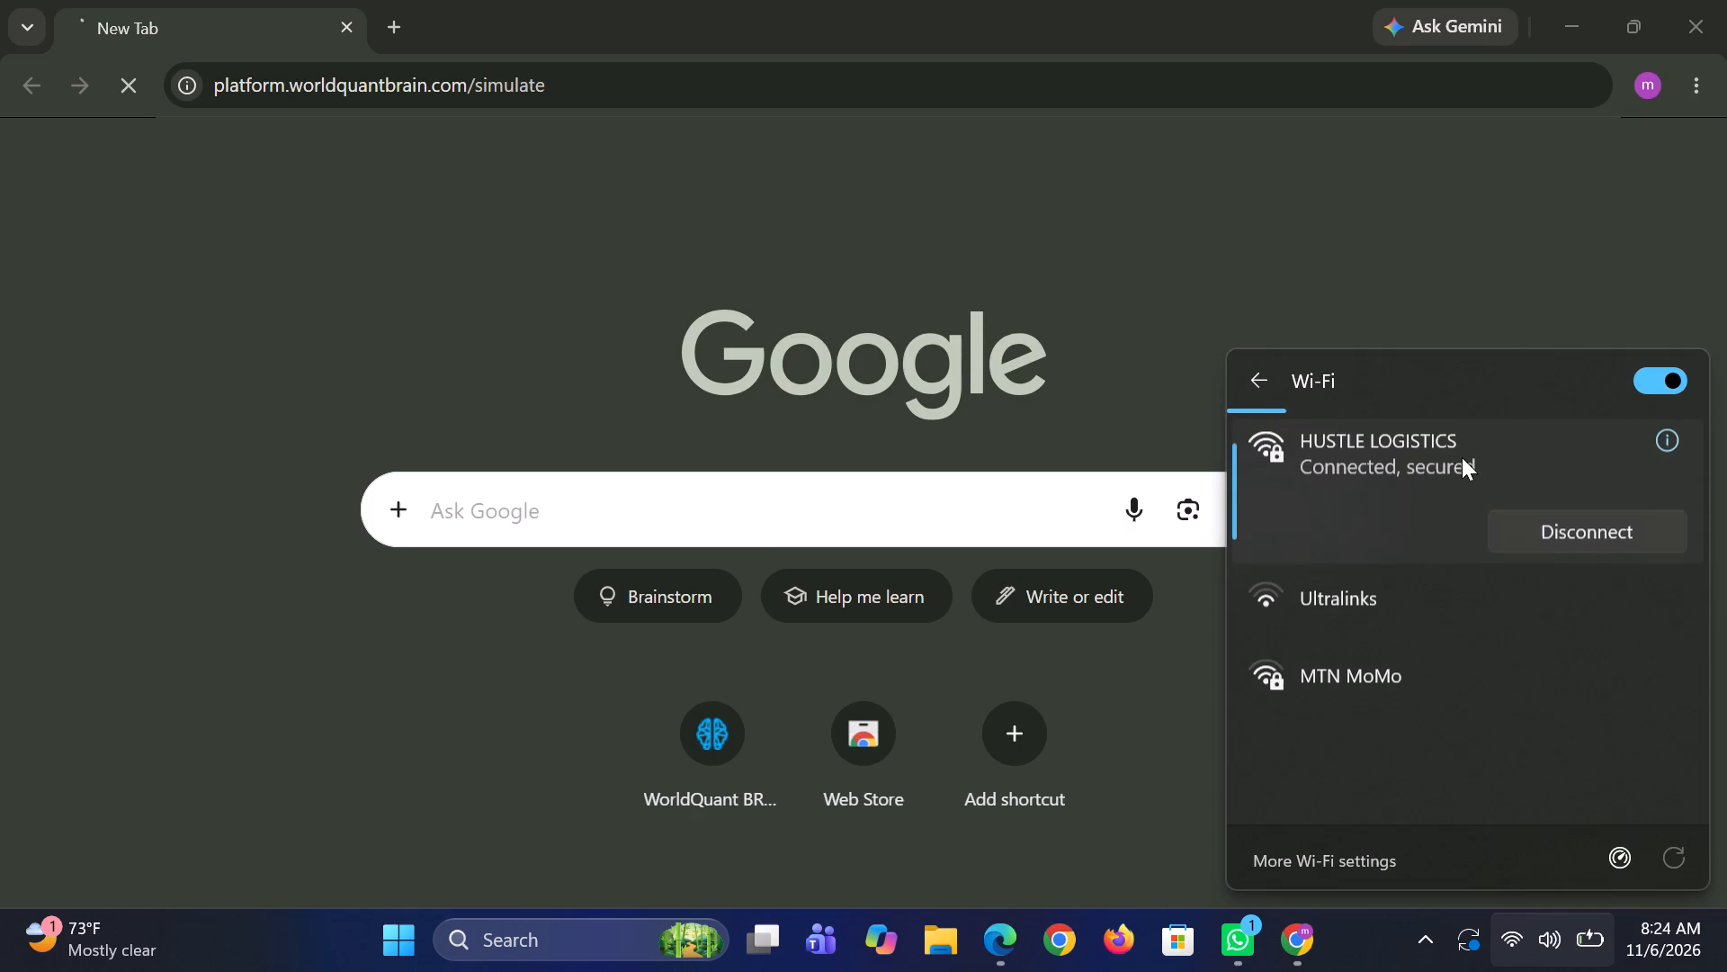
pyautogui.click(1569, 522)
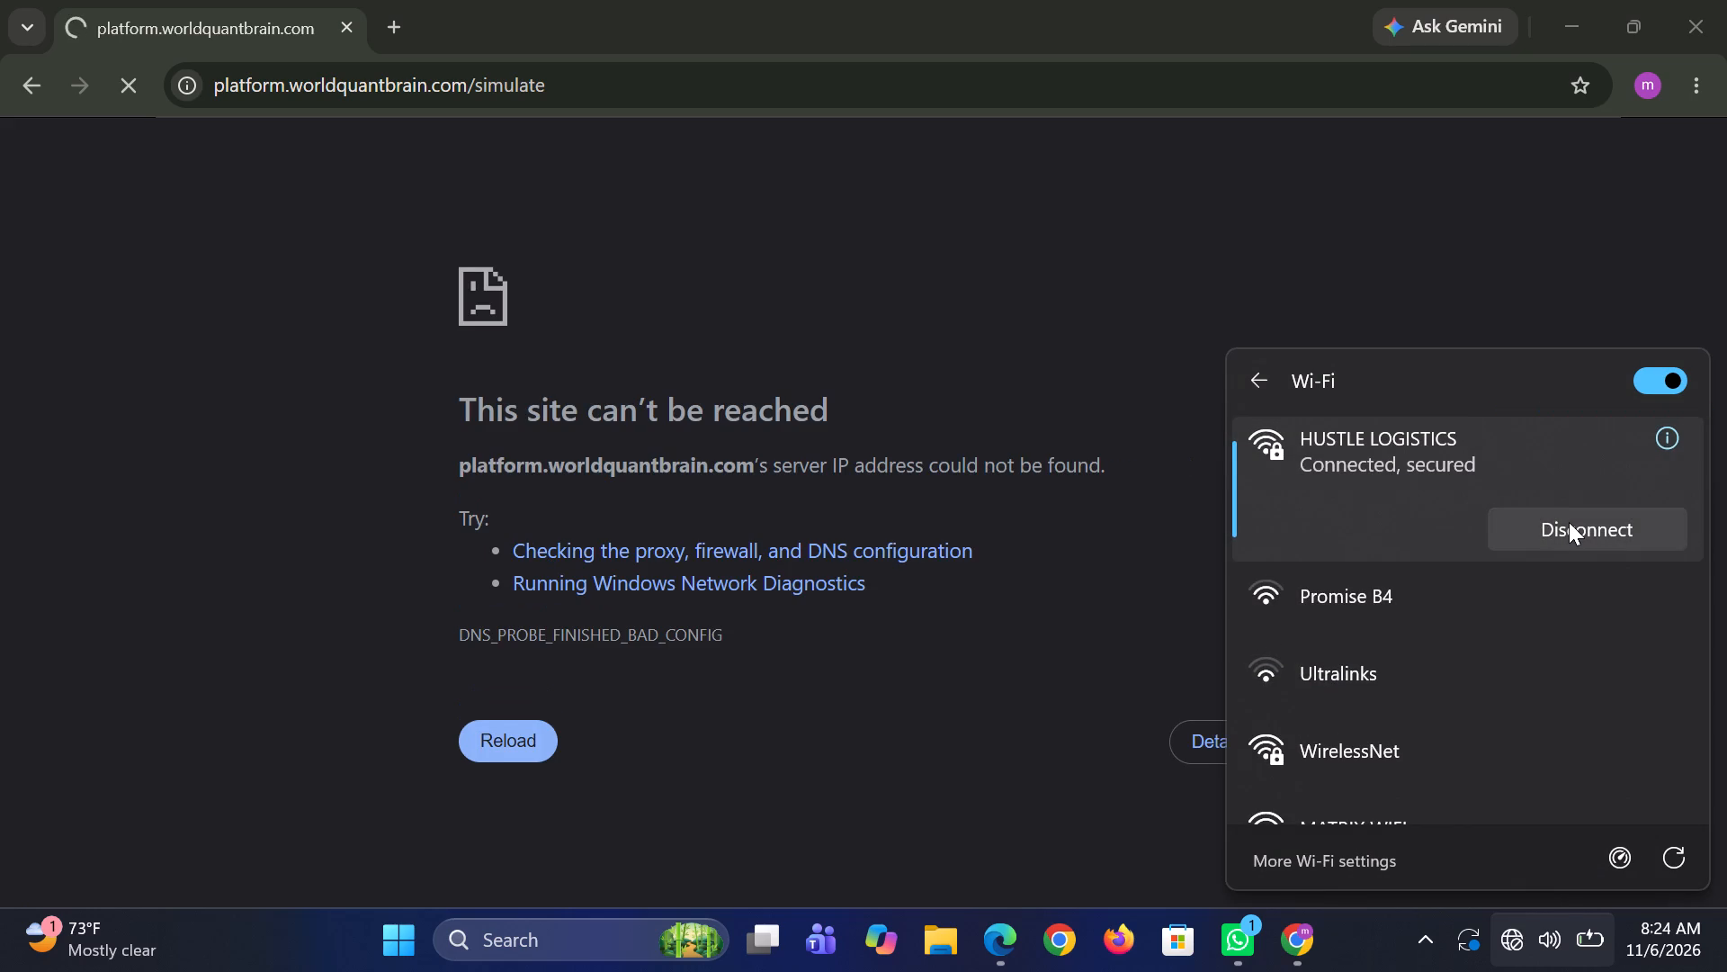
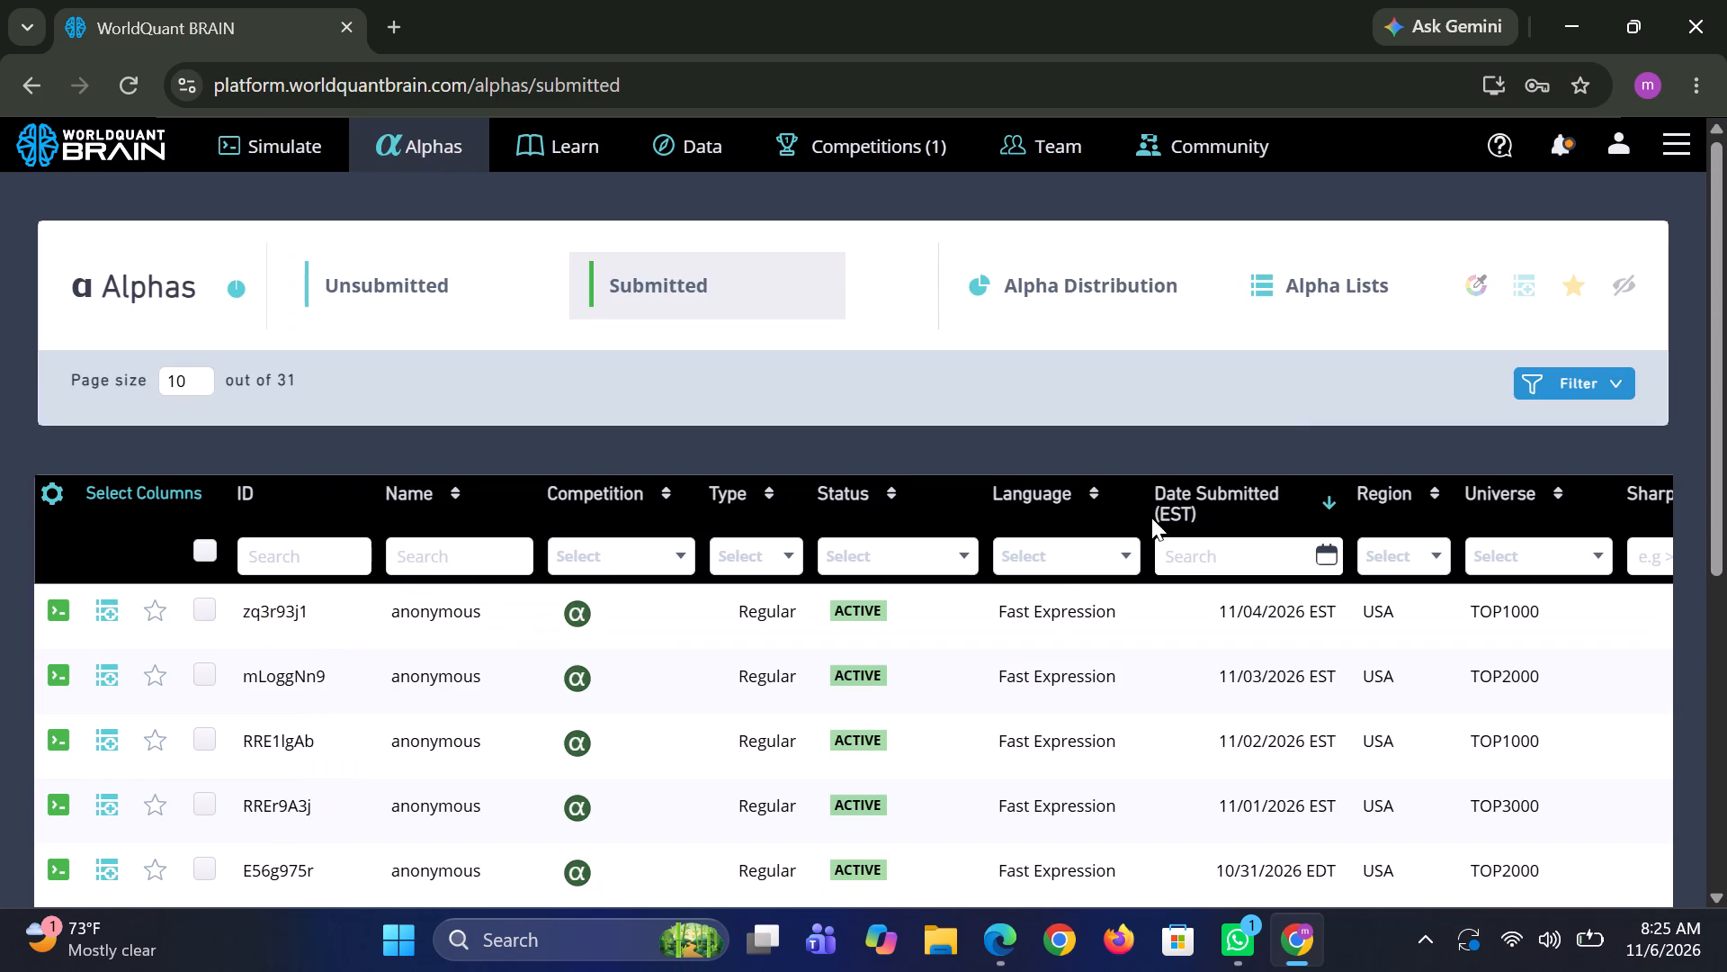
# Review the code and simulation settings of the submitted alphas dated 11/03/2026, 11/02/2026 and 11/01/2026, closing each one's details.
pyautogui.click(782, 679)
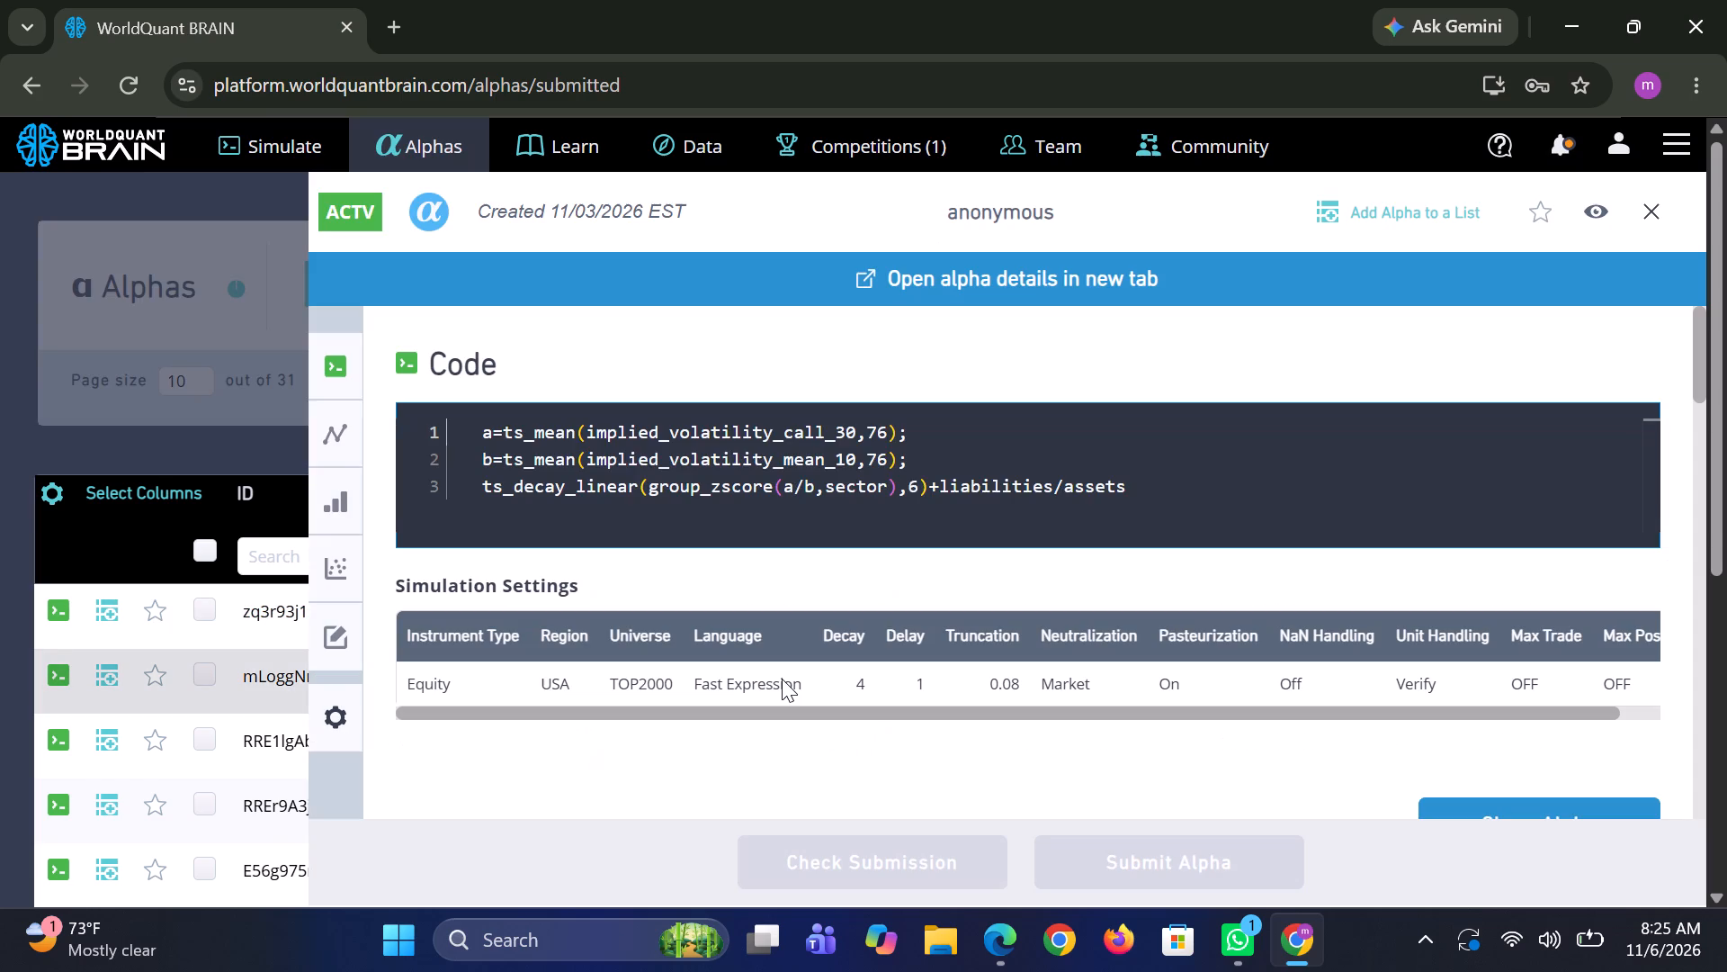
pyautogui.click(1651, 217)
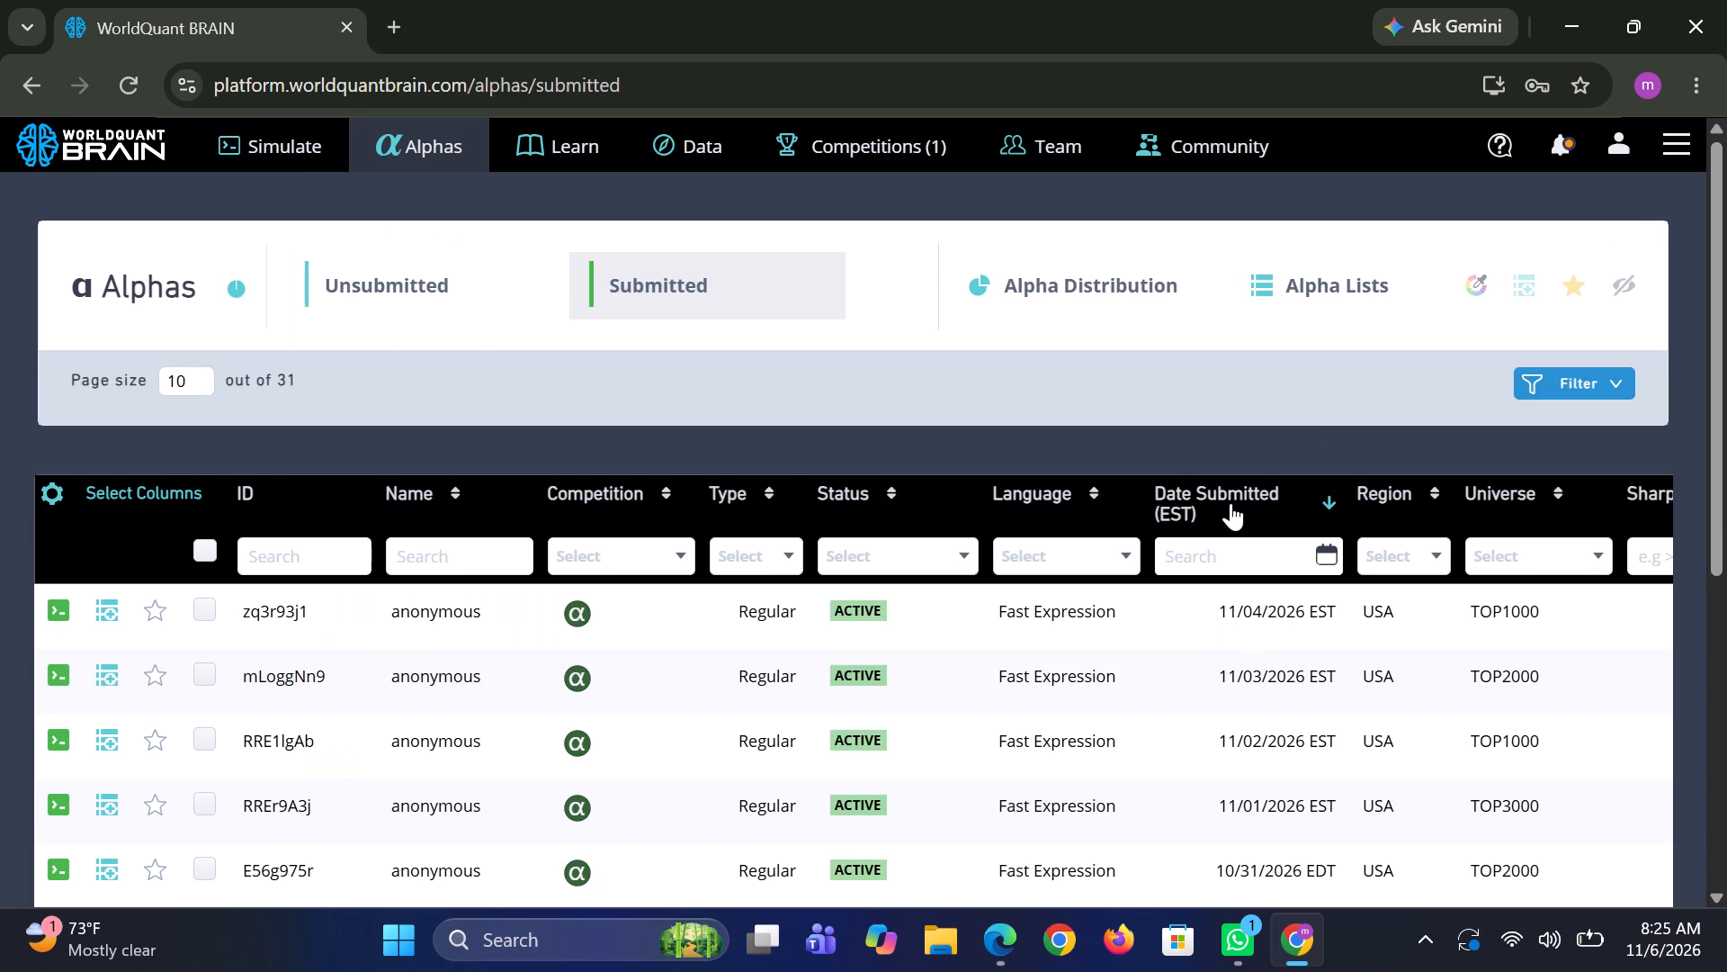
pyautogui.click(755, 742)
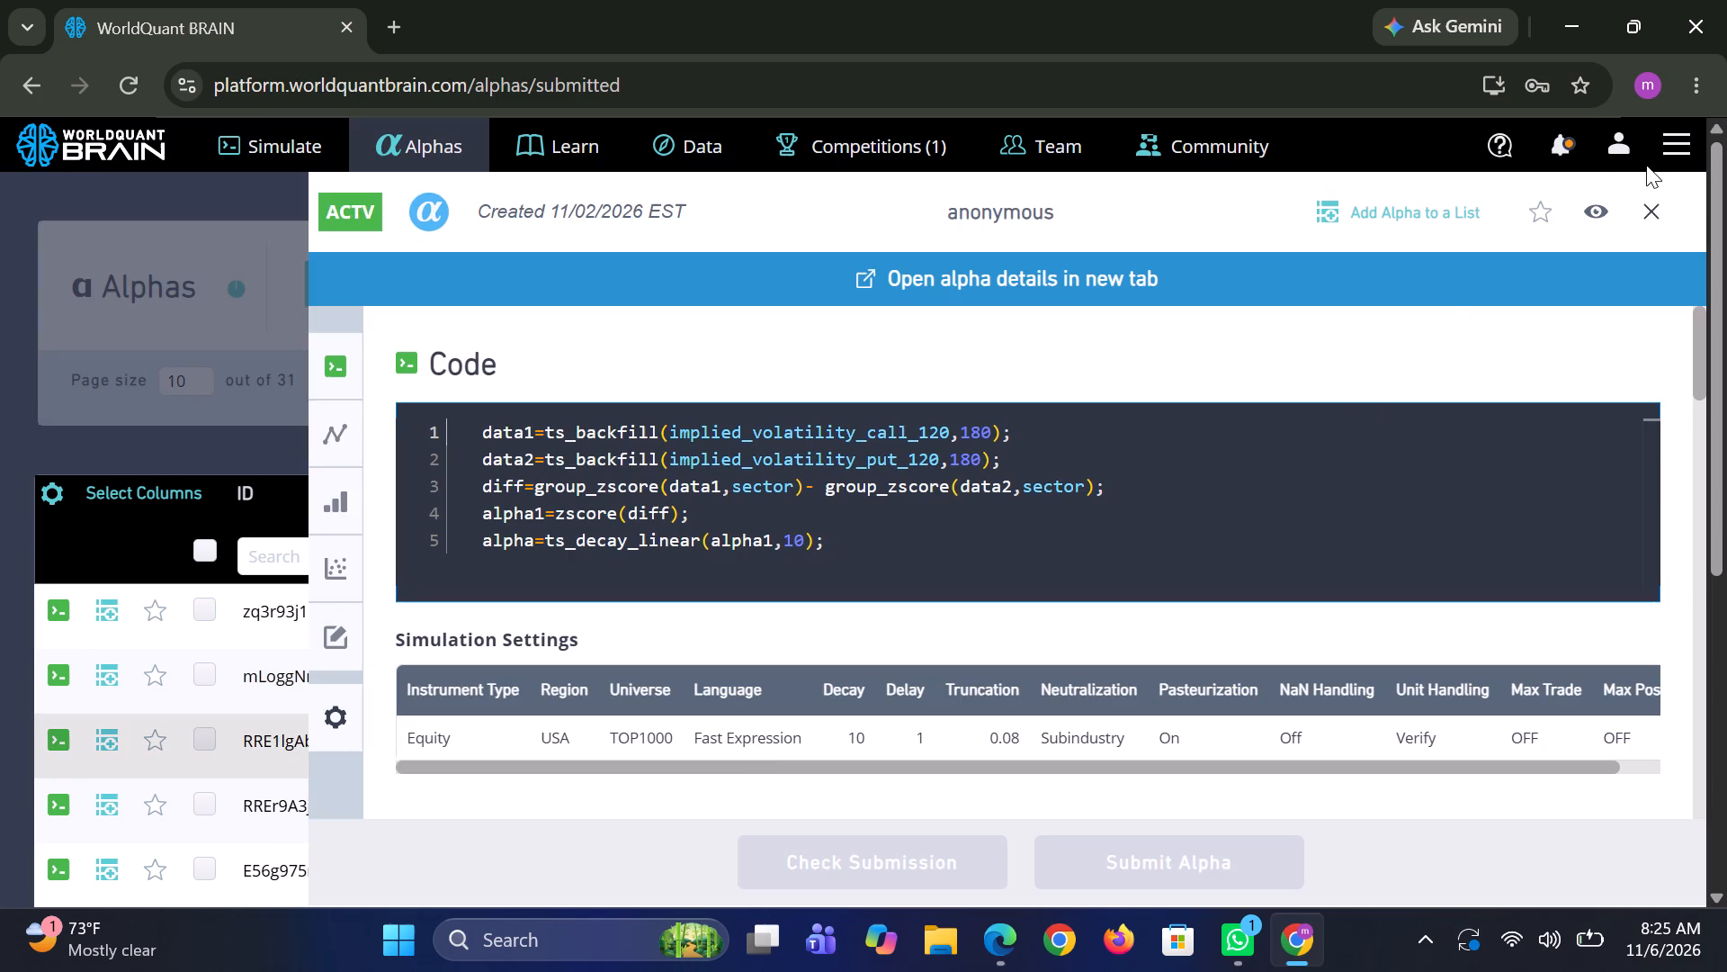
pyautogui.click(1645, 209)
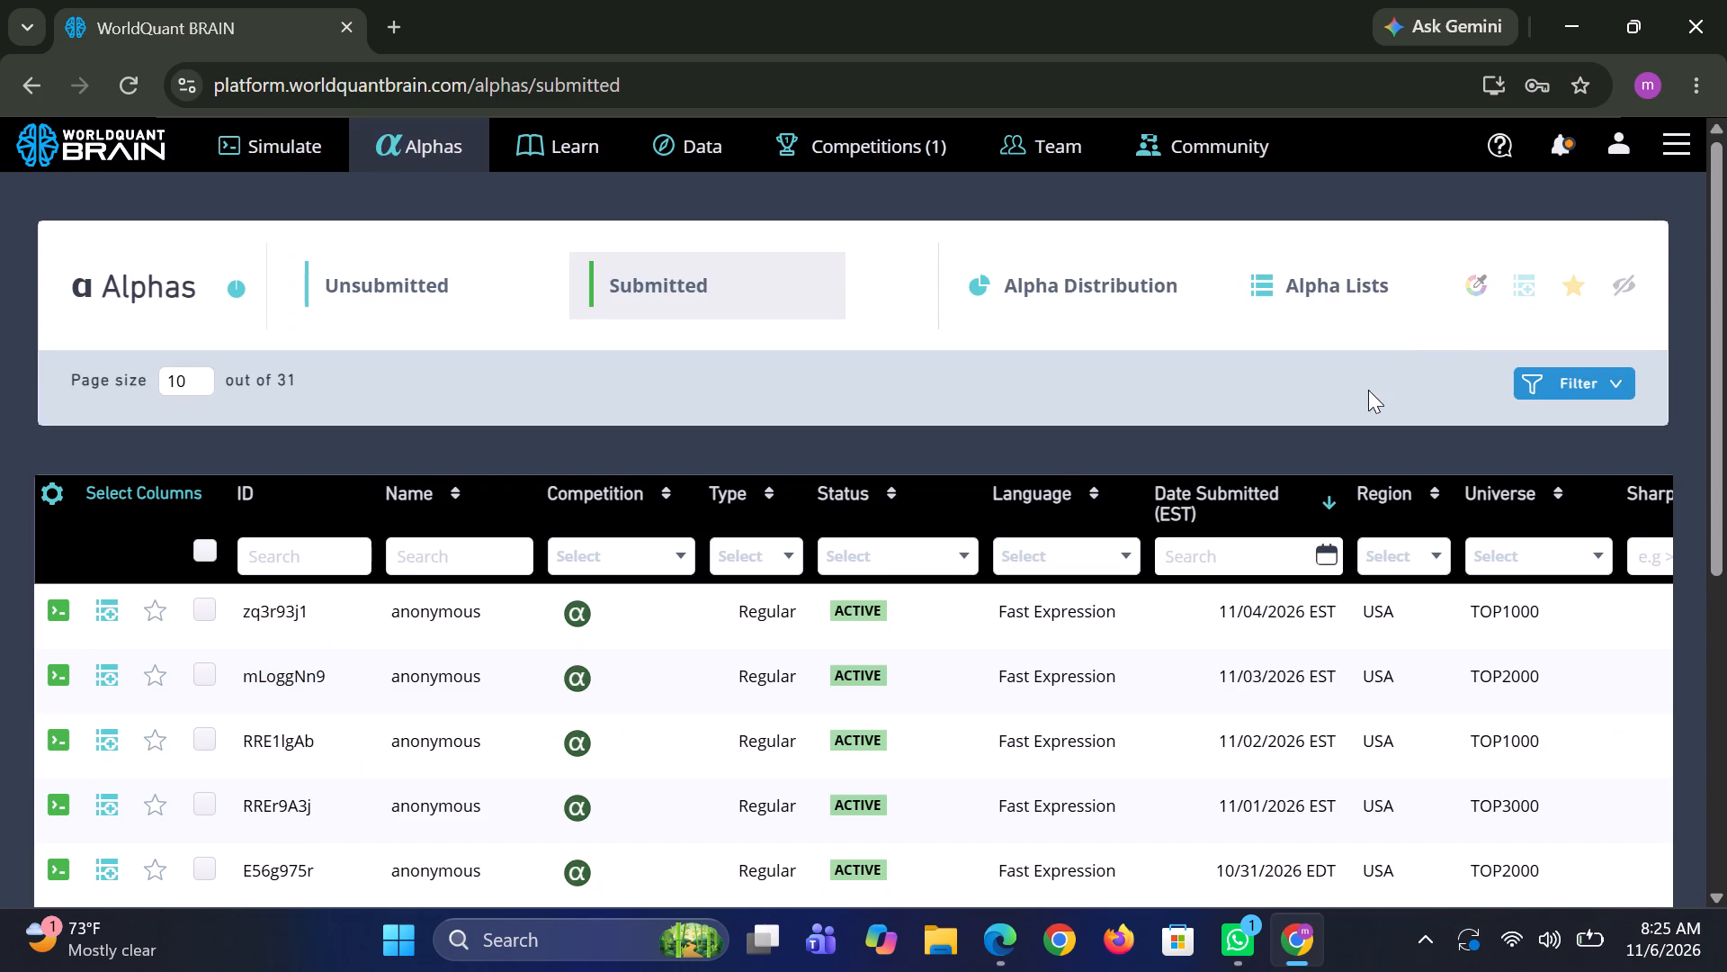
pyautogui.click(774, 820)
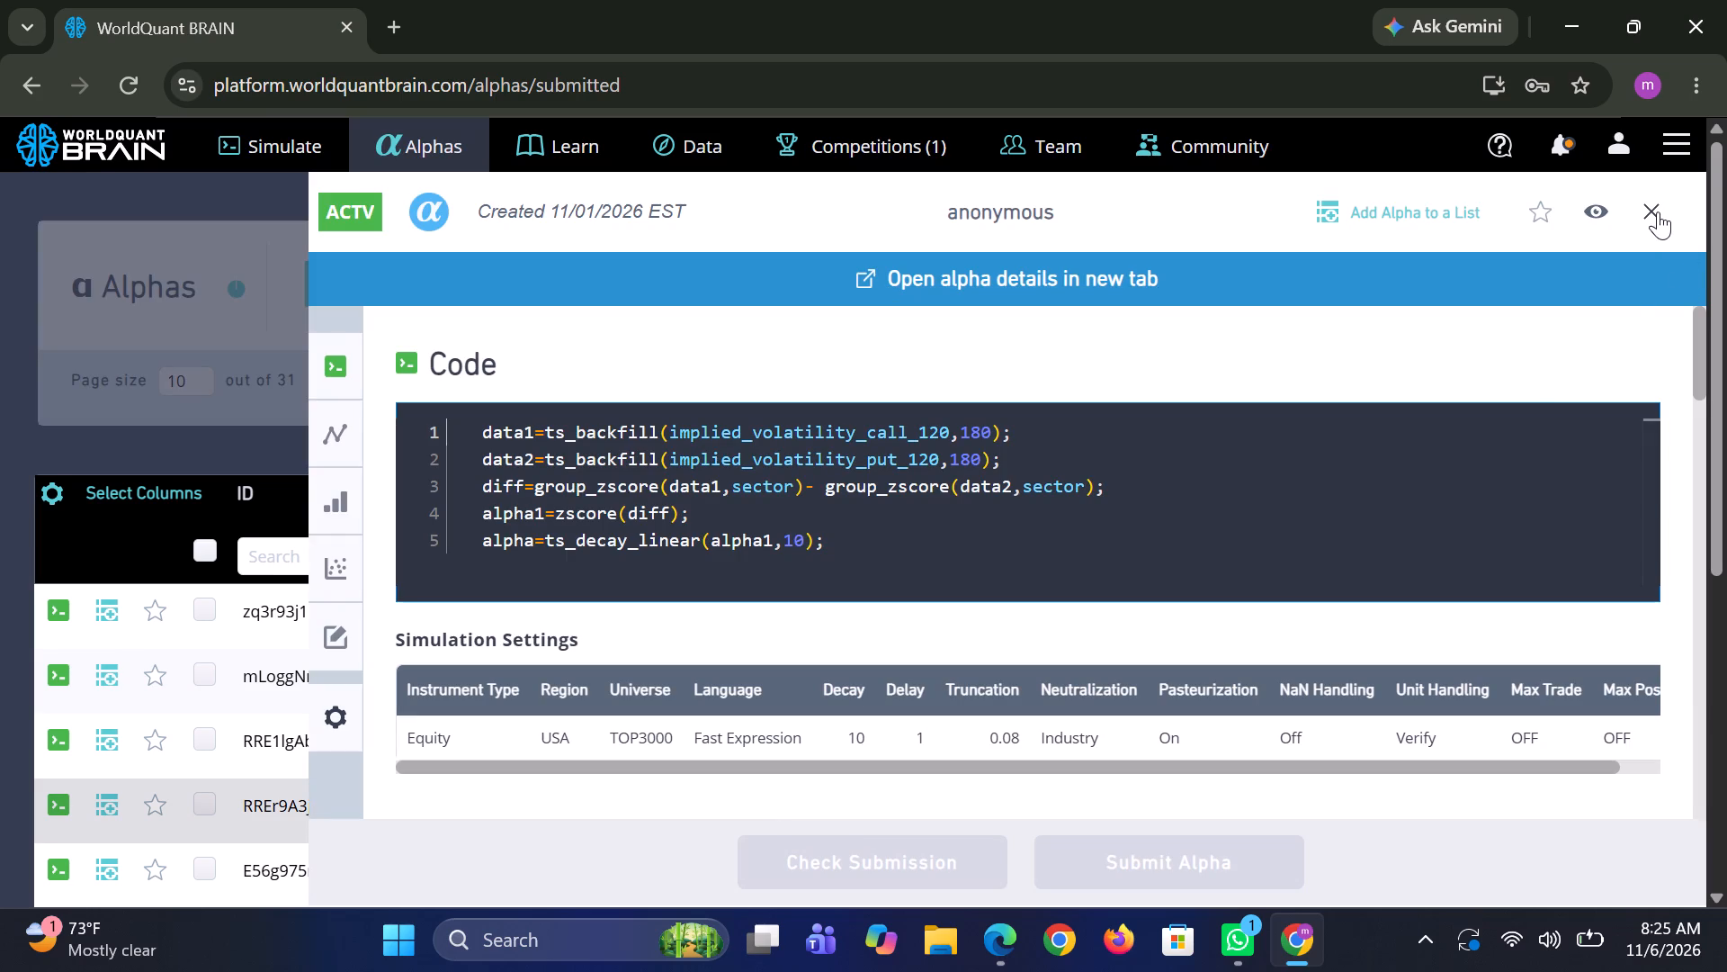
pyautogui.click(1654, 211)
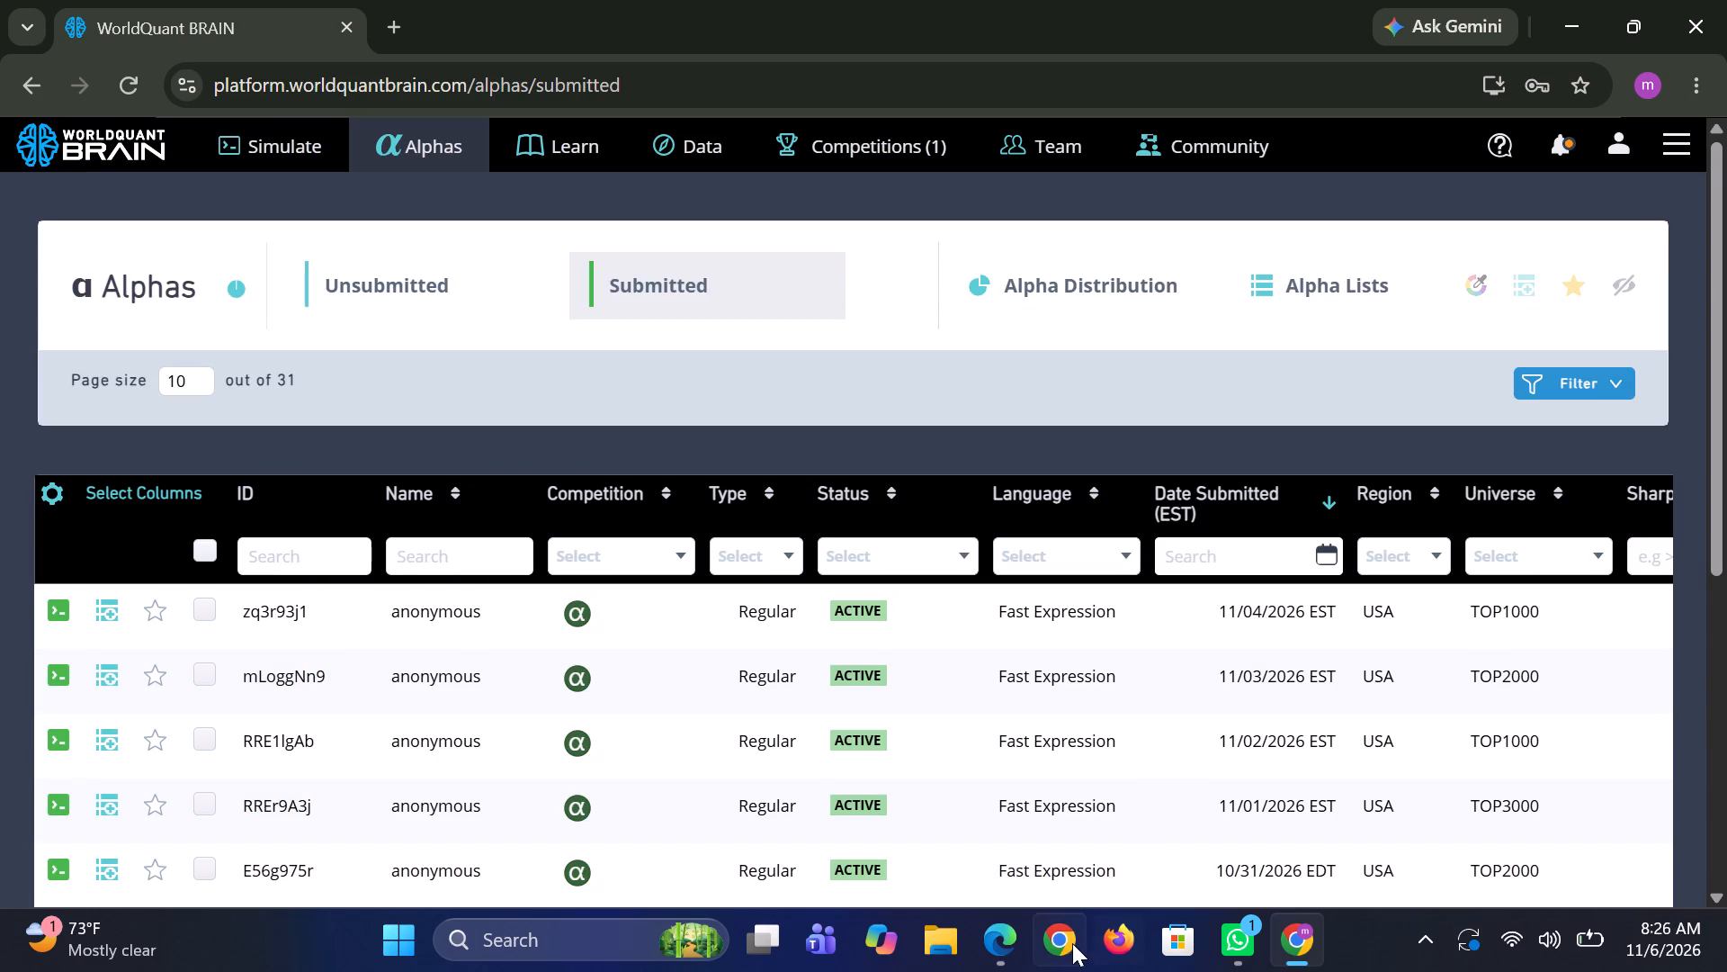
# Open a separate Chrome window using the Person 1 profile.
pyautogui.click(1063, 933)
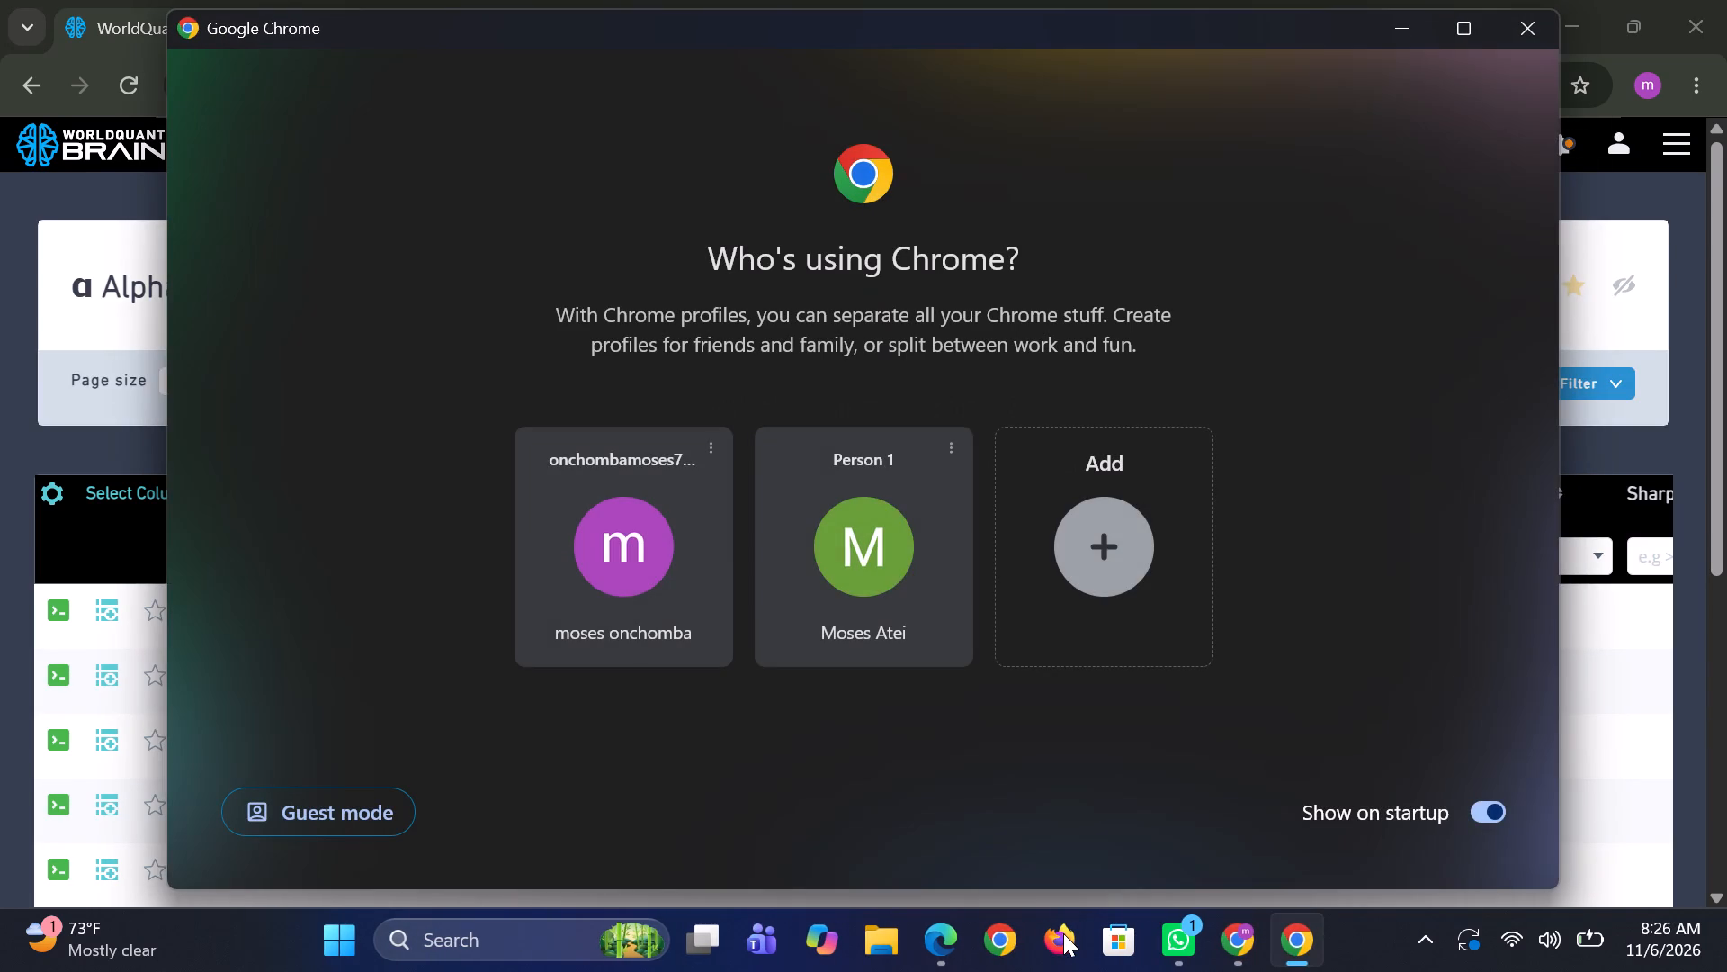
pyautogui.click(828, 563)
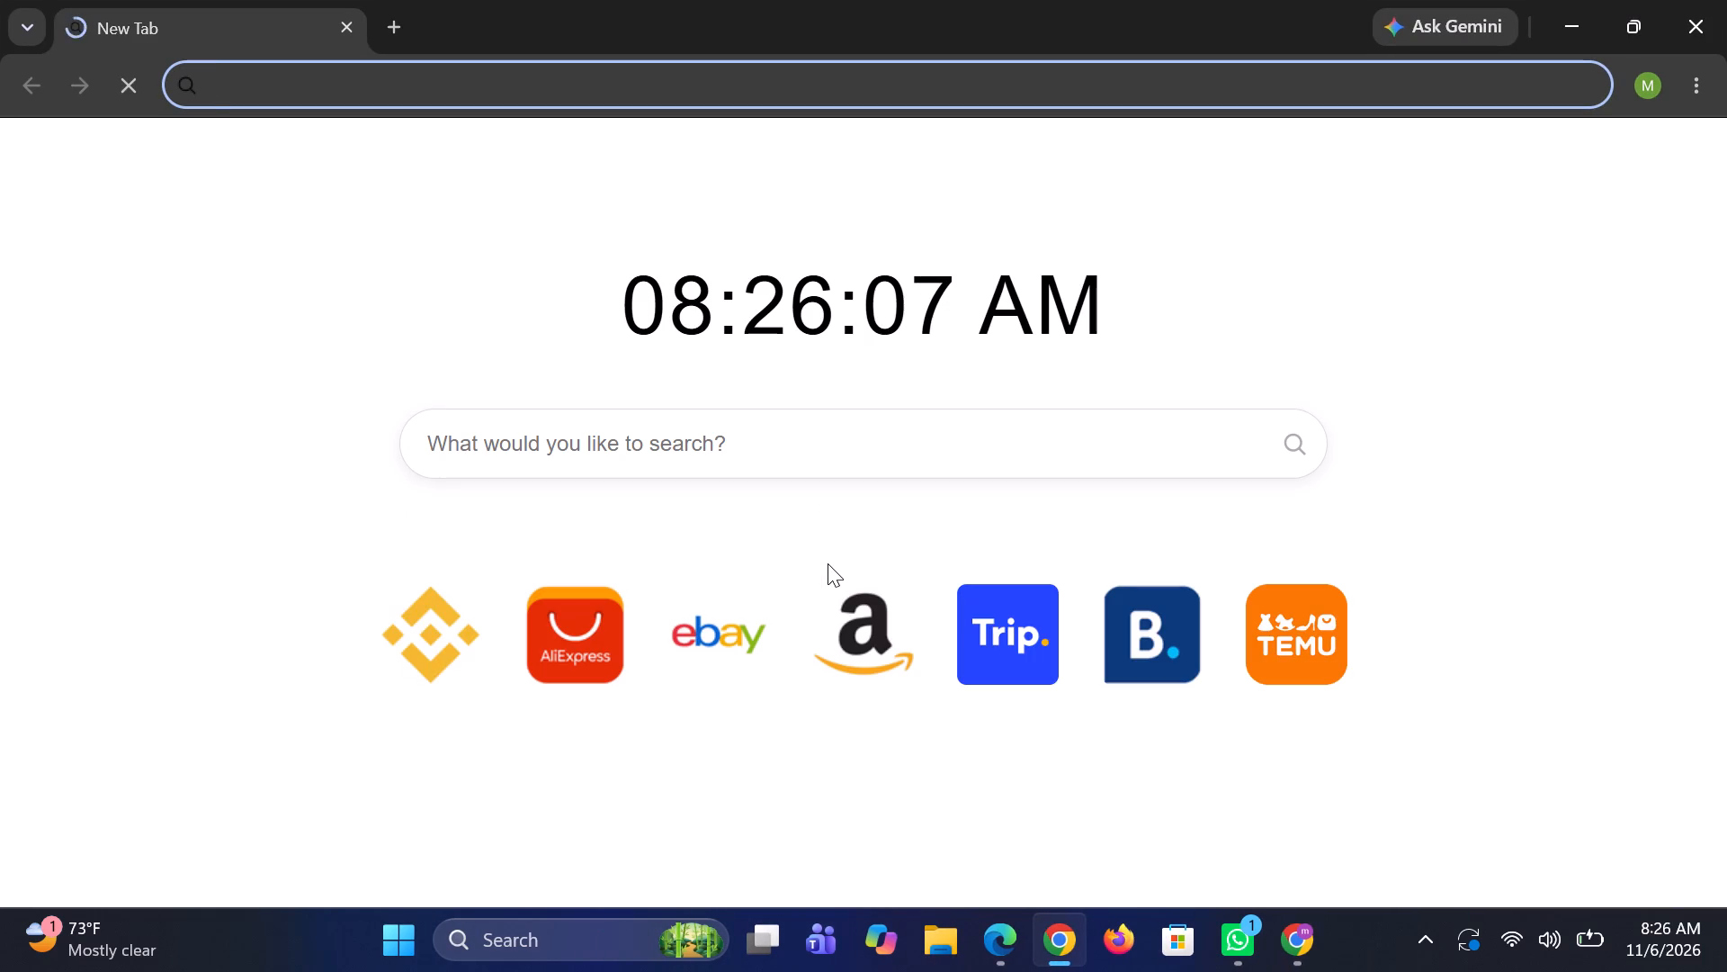
# Begin a web search starting with "w" on the new tab page, and switch to the address bar for entry.
pyautogui.click(761, 454)
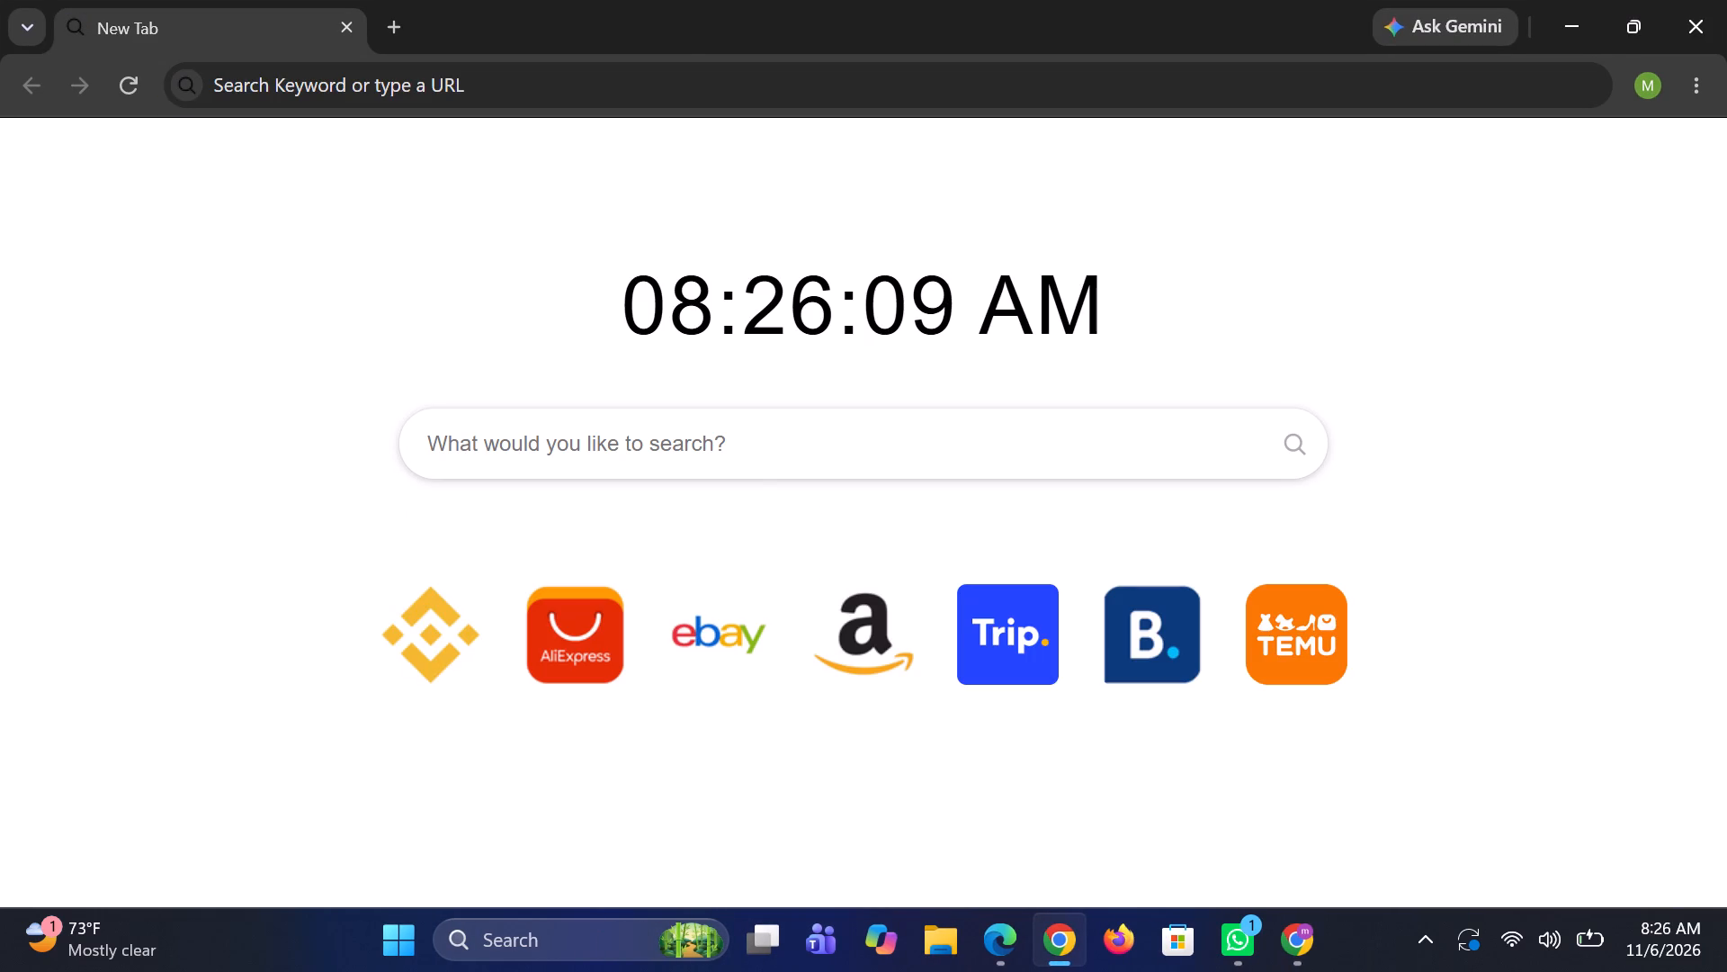
pyautogui.click(761, 454)
pyautogui.press('w')
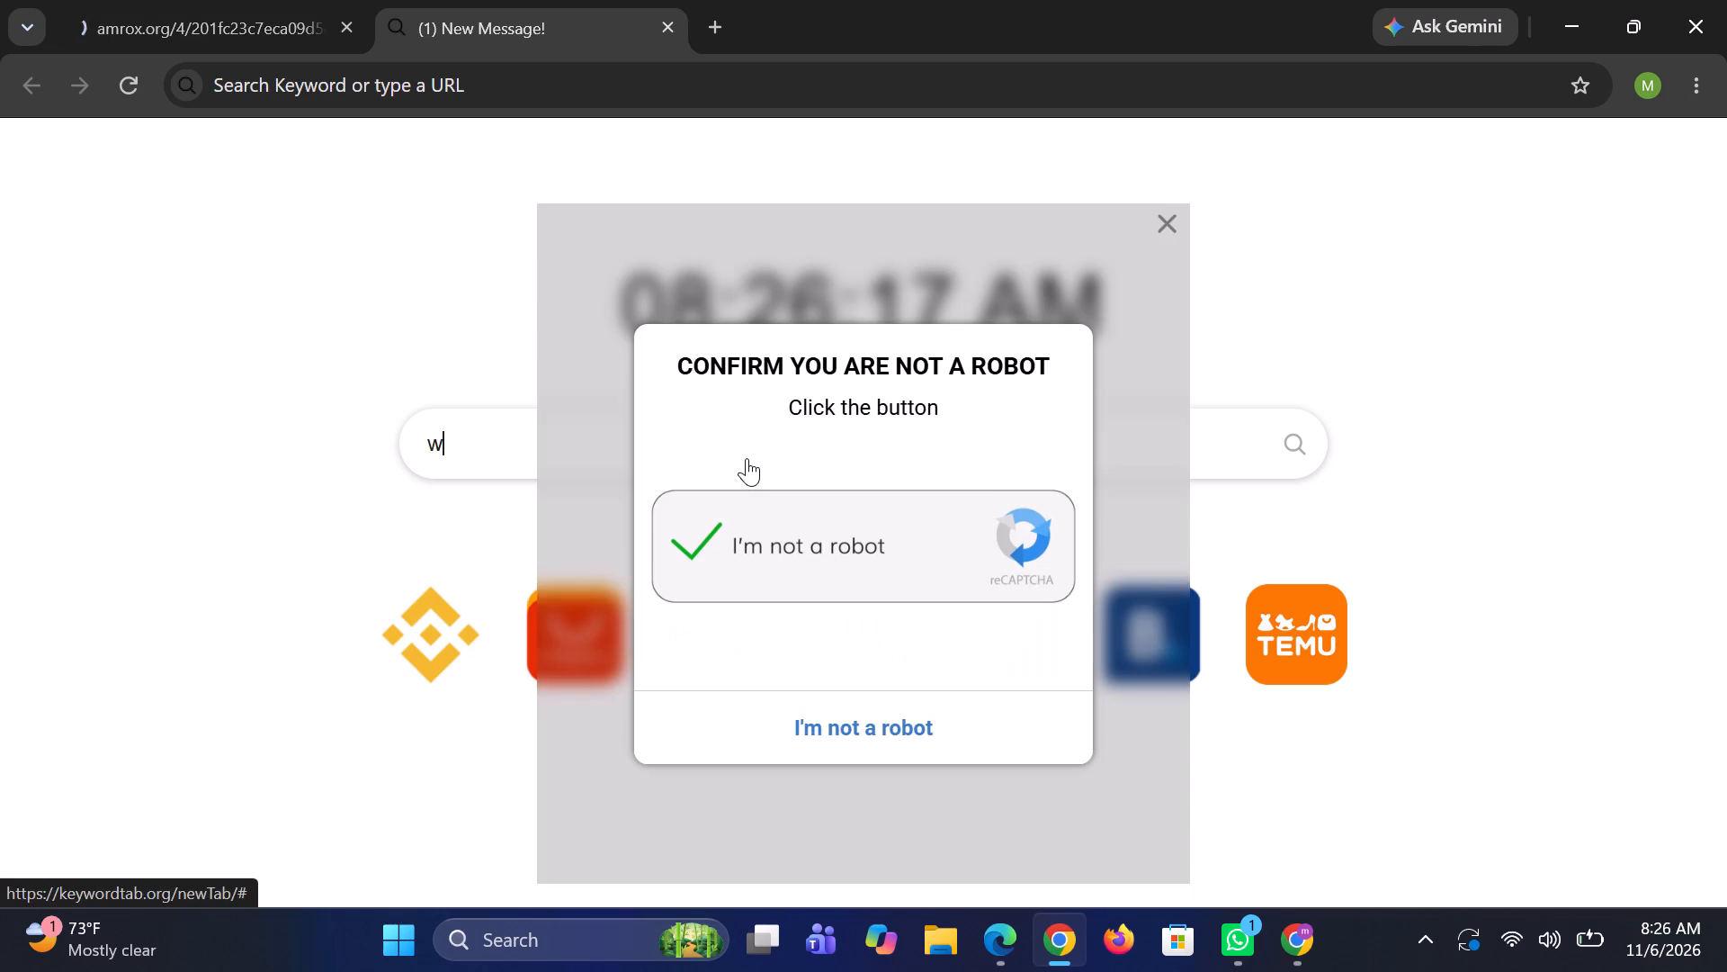
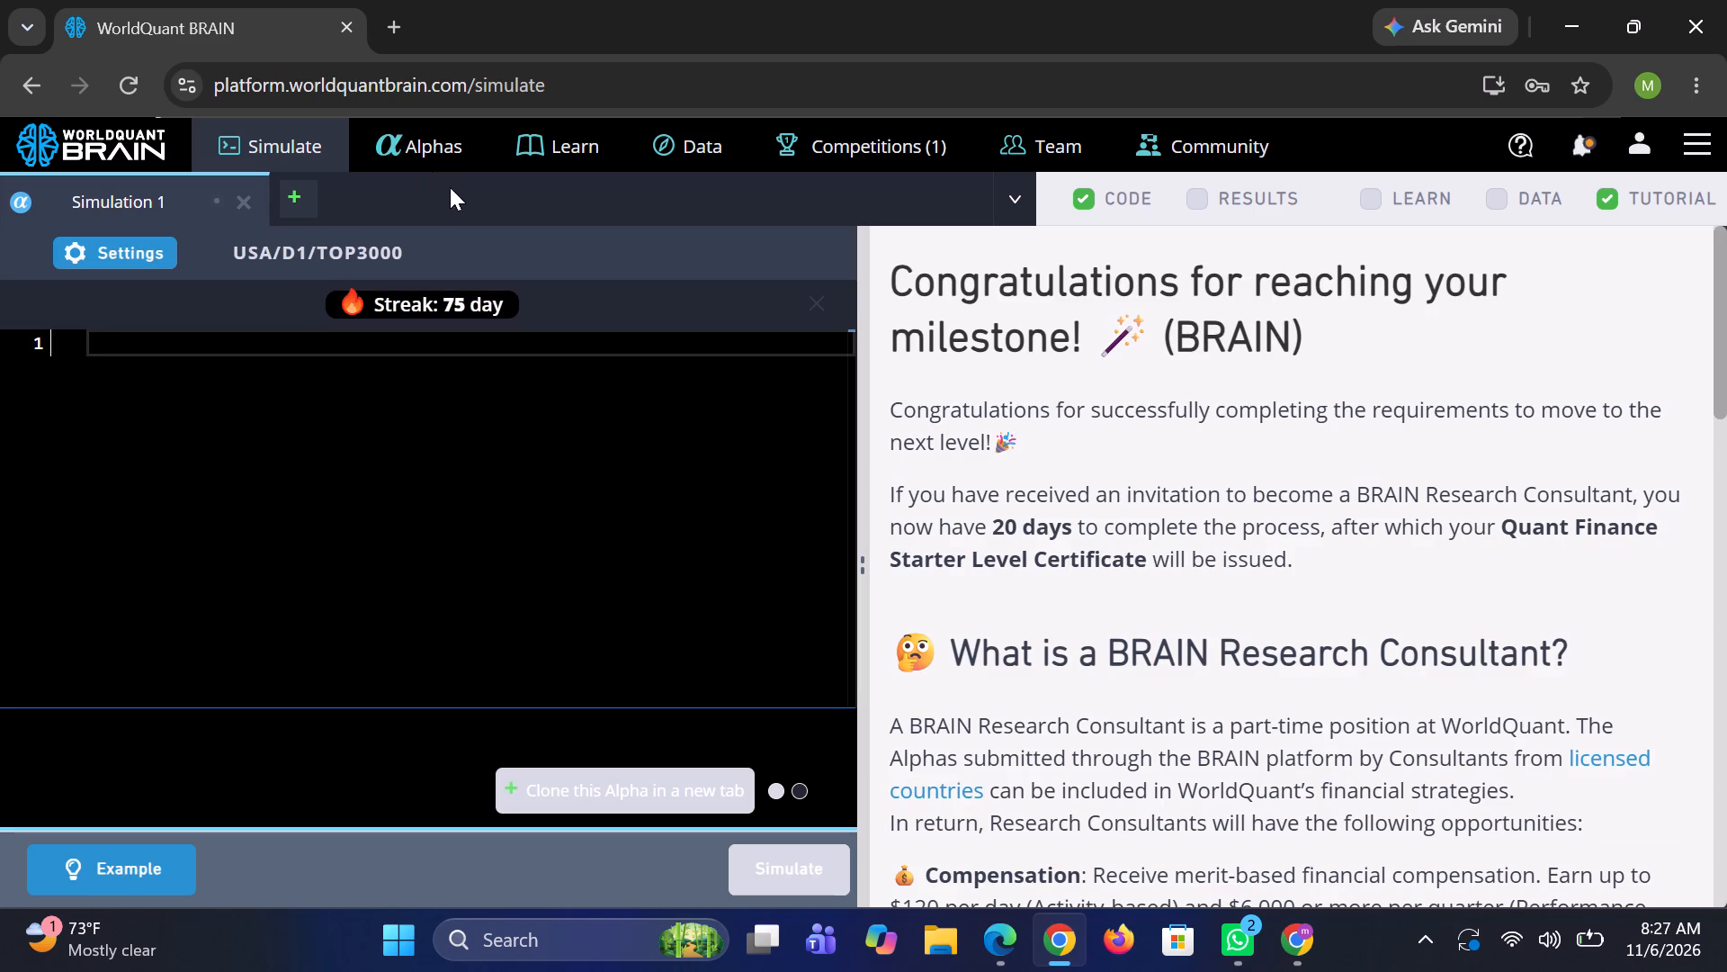
# Open the list of submitted alphas and go to its last page, page 8.
pyautogui.click(435, 157)
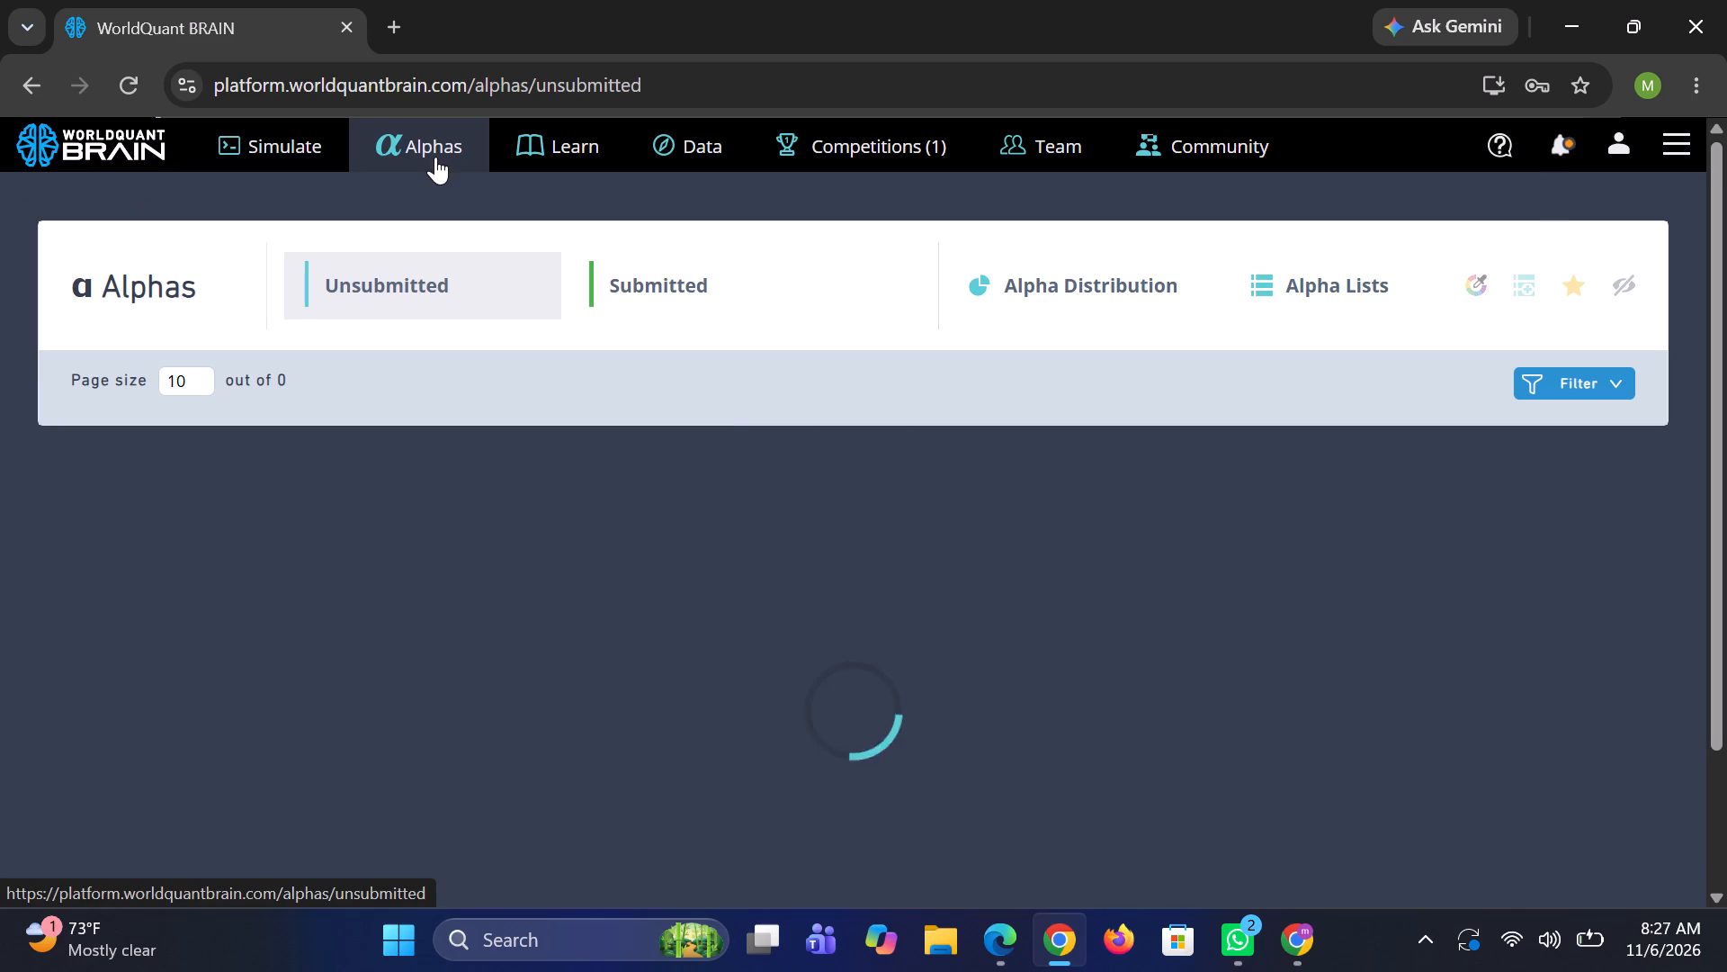
pyautogui.click(703, 292)
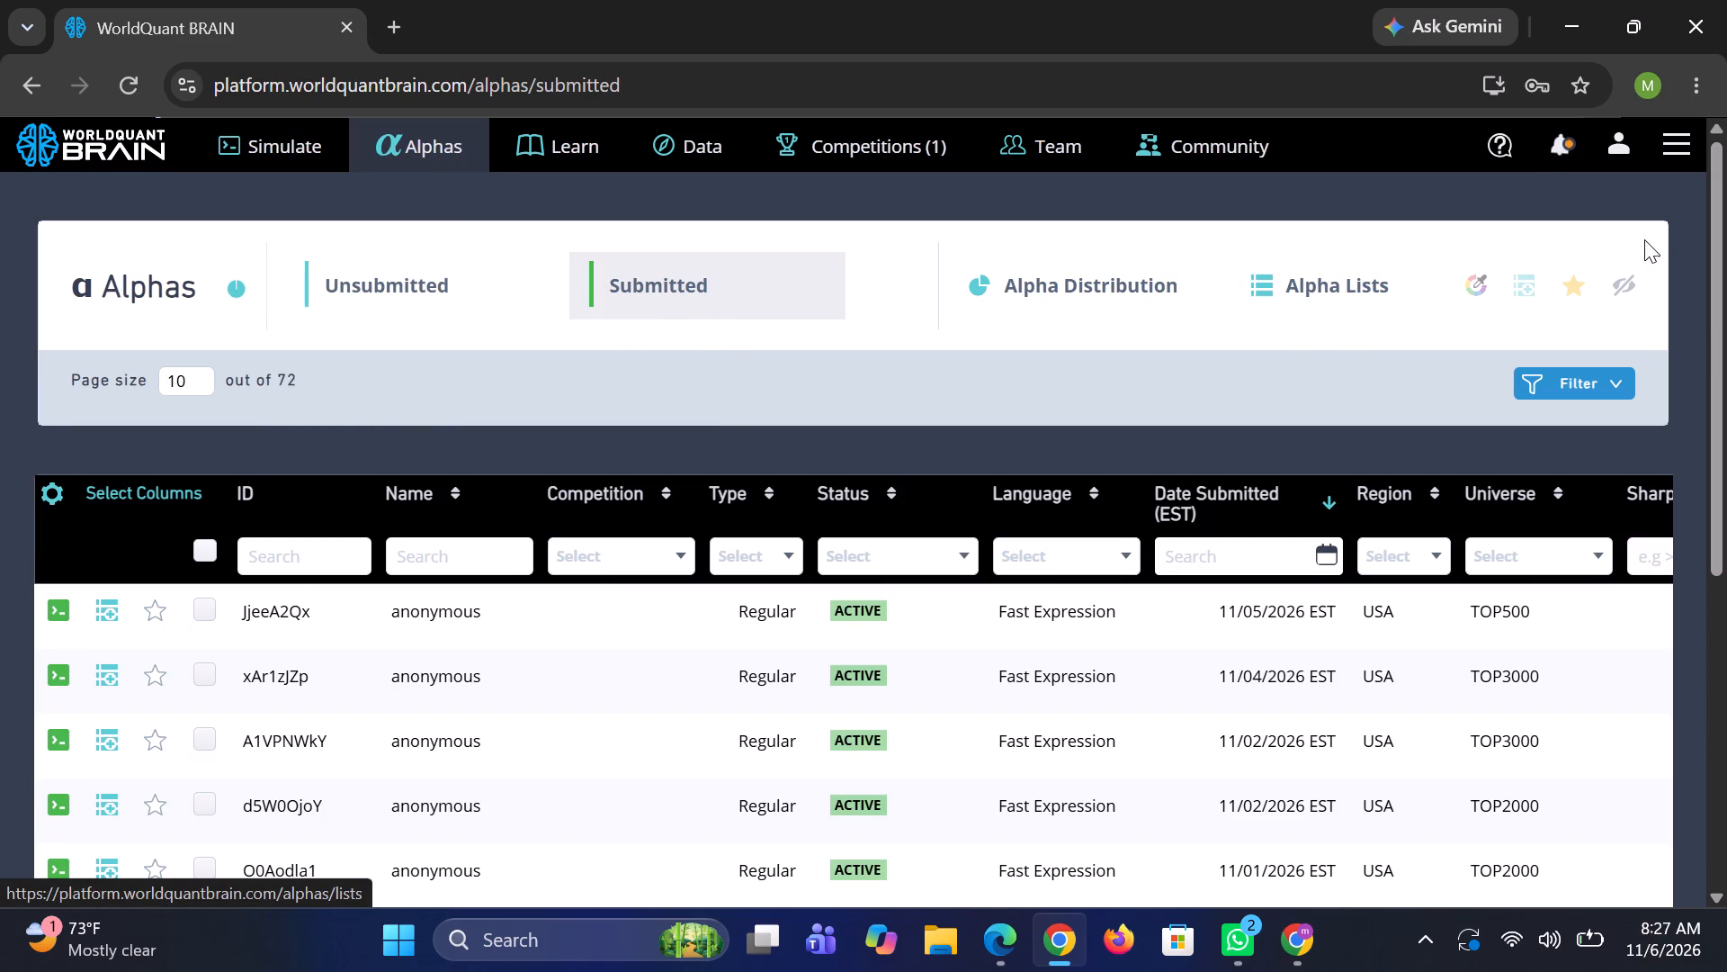
pyautogui.moveTo(1724, 234); pyautogui.dragTo(1722, 427)
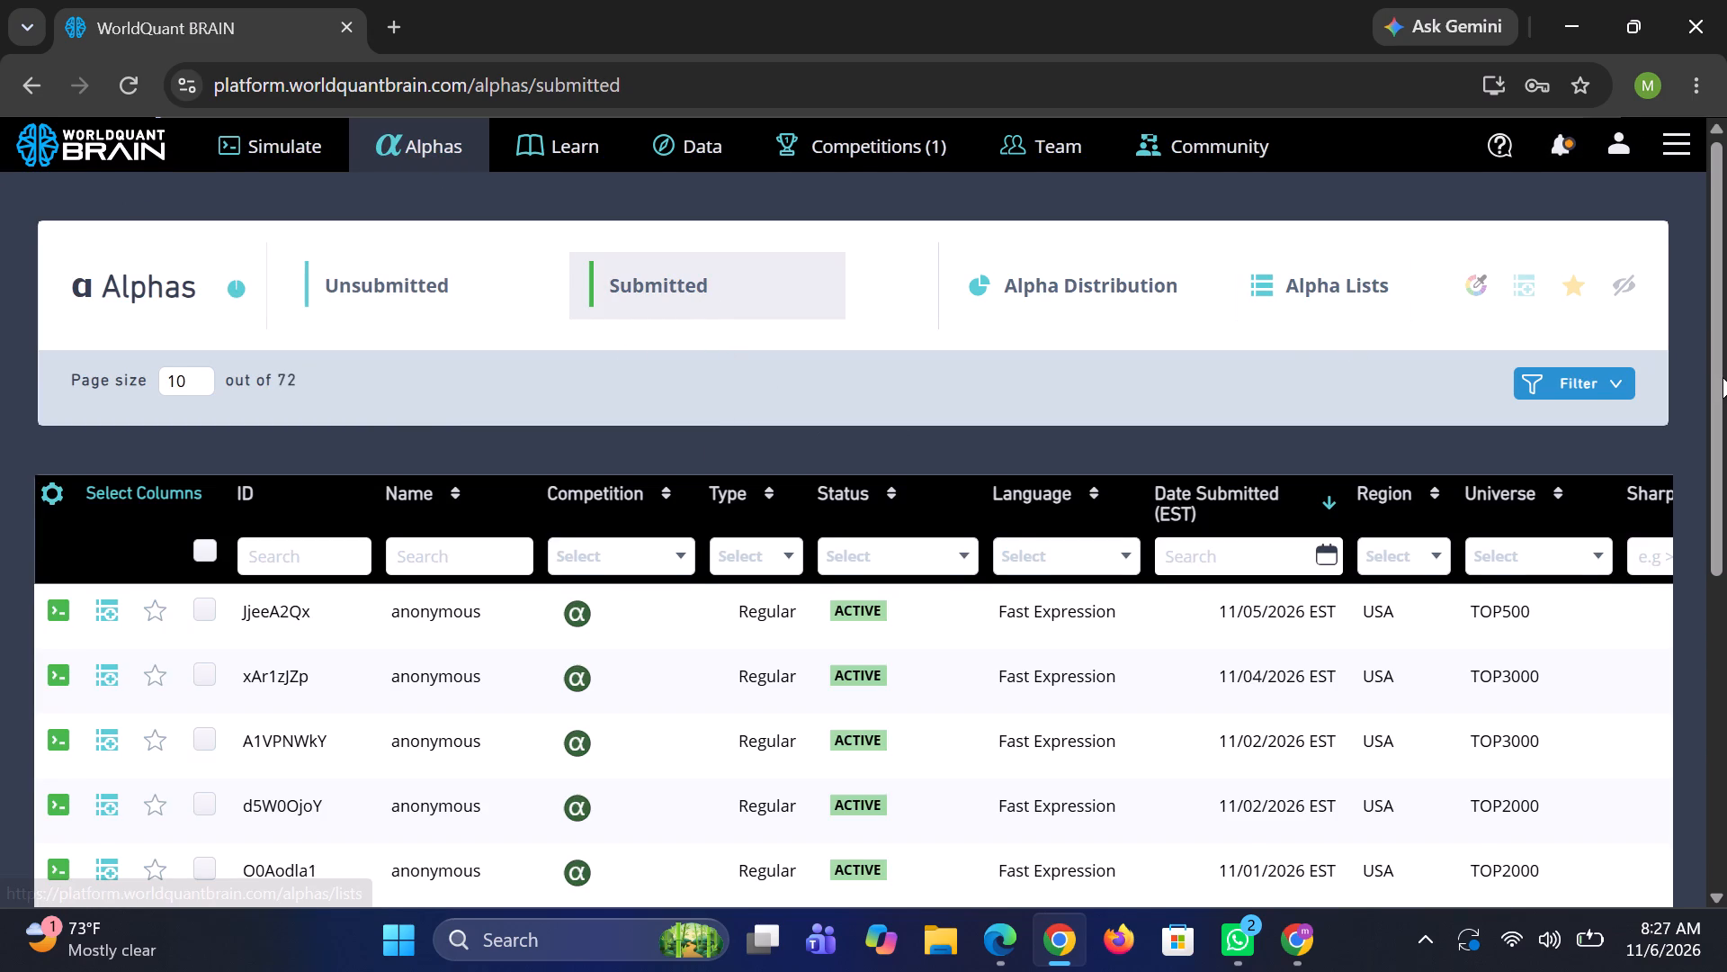
pyautogui.moveTo(1720, 373); pyautogui.dragTo(1441, 732)
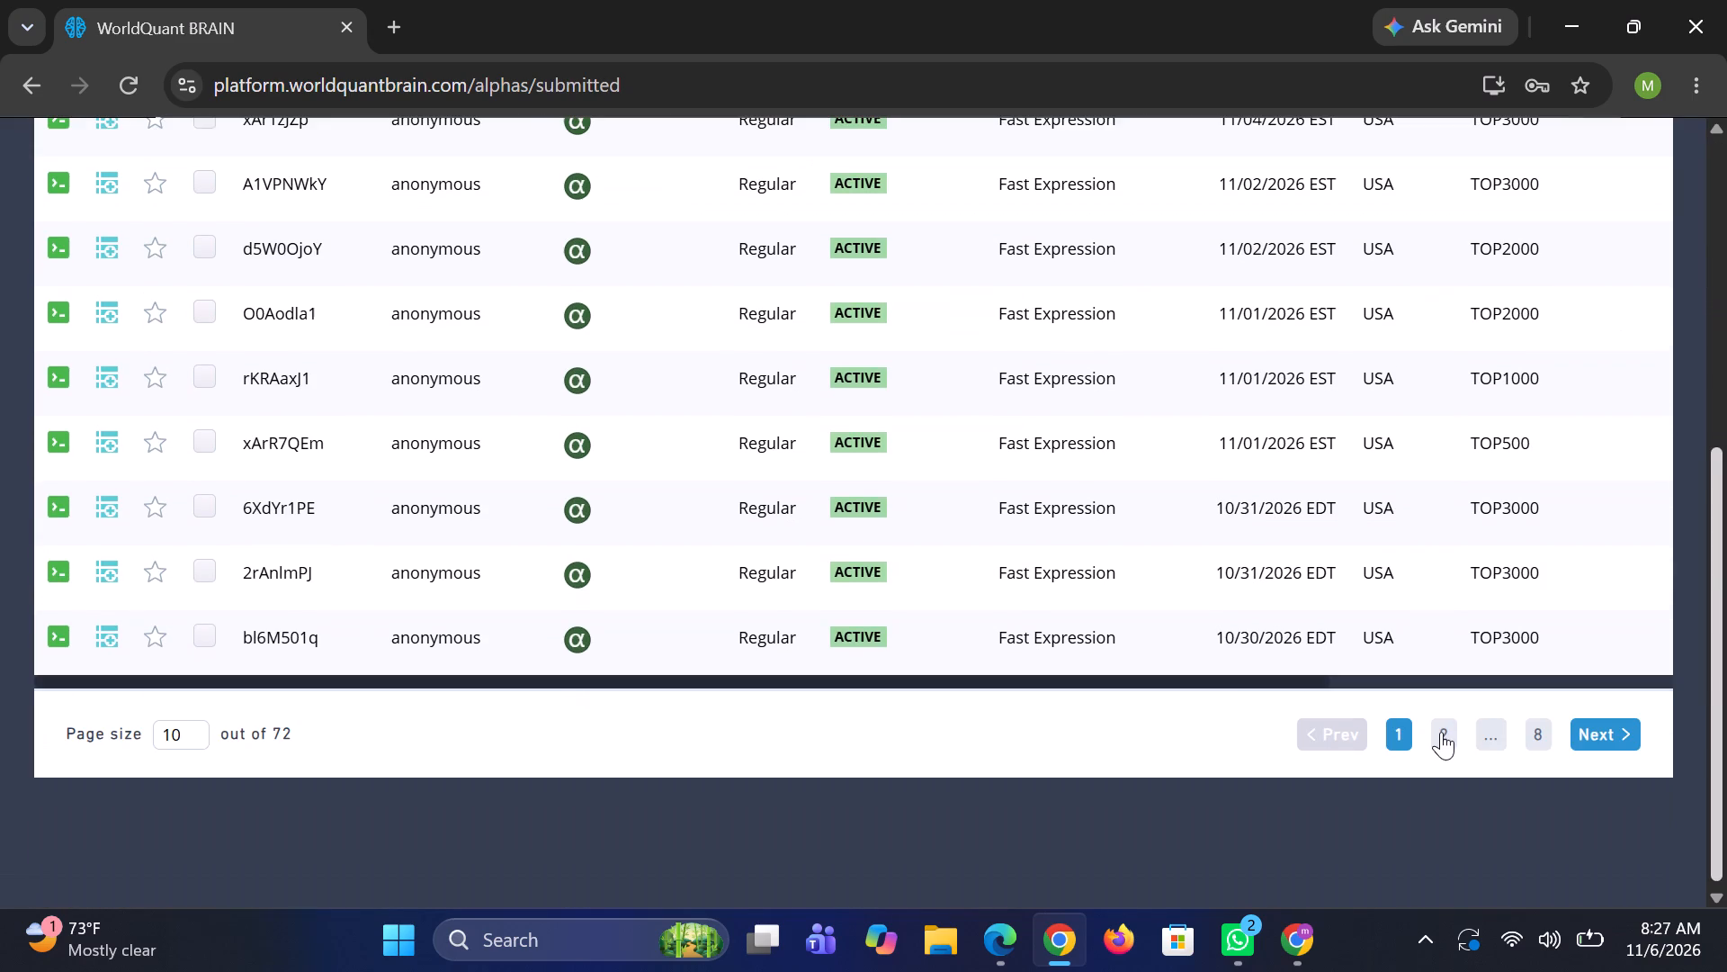
pyautogui.moveTo(1441, 732); pyautogui.dragTo(1706, 573)
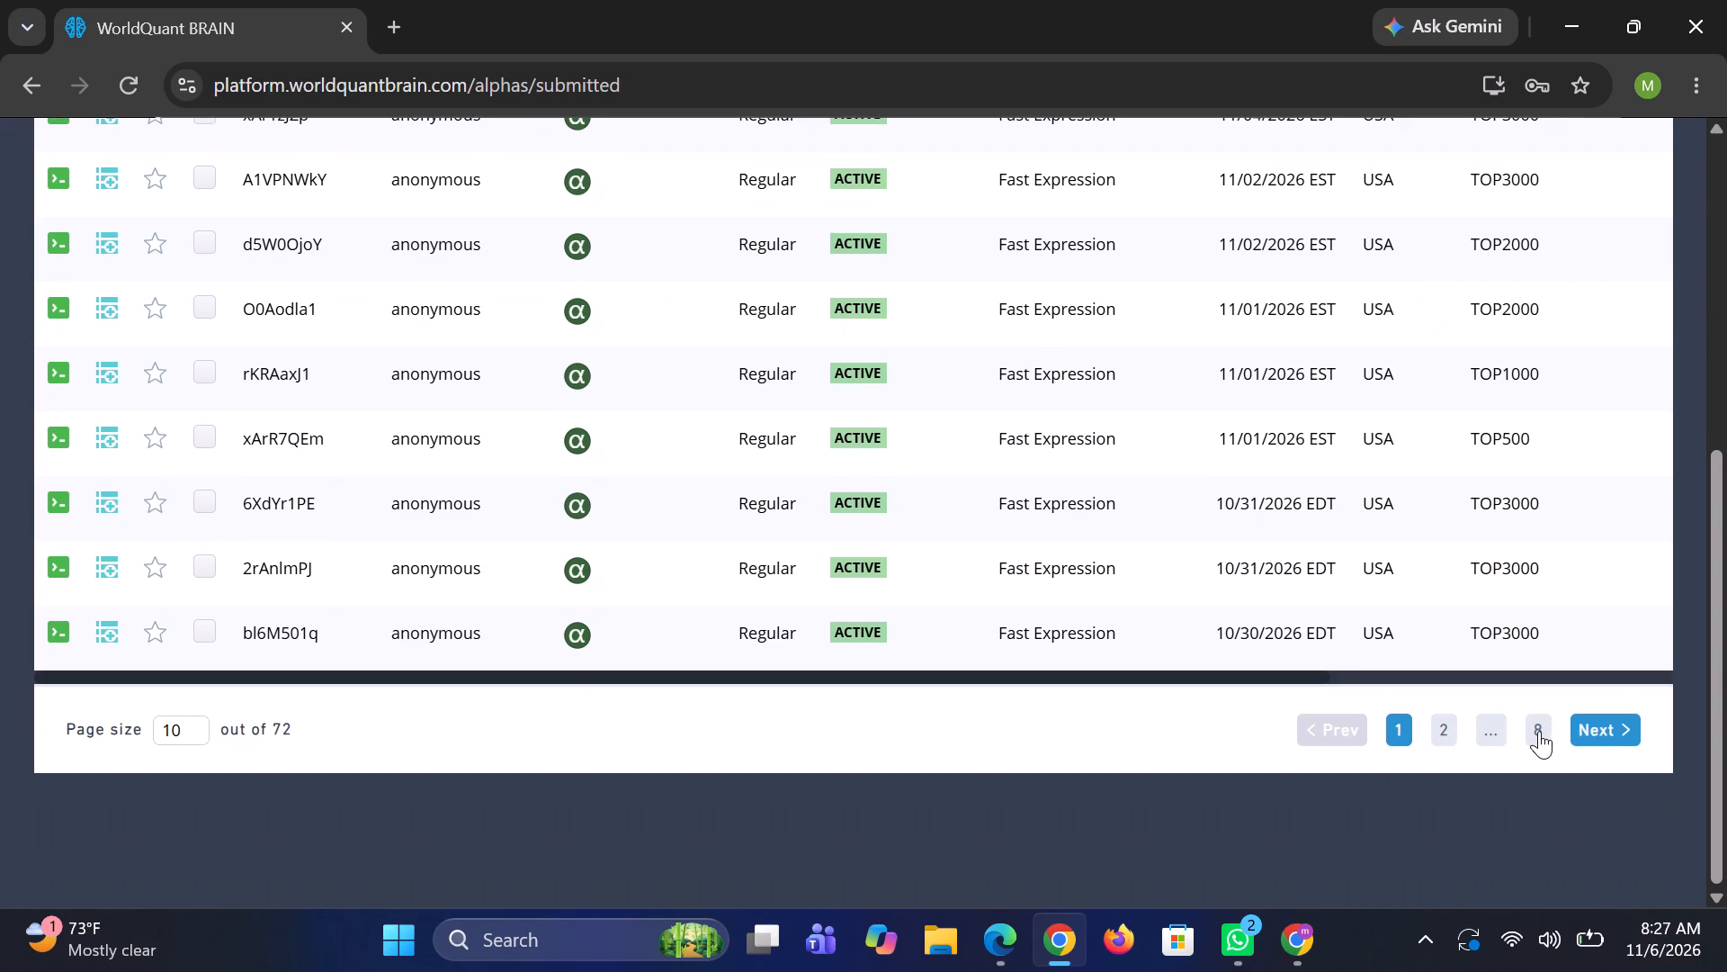
pyautogui.click(1539, 731)
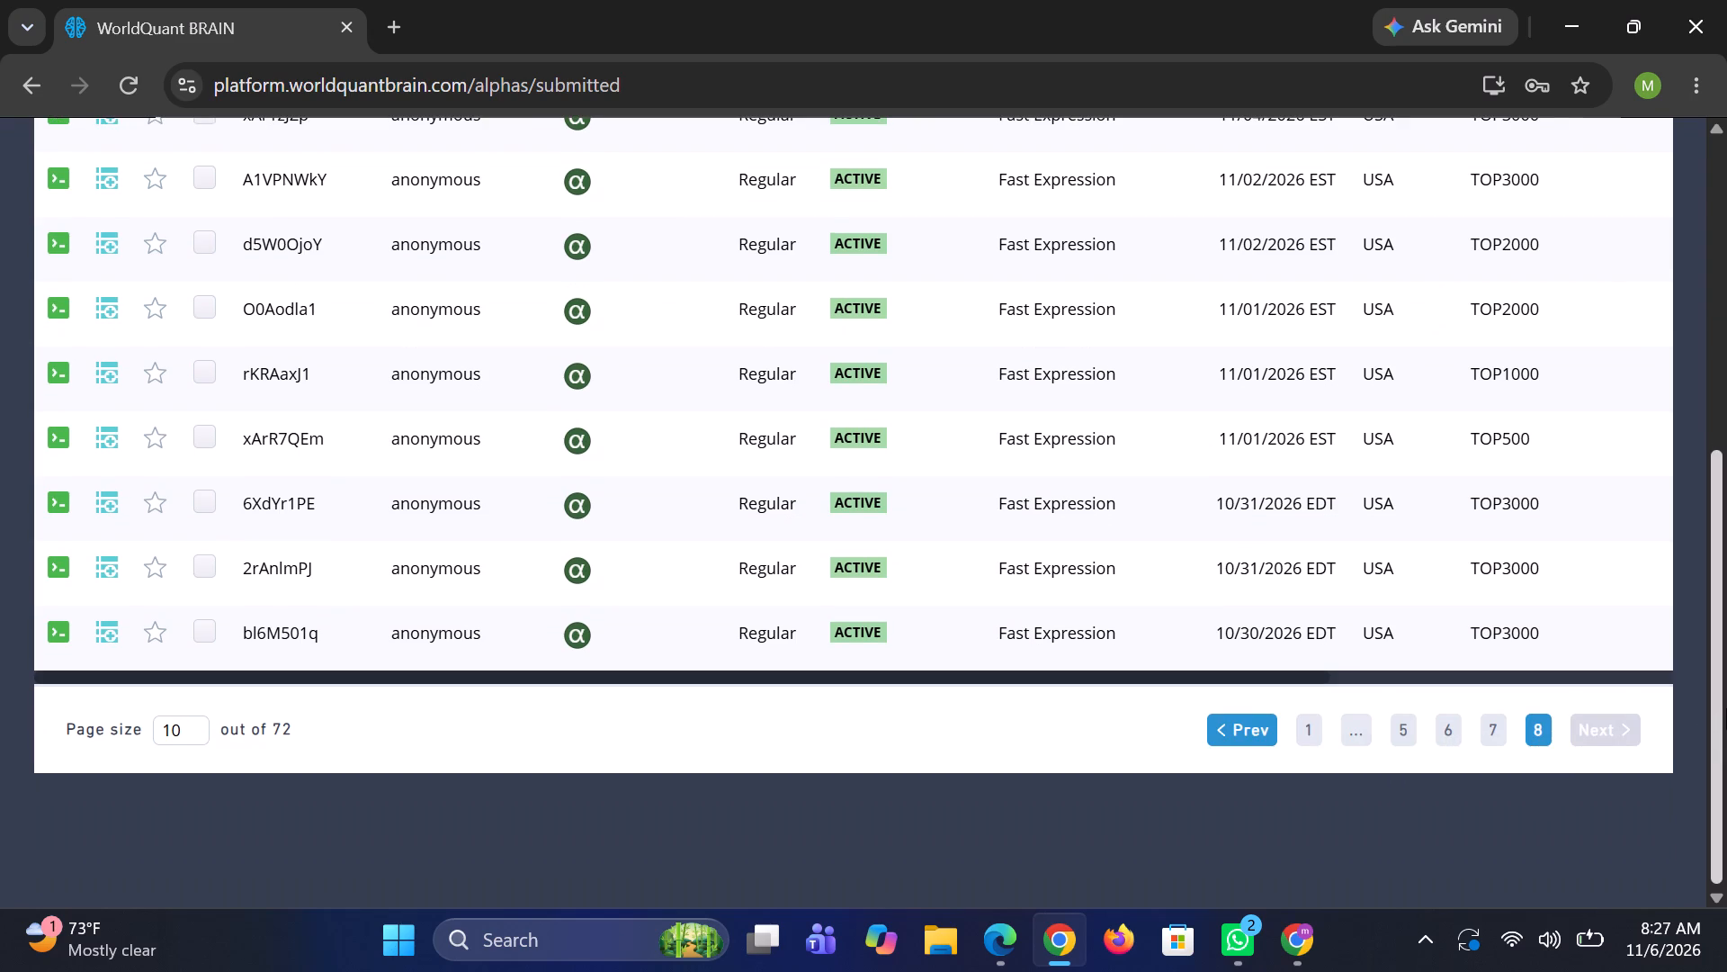
# Review the code and simulation settings of the TOP1000 and TOP200 alphas submitted 08/27/2026, closing each one's details.
pyautogui.moveTo(1713, 697); pyautogui.dragTo(1714, 638)
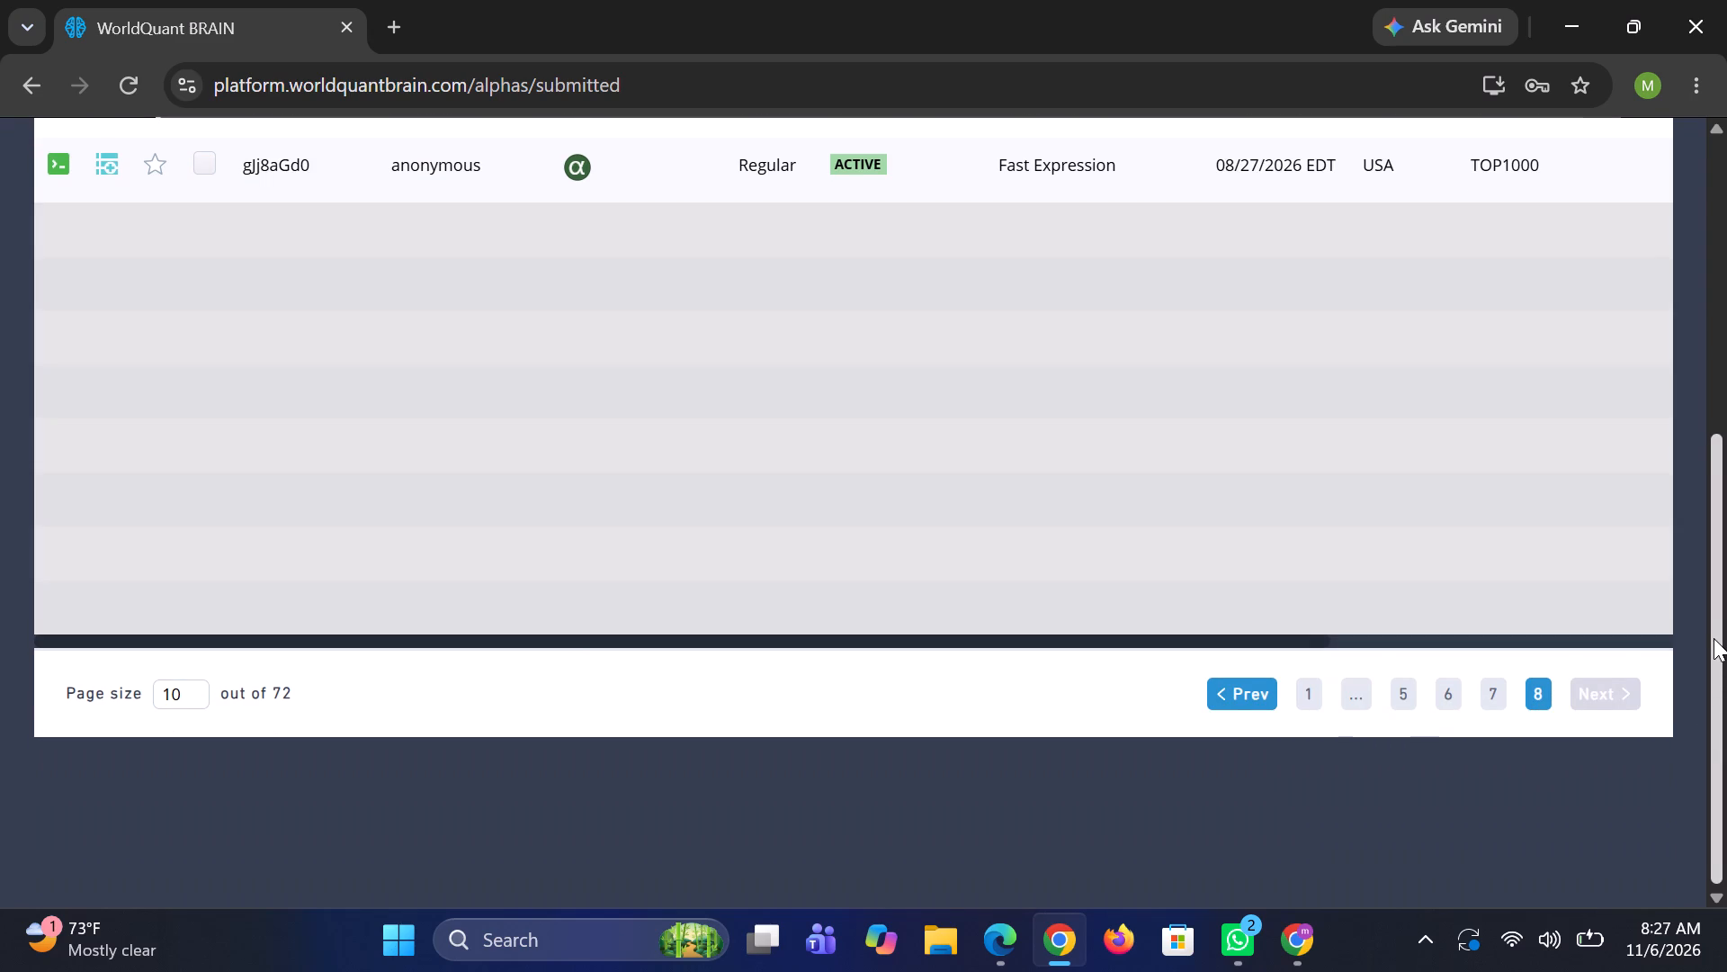
pyautogui.moveTo(1716, 609); pyautogui.dragTo(1719, 493)
pyautogui.click(750, 402)
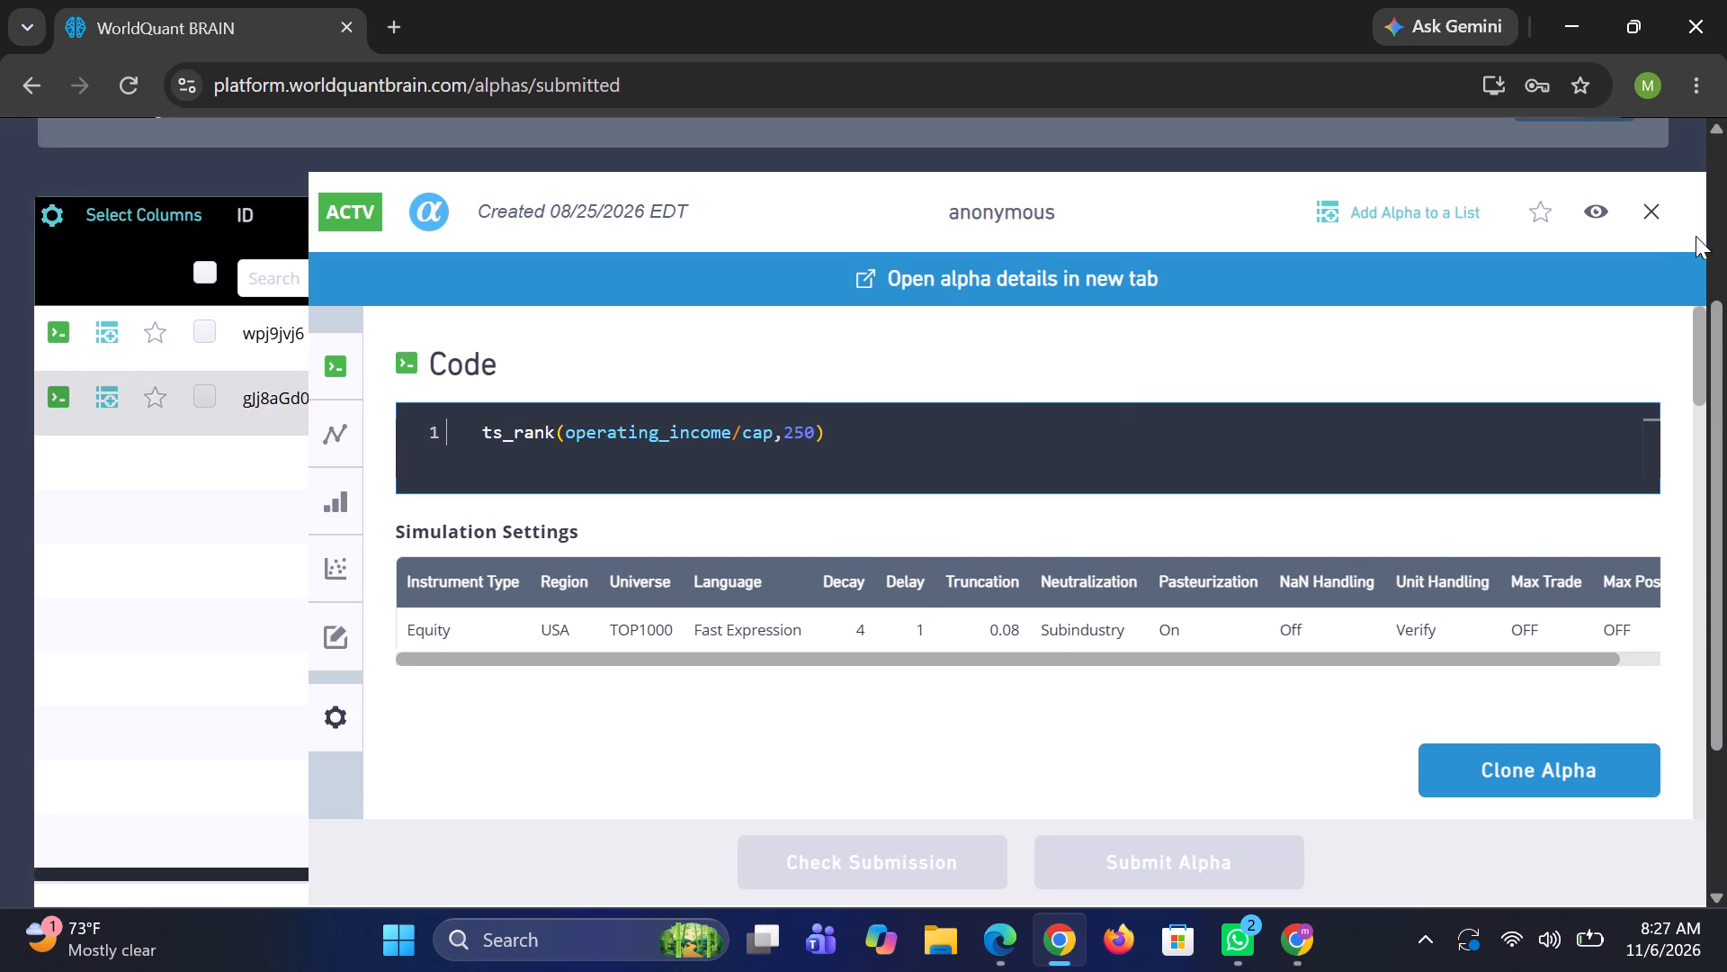
pyautogui.click(1656, 203)
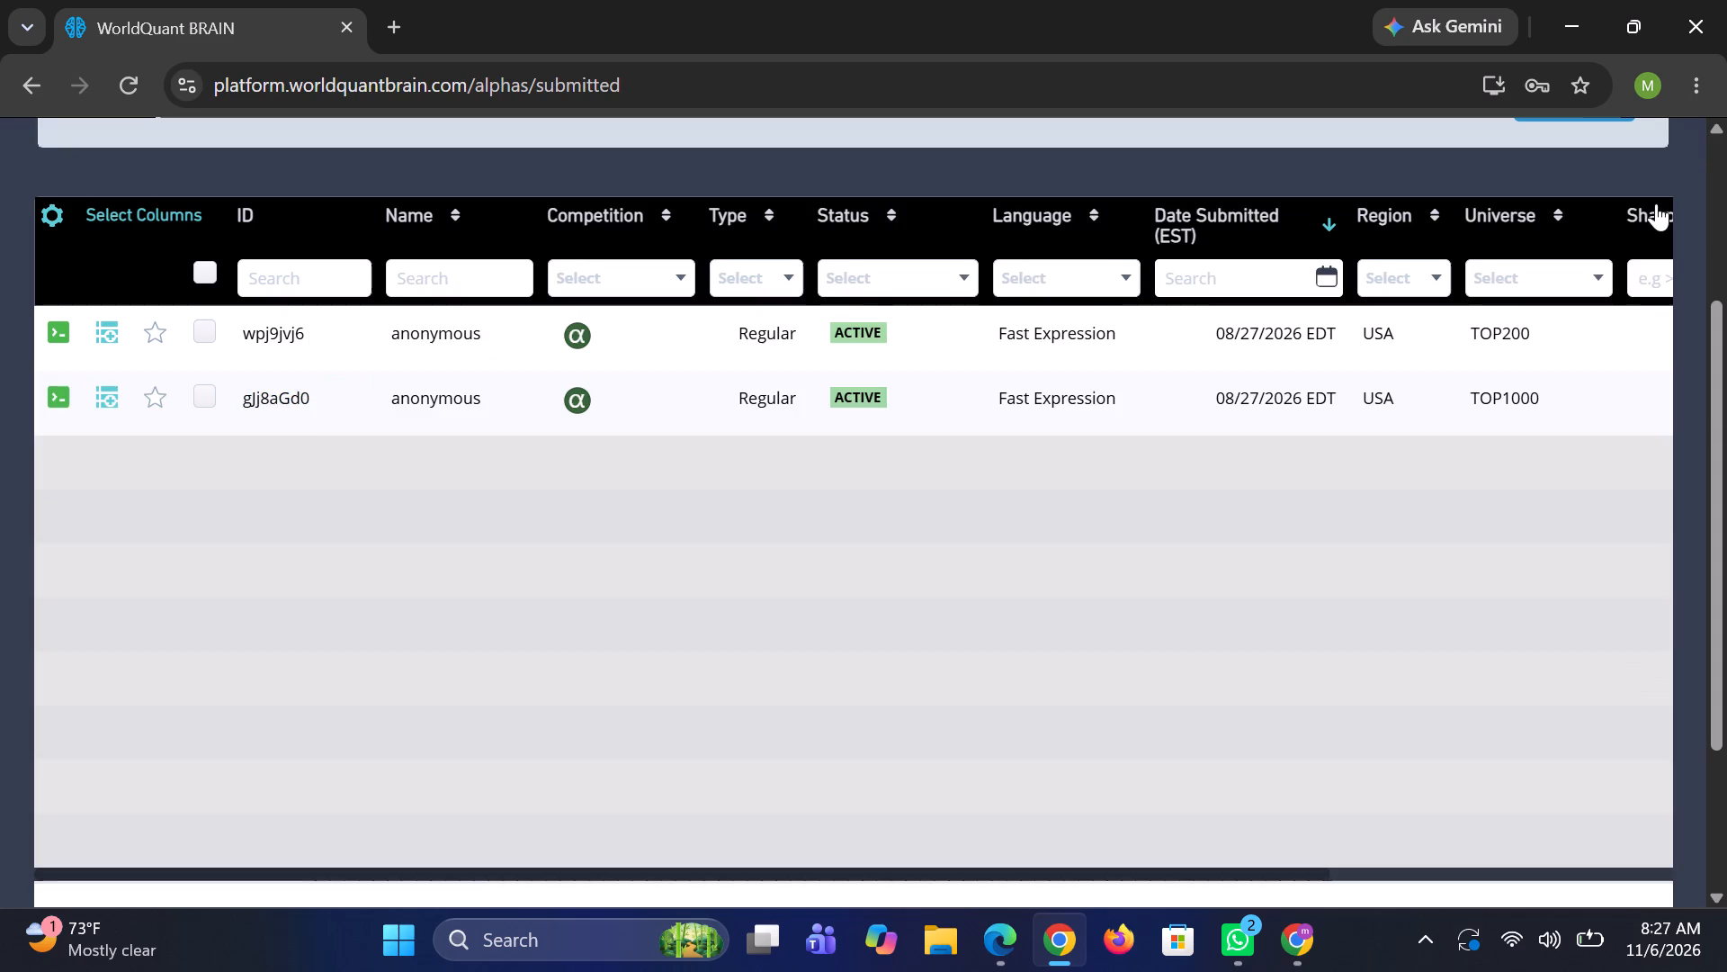
pyautogui.click(756, 329)
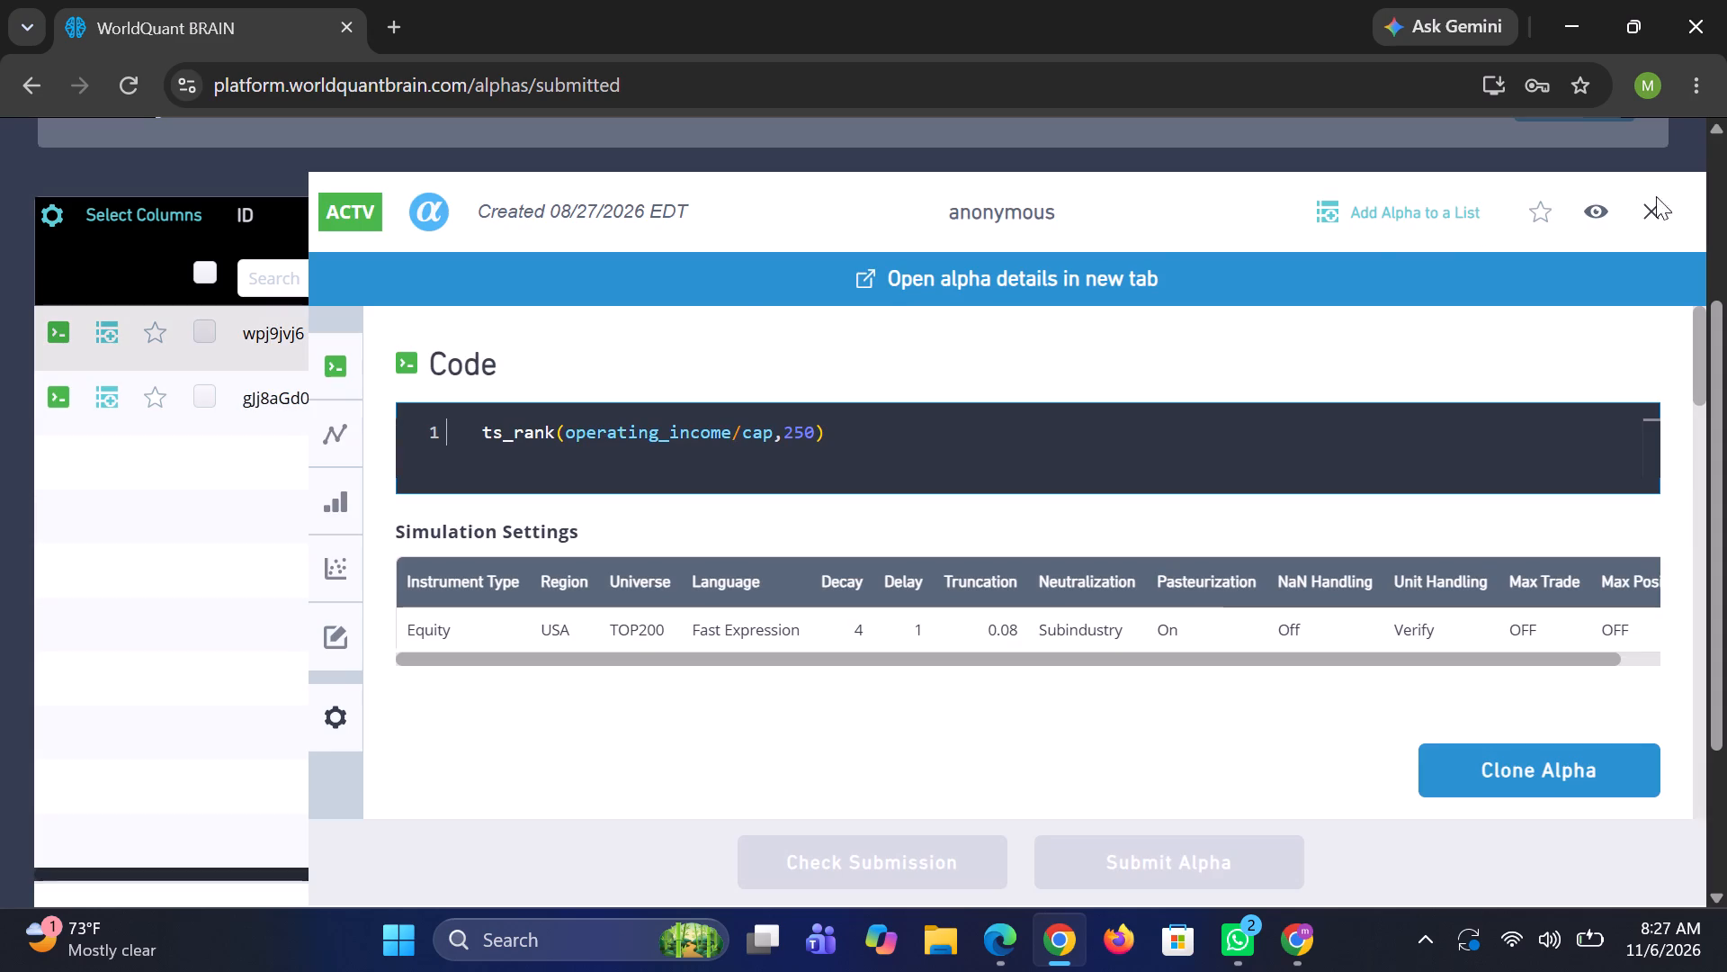
pyautogui.click(1647, 211)
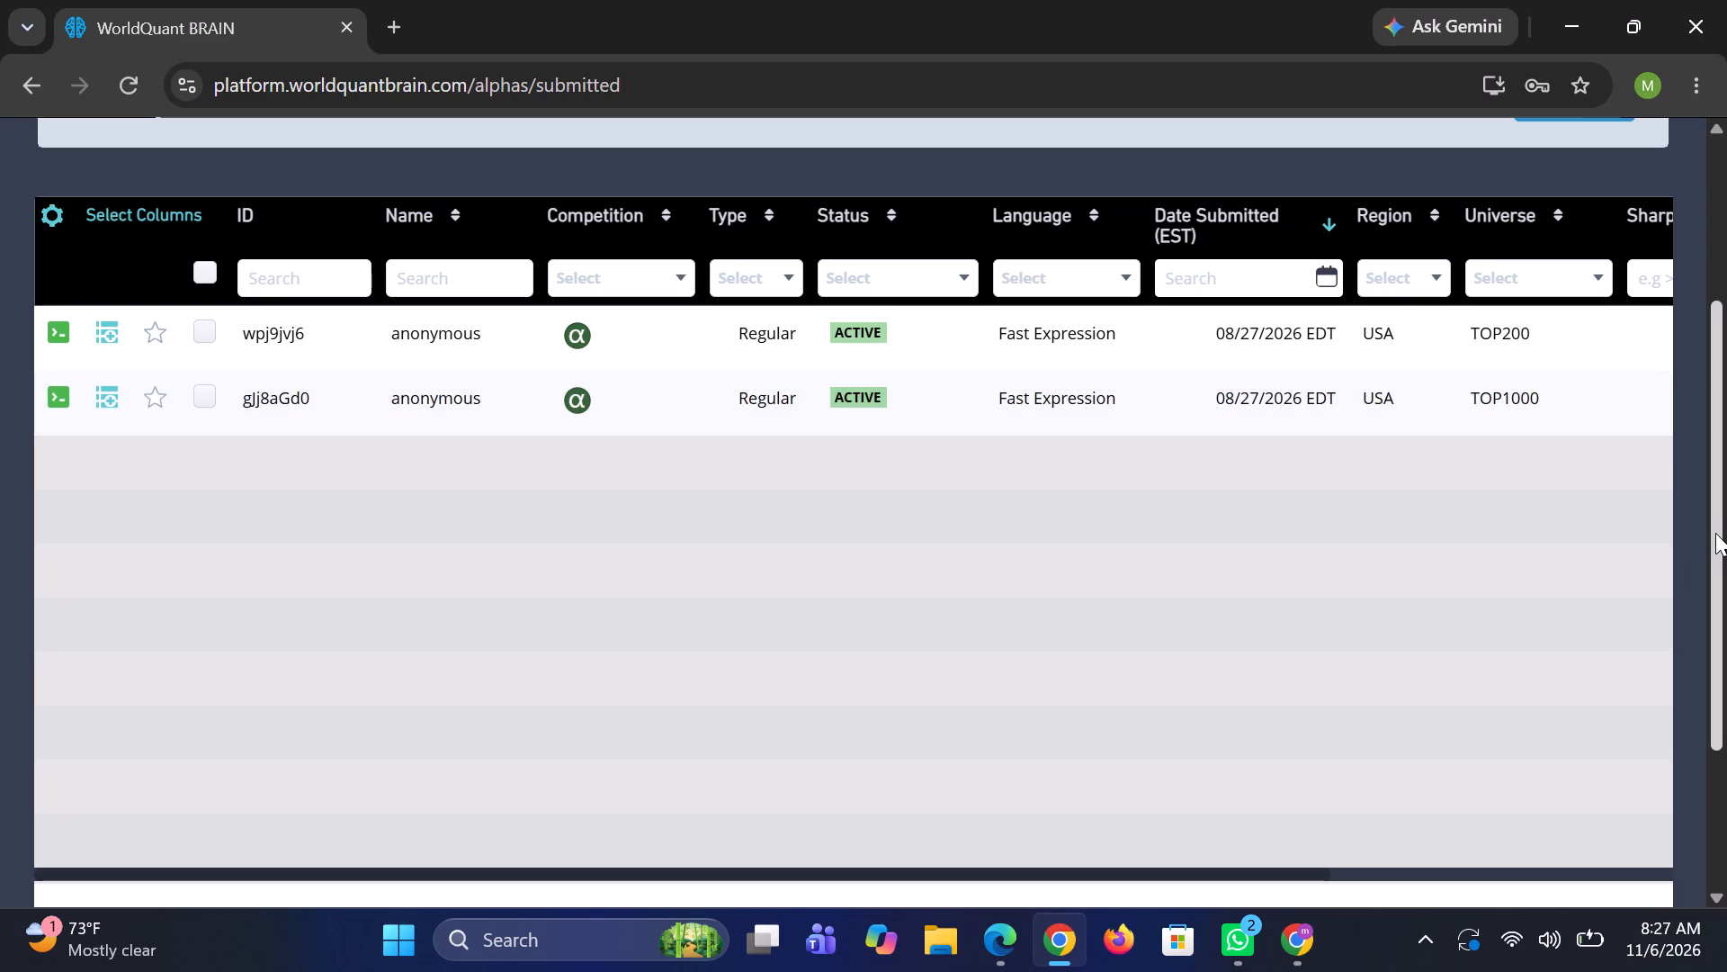
# Go to page 7 and review the code and simulation settings of the bottom two alphas submitted 08/28/2026, closing each one's details.
pyautogui.moveTo(1715, 531); pyautogui.dragTo(1714, 597)
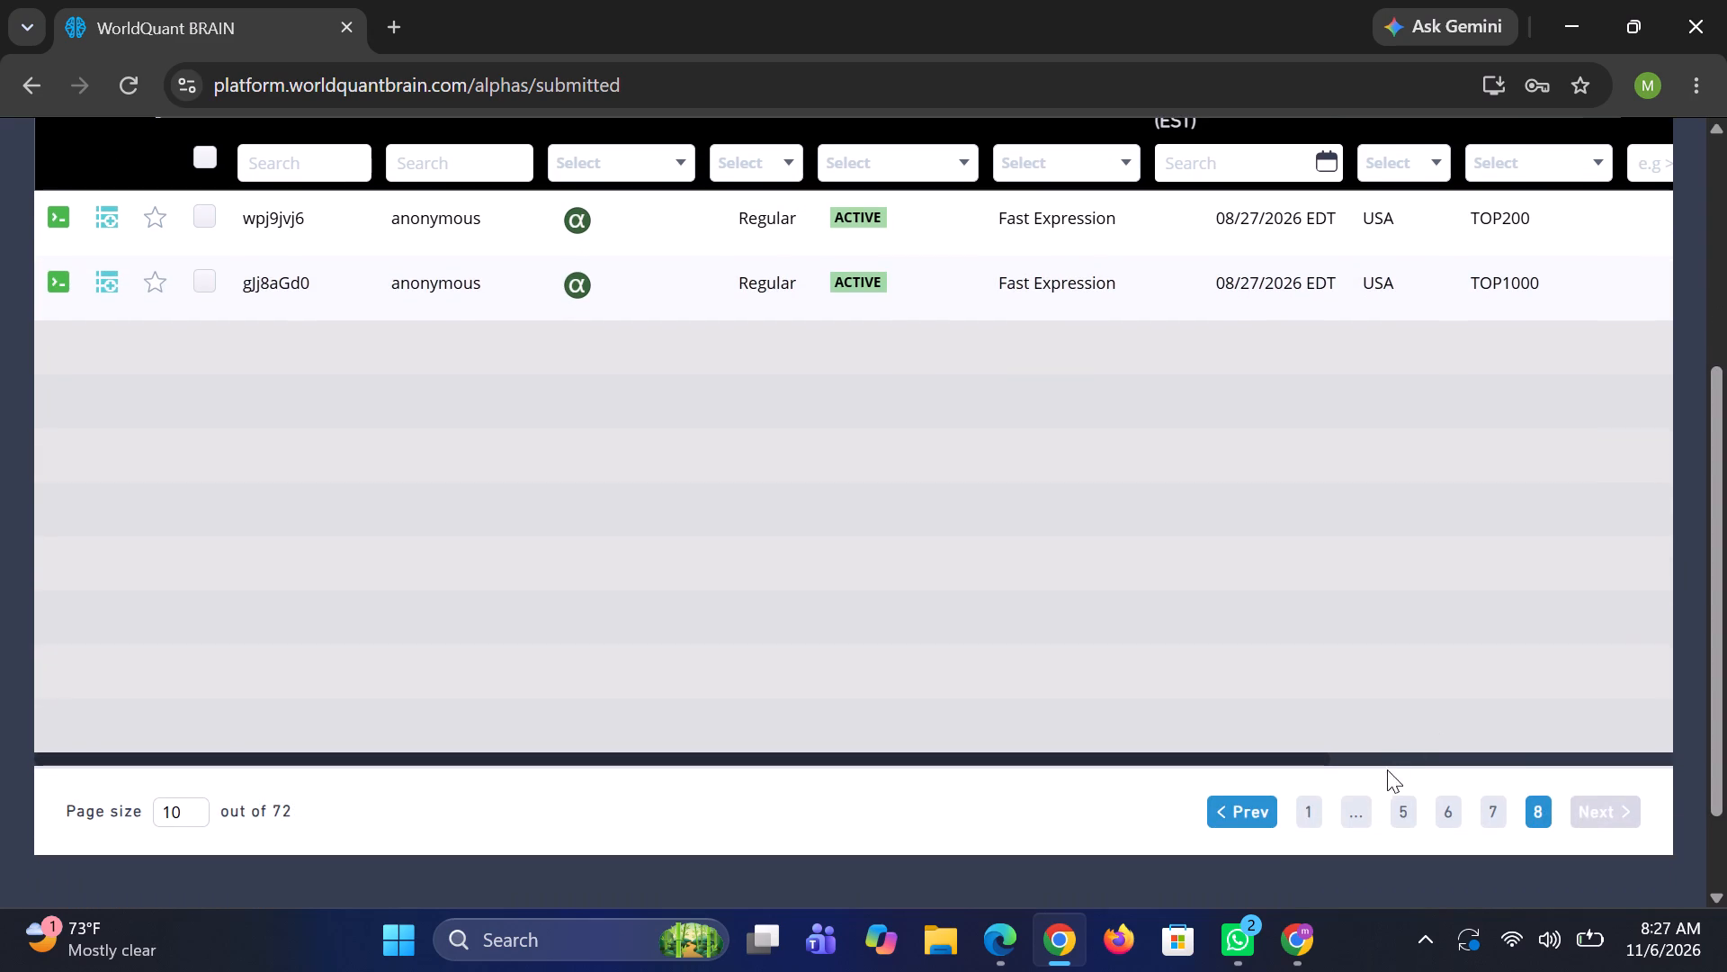
pyautogui.click(1491, 812)
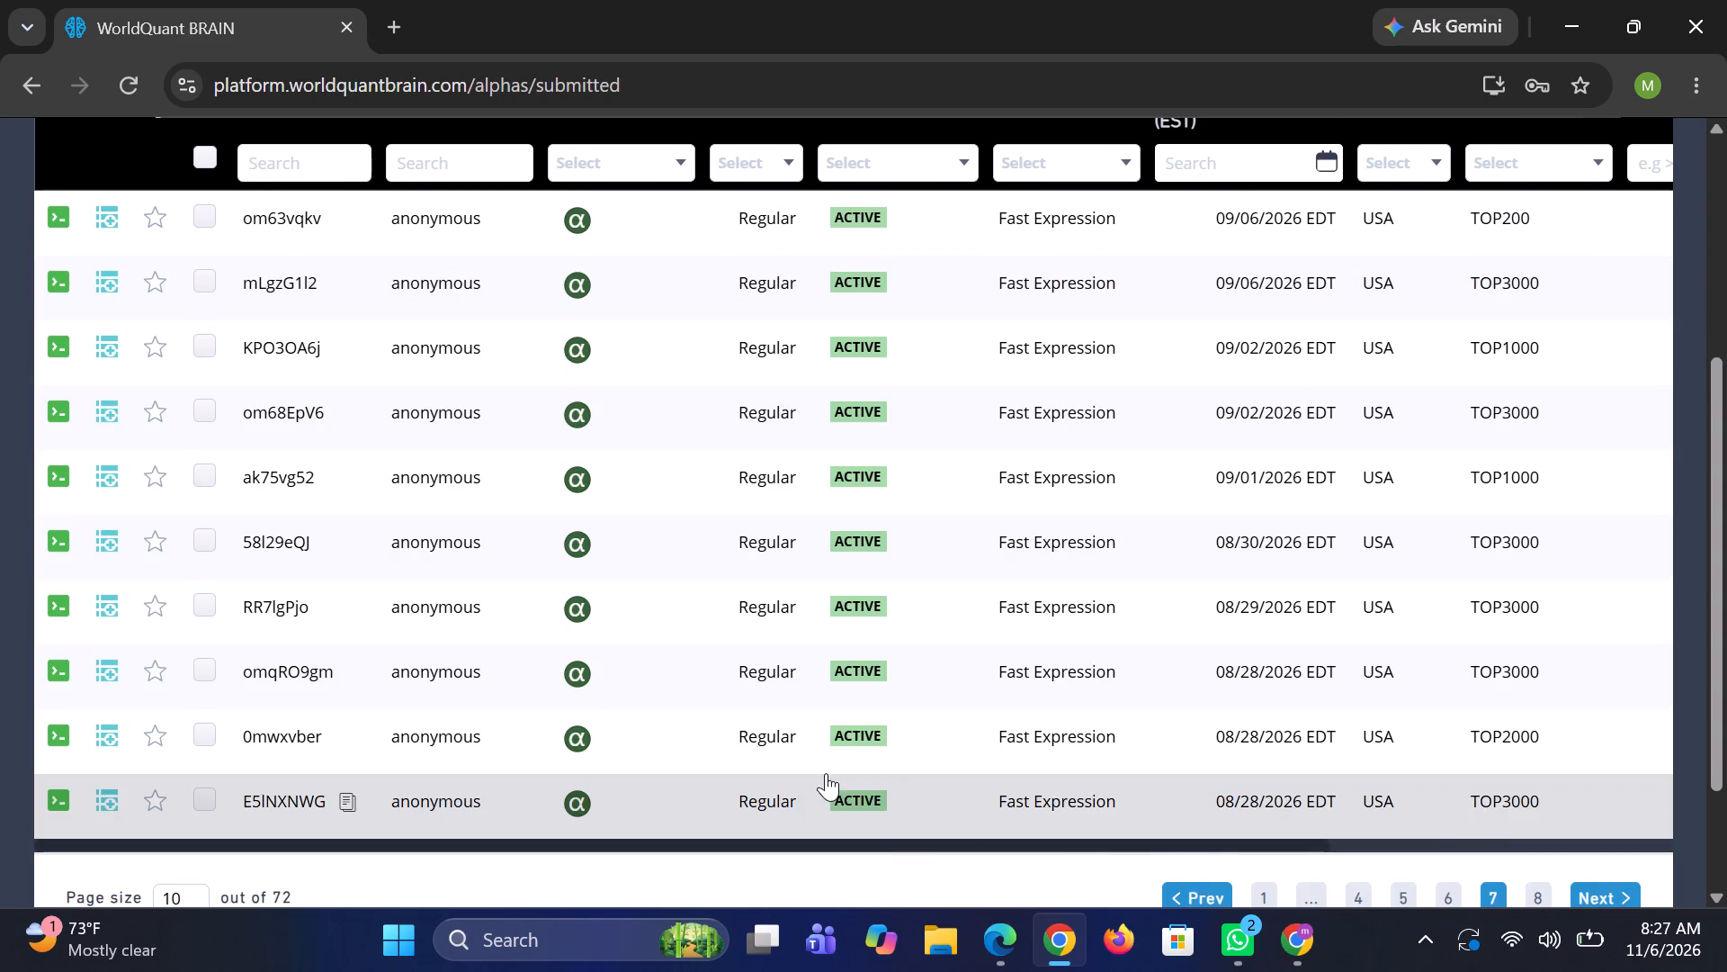
pyautogui.click(767, 803)
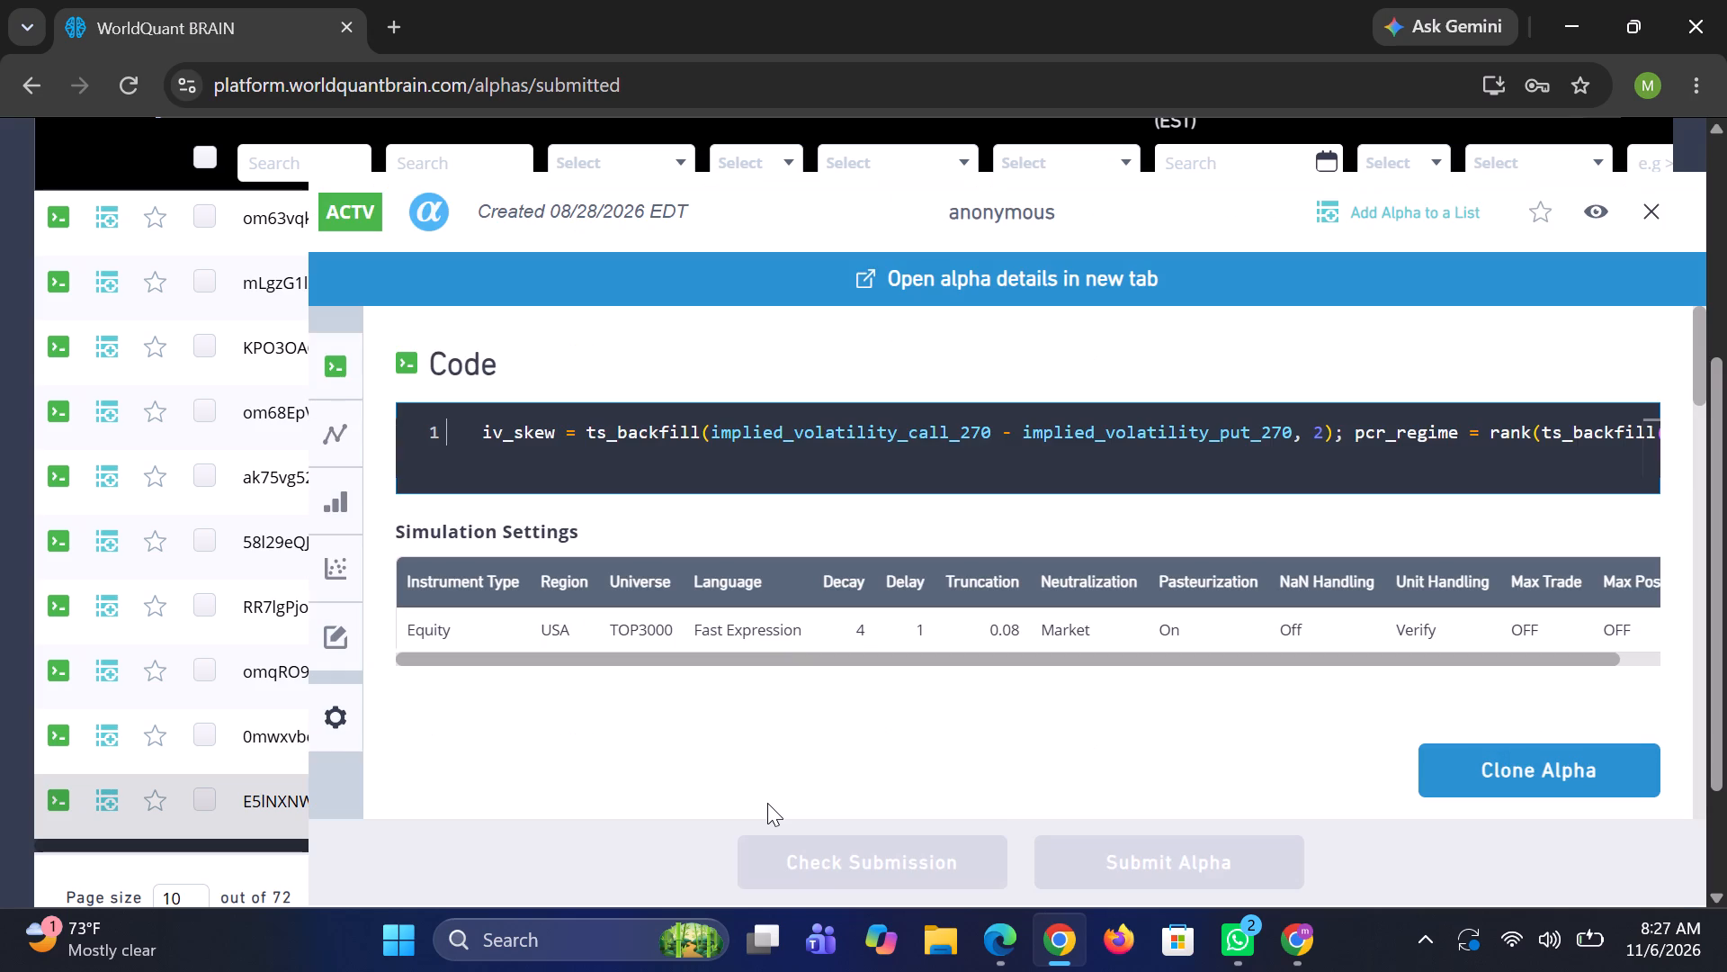
pyautogui.click(1656, 213)
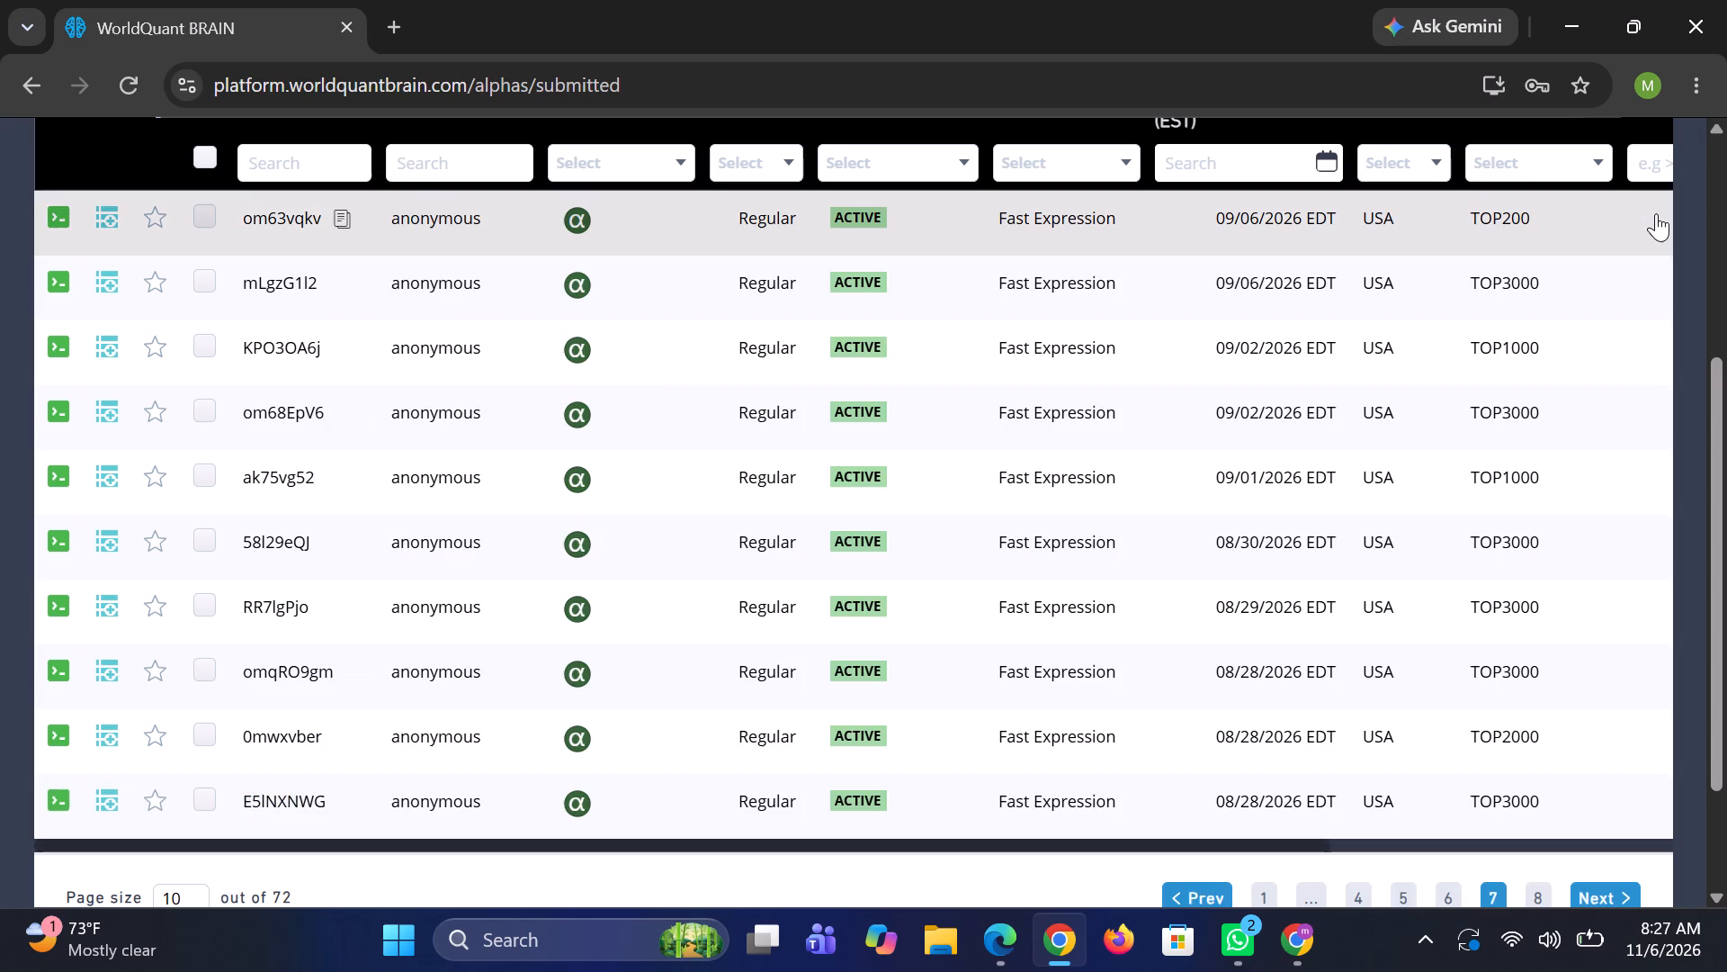
pyautogui.click(762, 723)
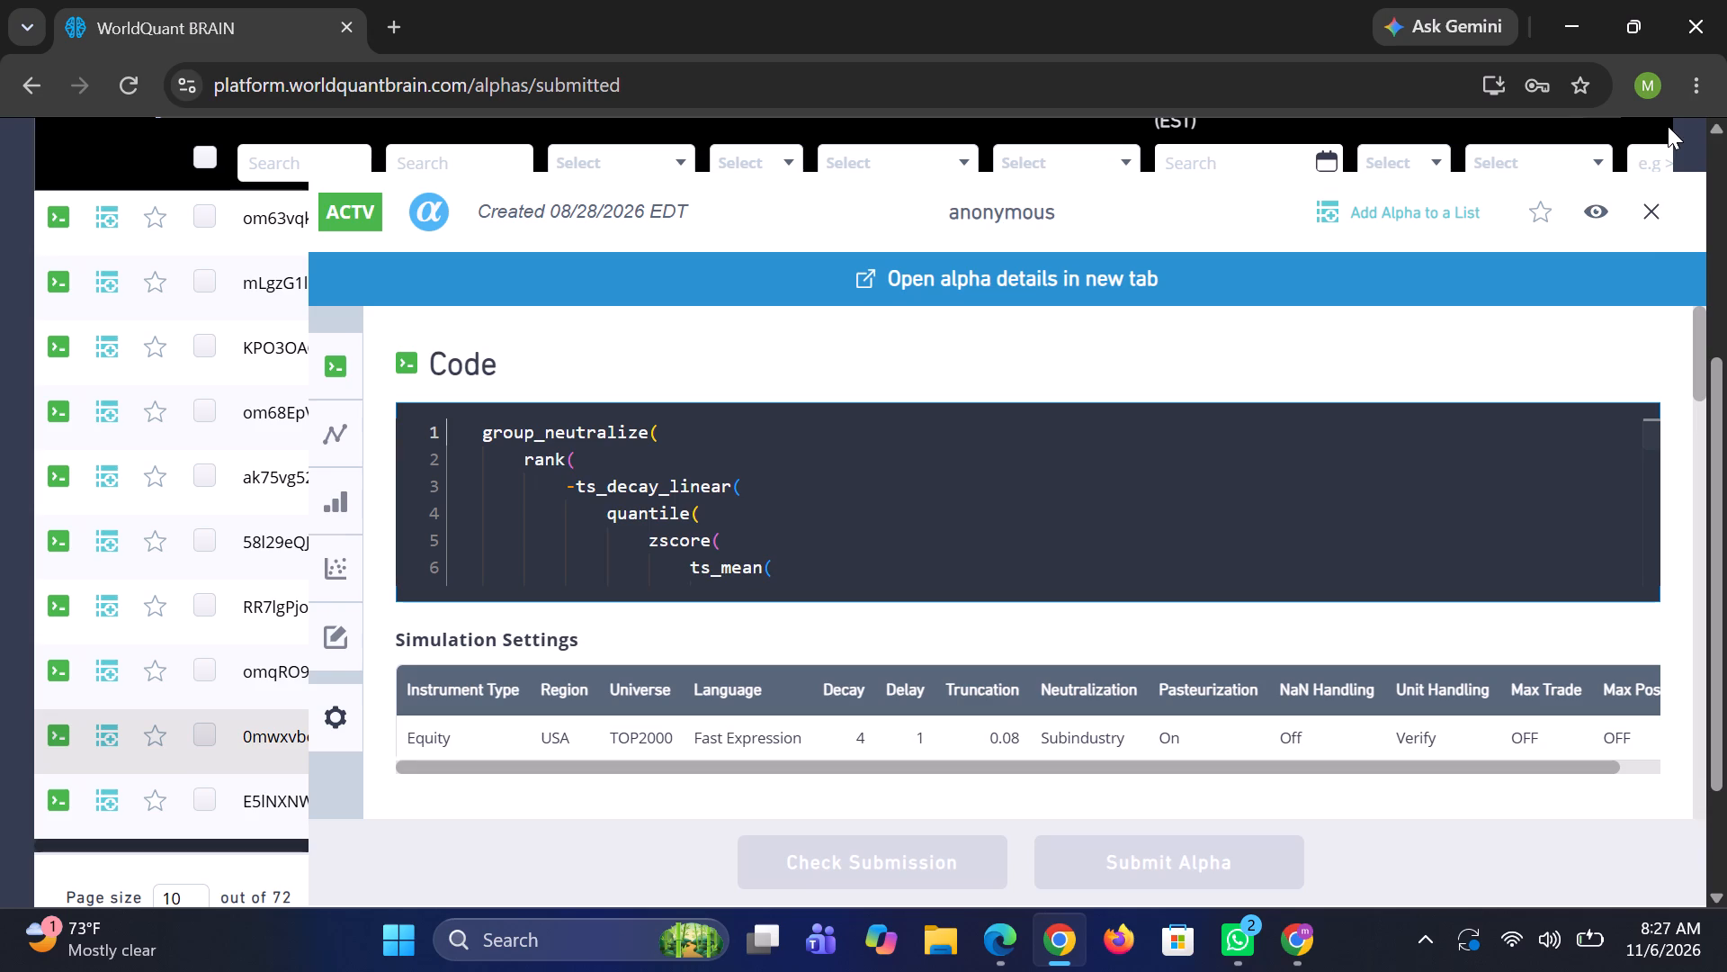
pyautogui.click(1656, 217)
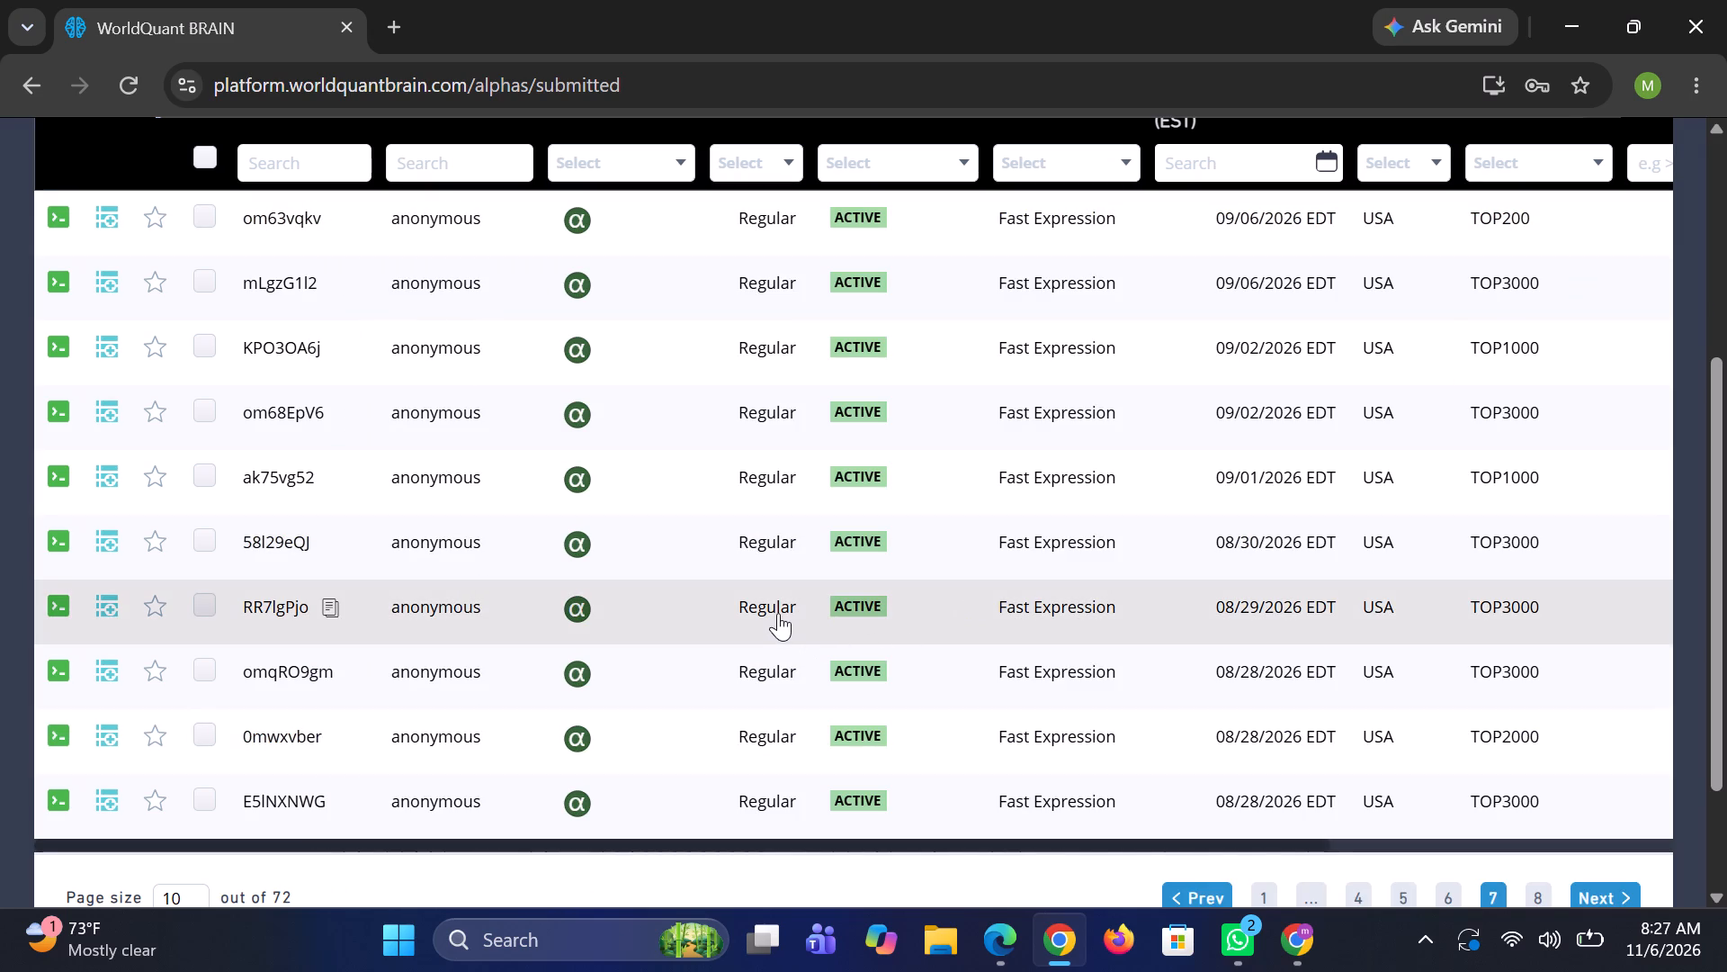
# Review the code and simulation settings of the 08/29/2026 alpha, and examine the 08/30/2026 alpha twice, closing the details each time.
pyautogui.click(778, 613)
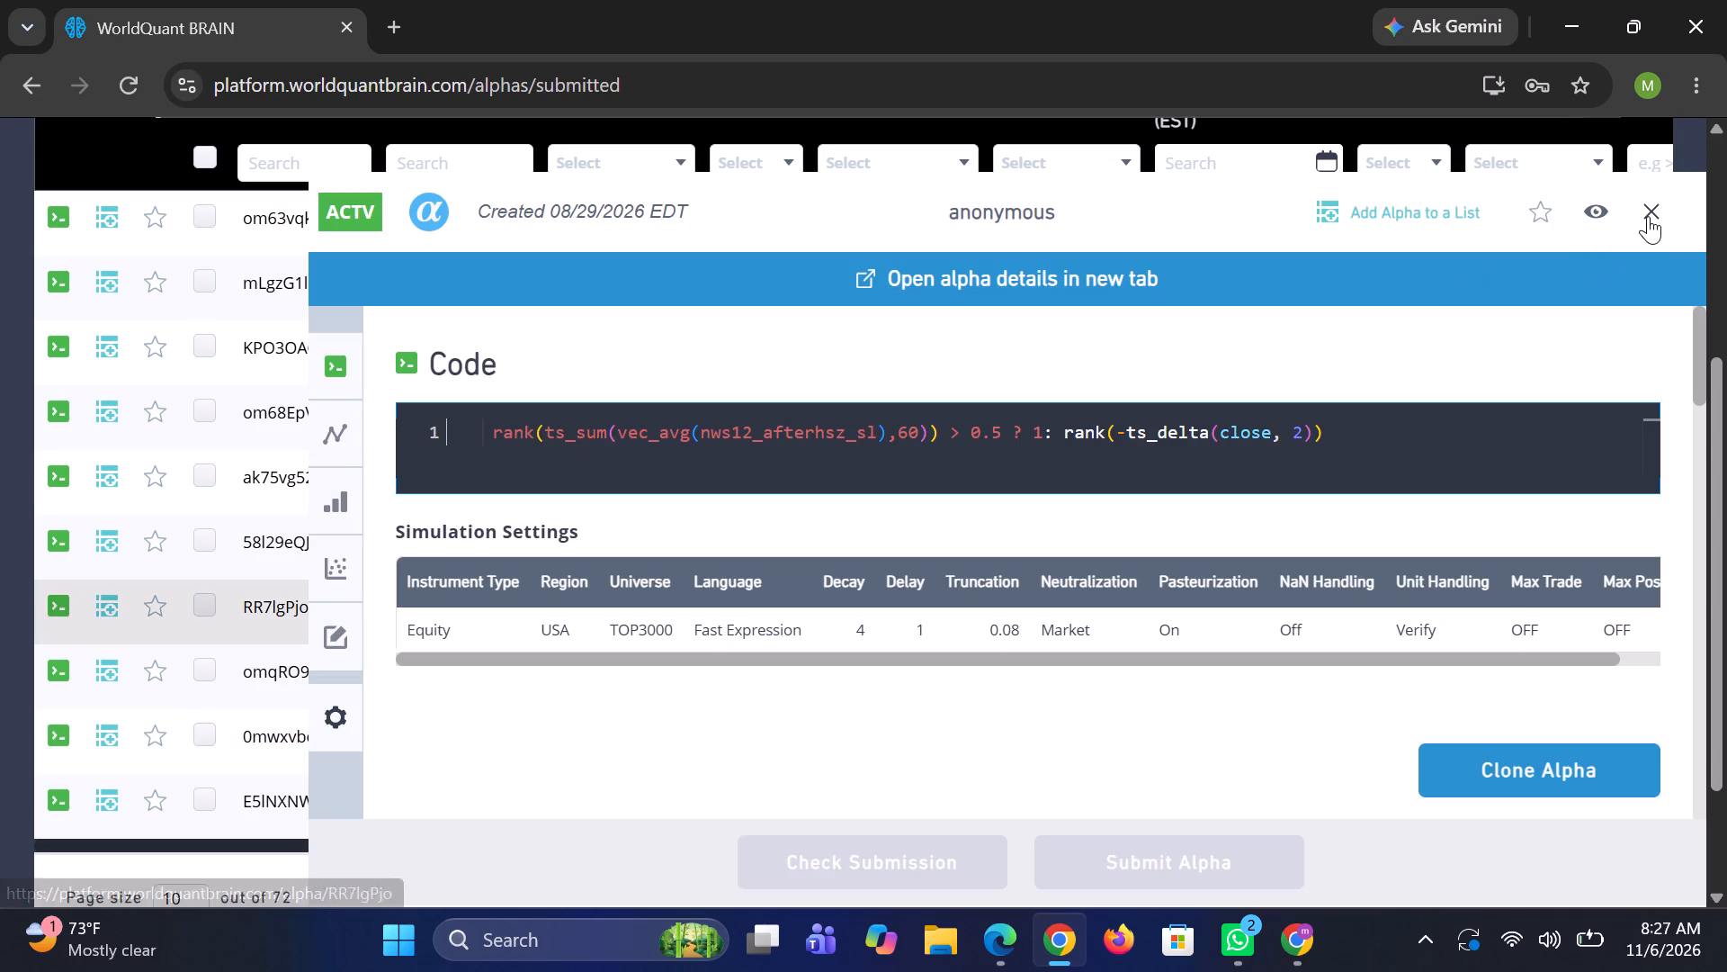
pyautogui.click(1652, 208)
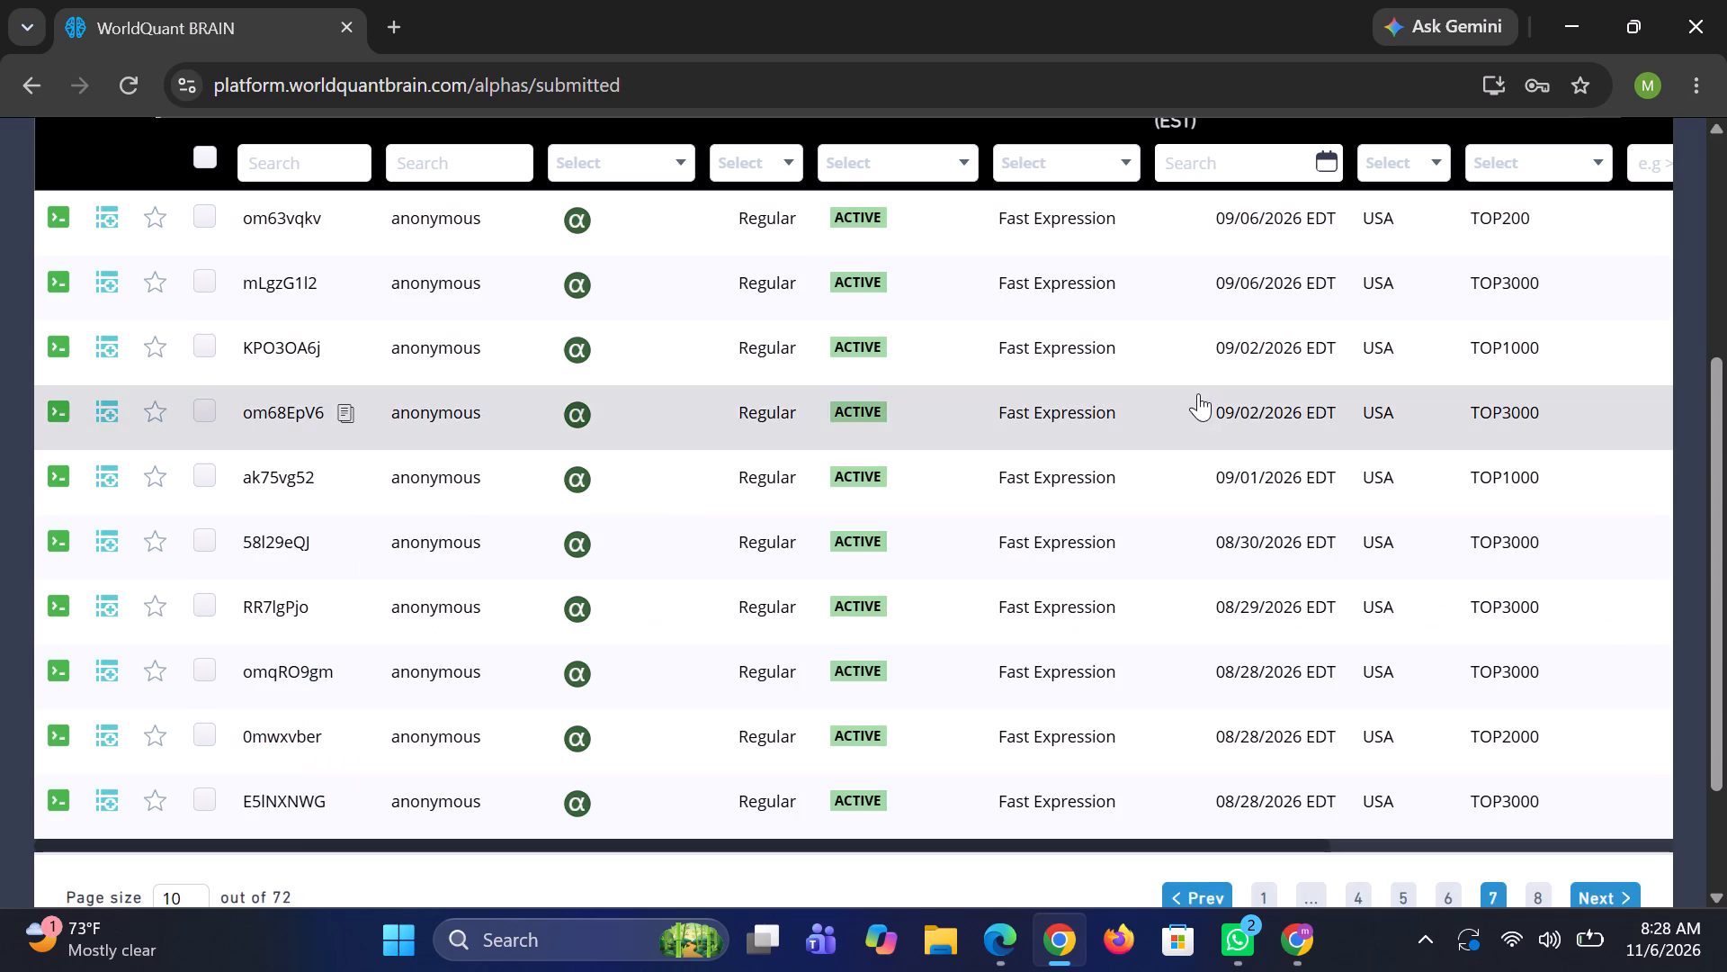
pyautogui.click(783, 536)
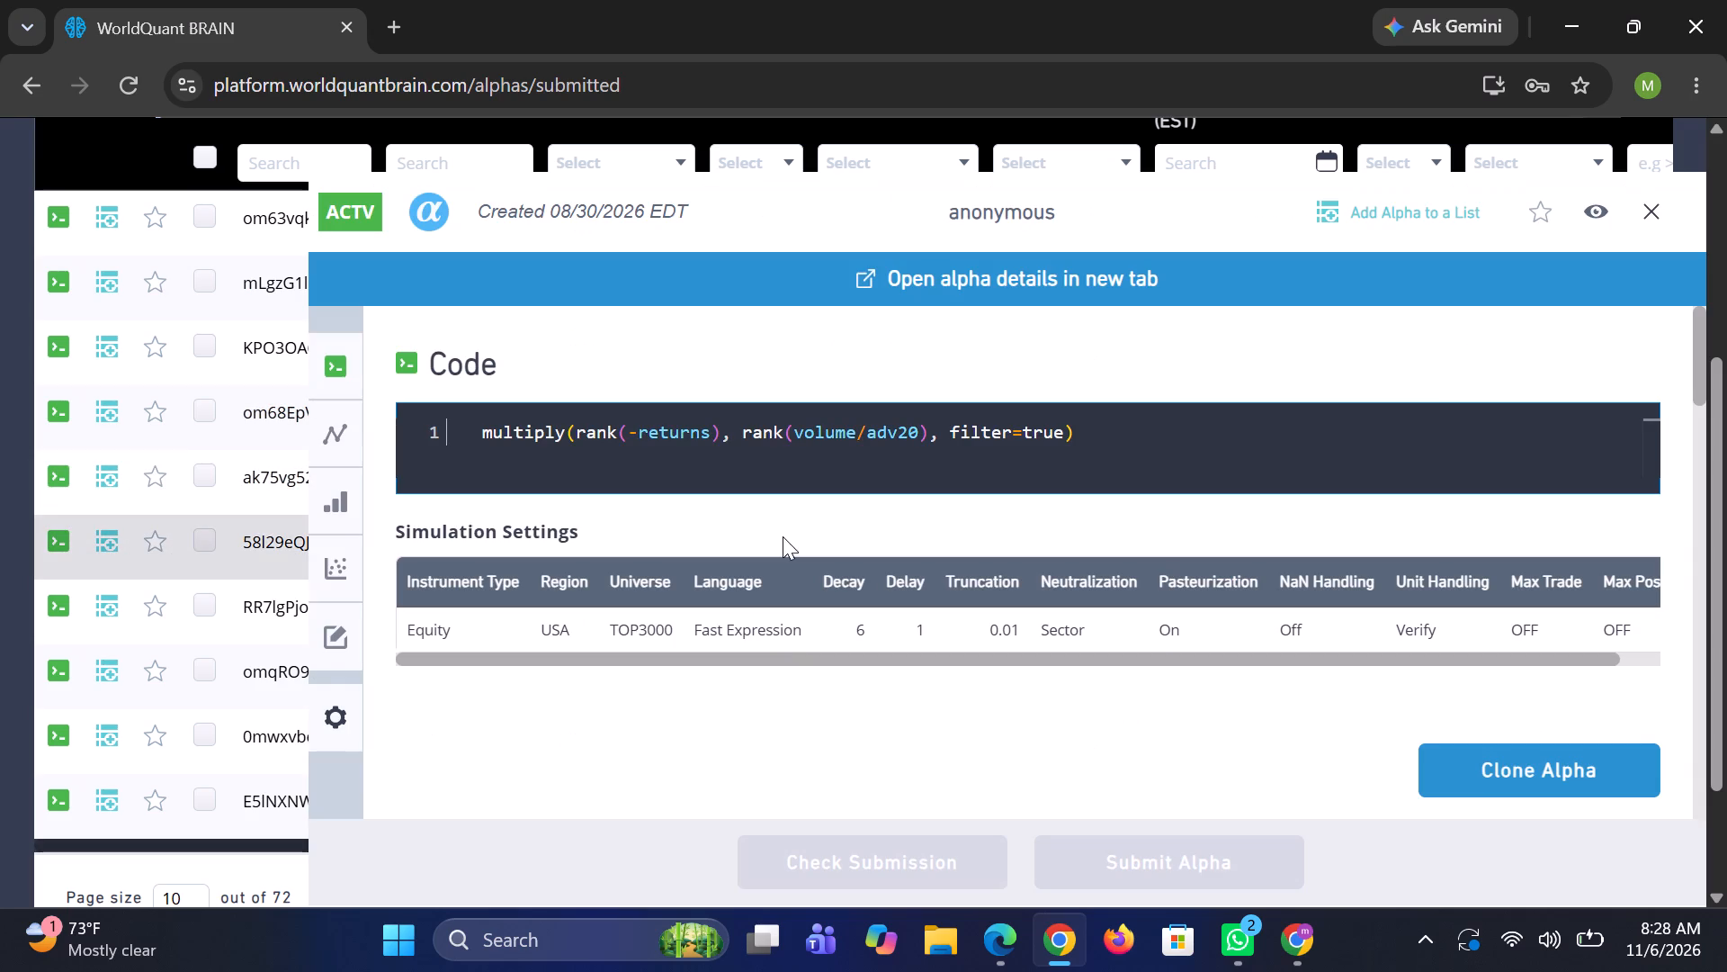
pyautogui.click(1654, 208)
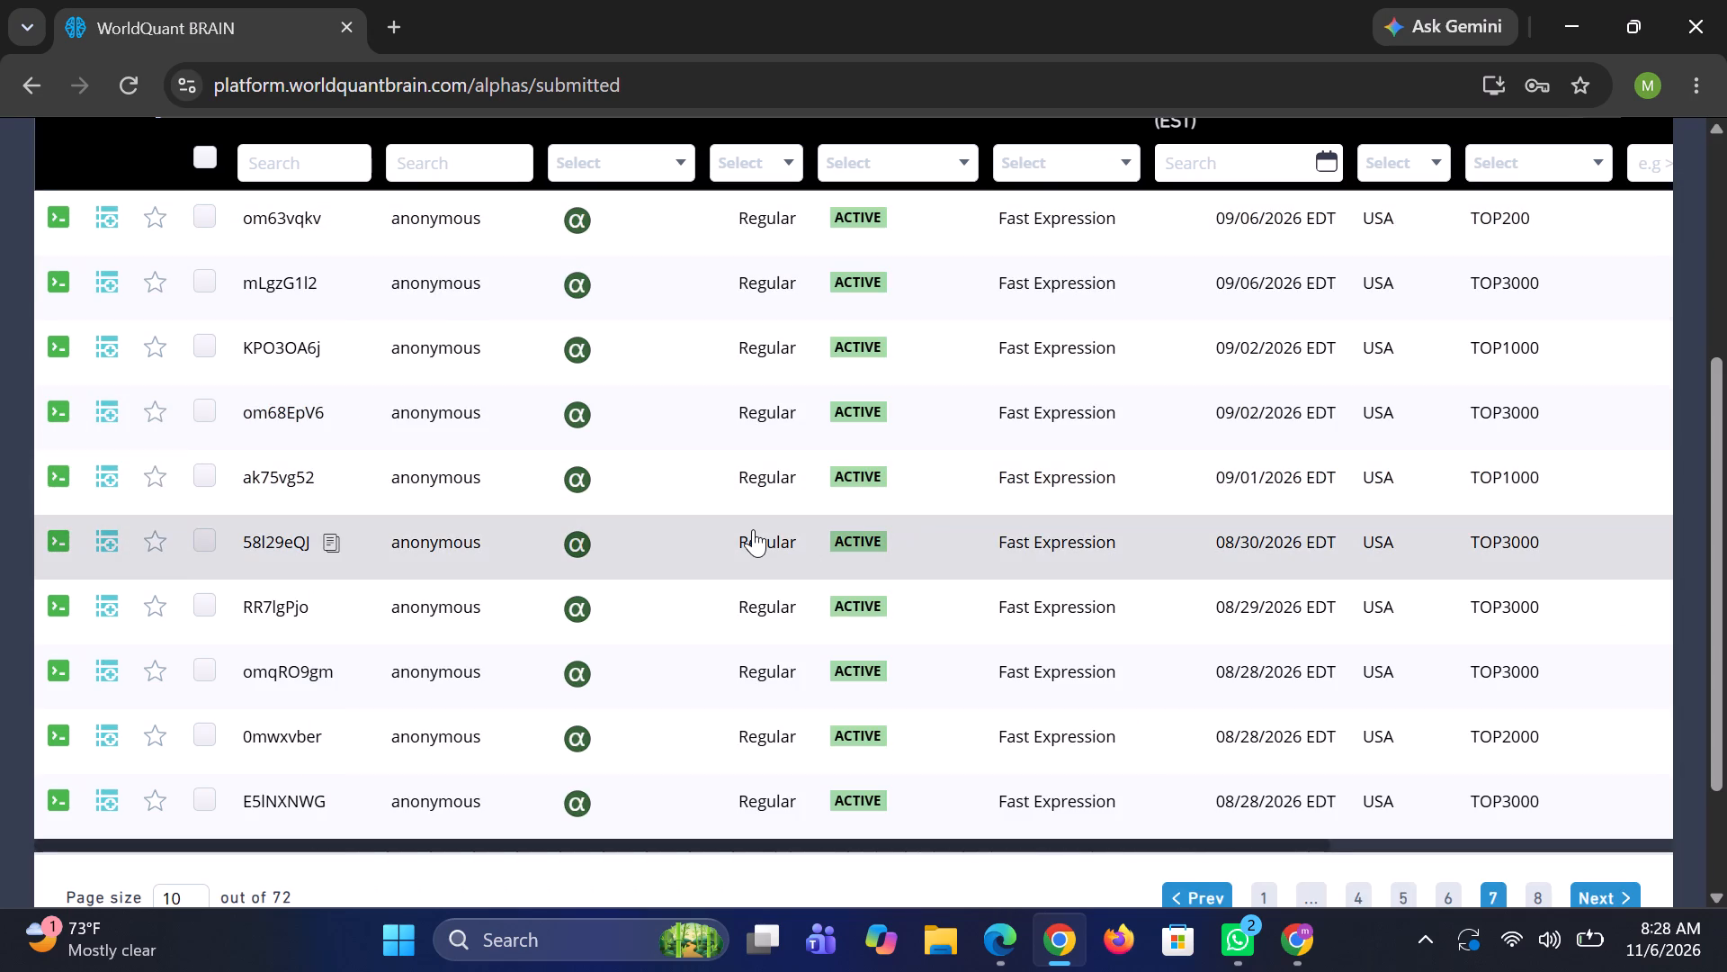
pyautogui.click(753, 529)
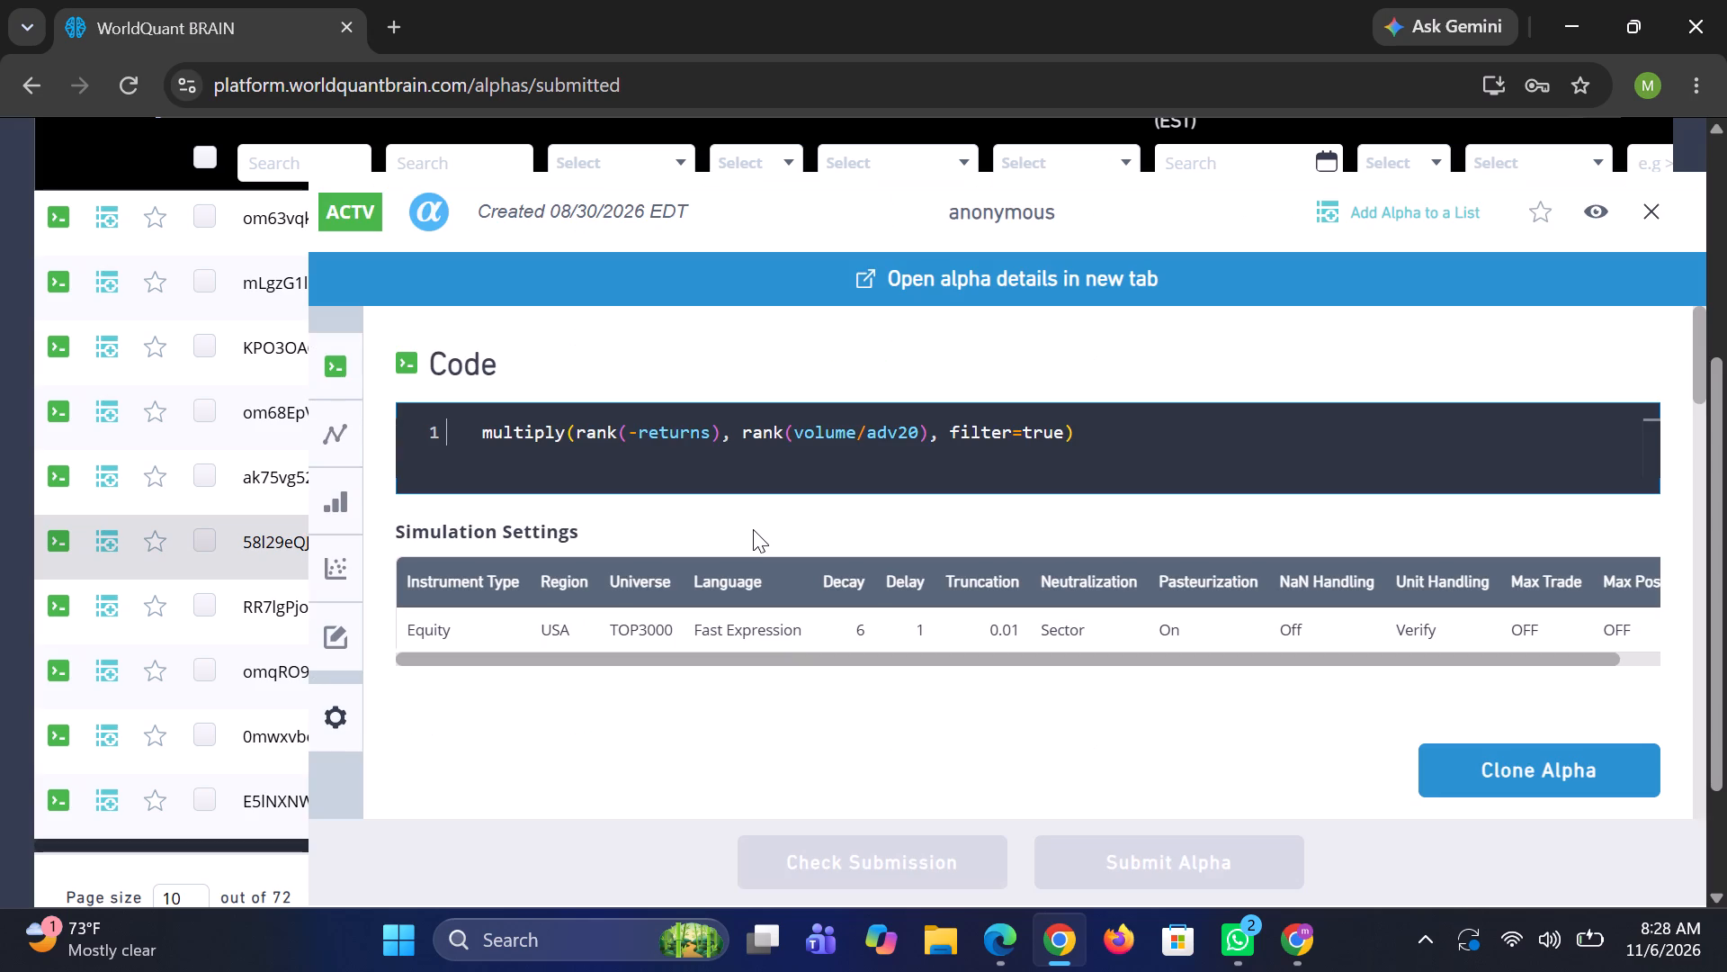
pyautogui.click(1650, 207)
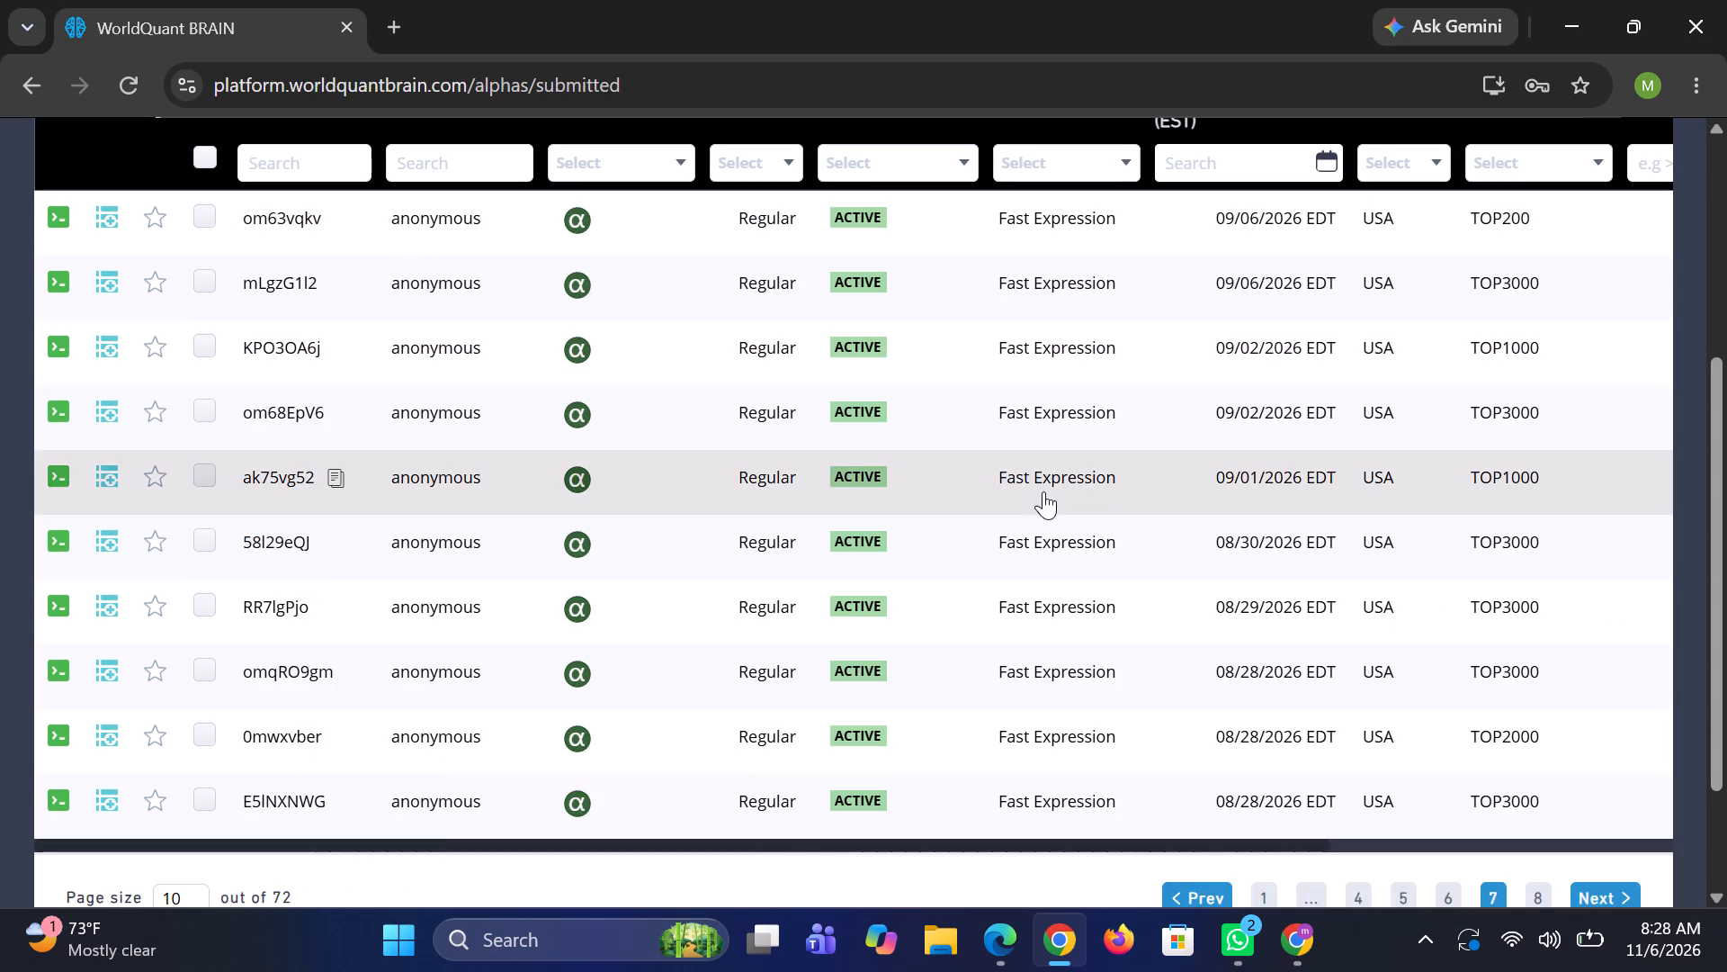
# Review the code and settings of the 09/01/2026 alpha, the TOP1000 alpha of 09/02/2026 and both 09/06/2026 alphas, closing each one's details.
pyautogui.click(781, 475)
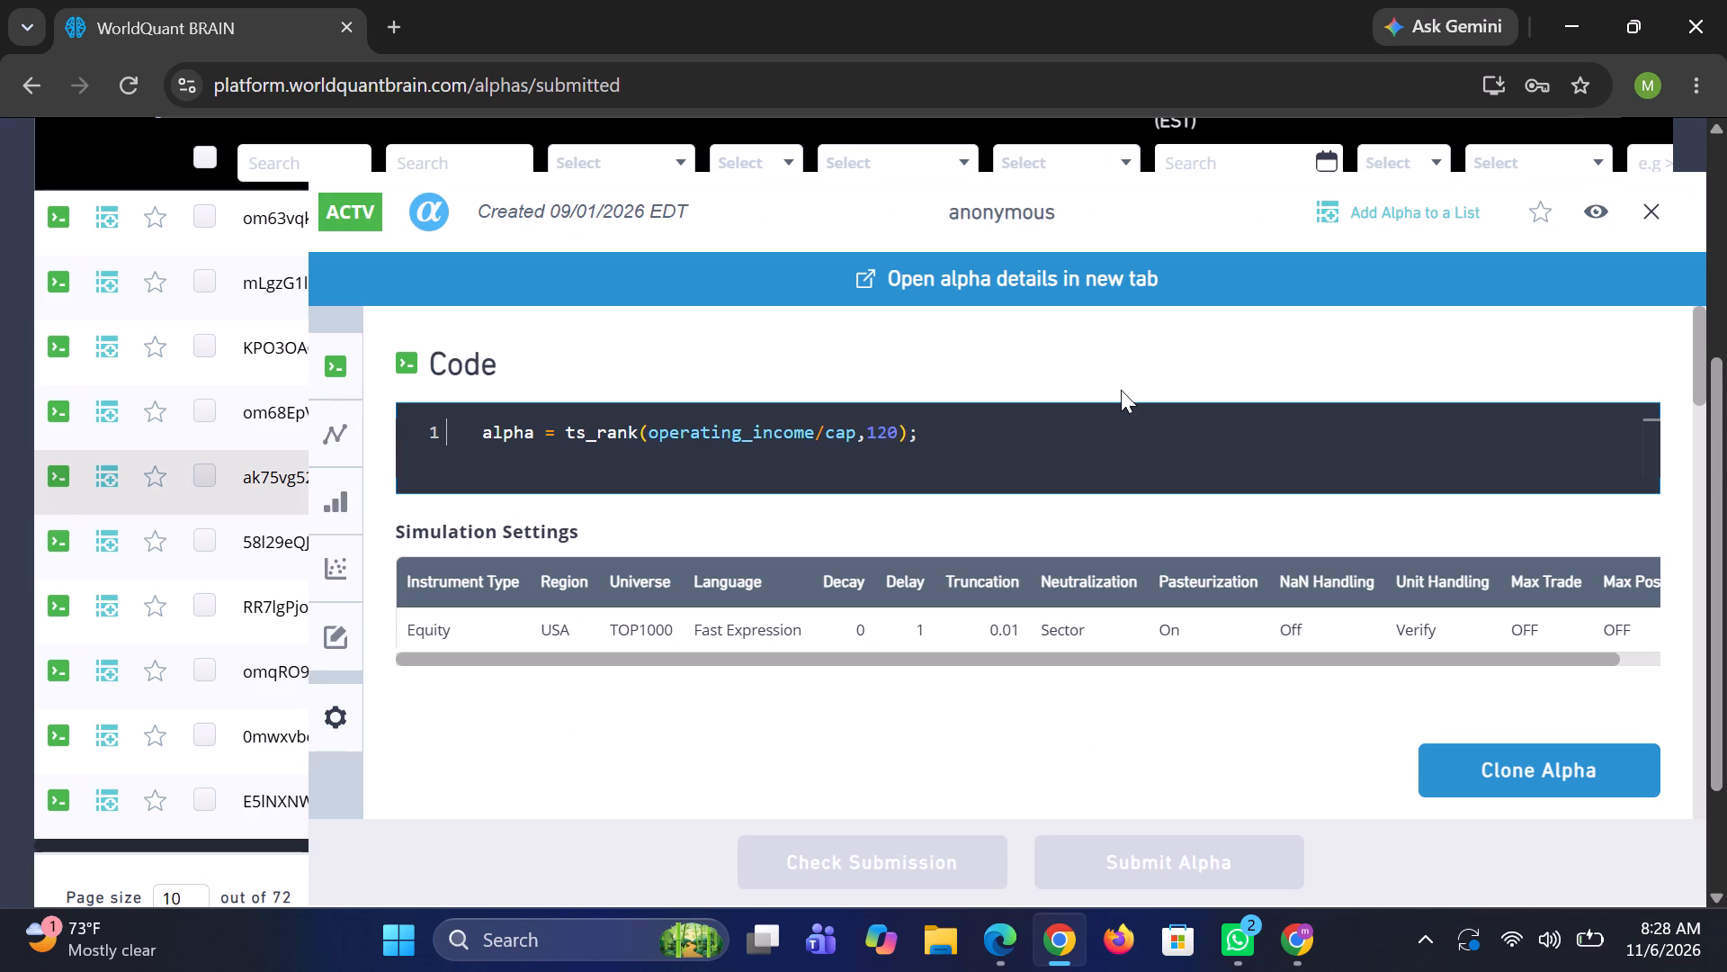
pyautogui.click(1656, 207)
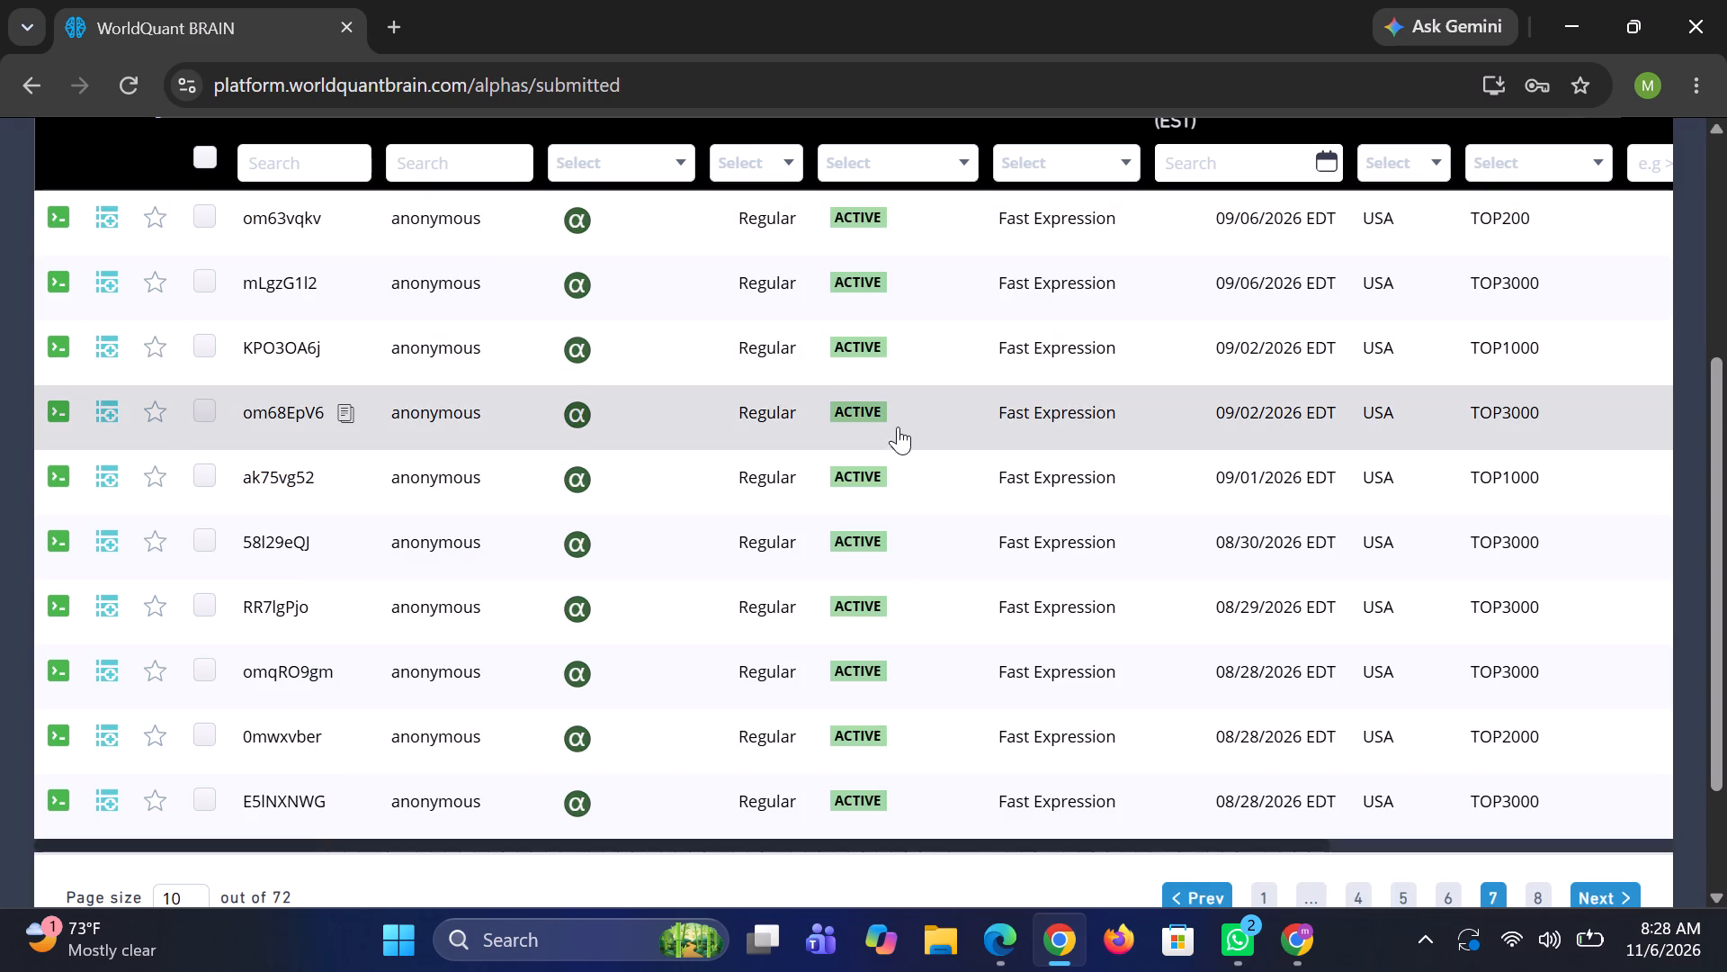
pyautogui.click(753, 341)
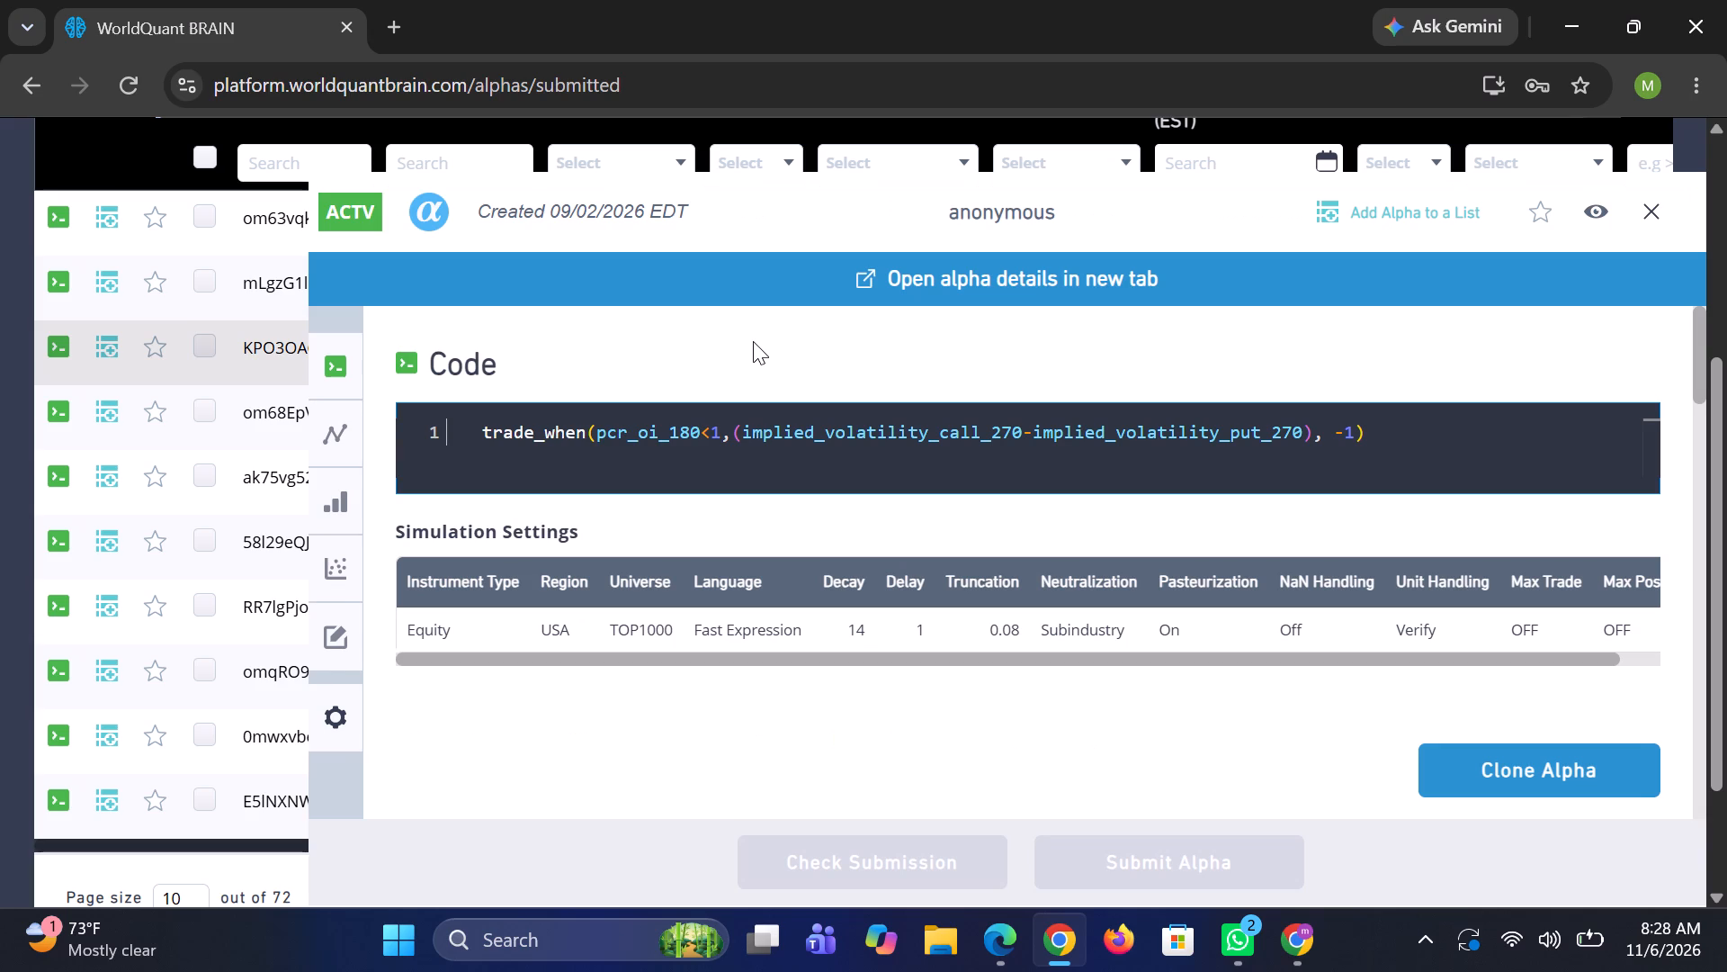
pyautogui.click(1651, 208)
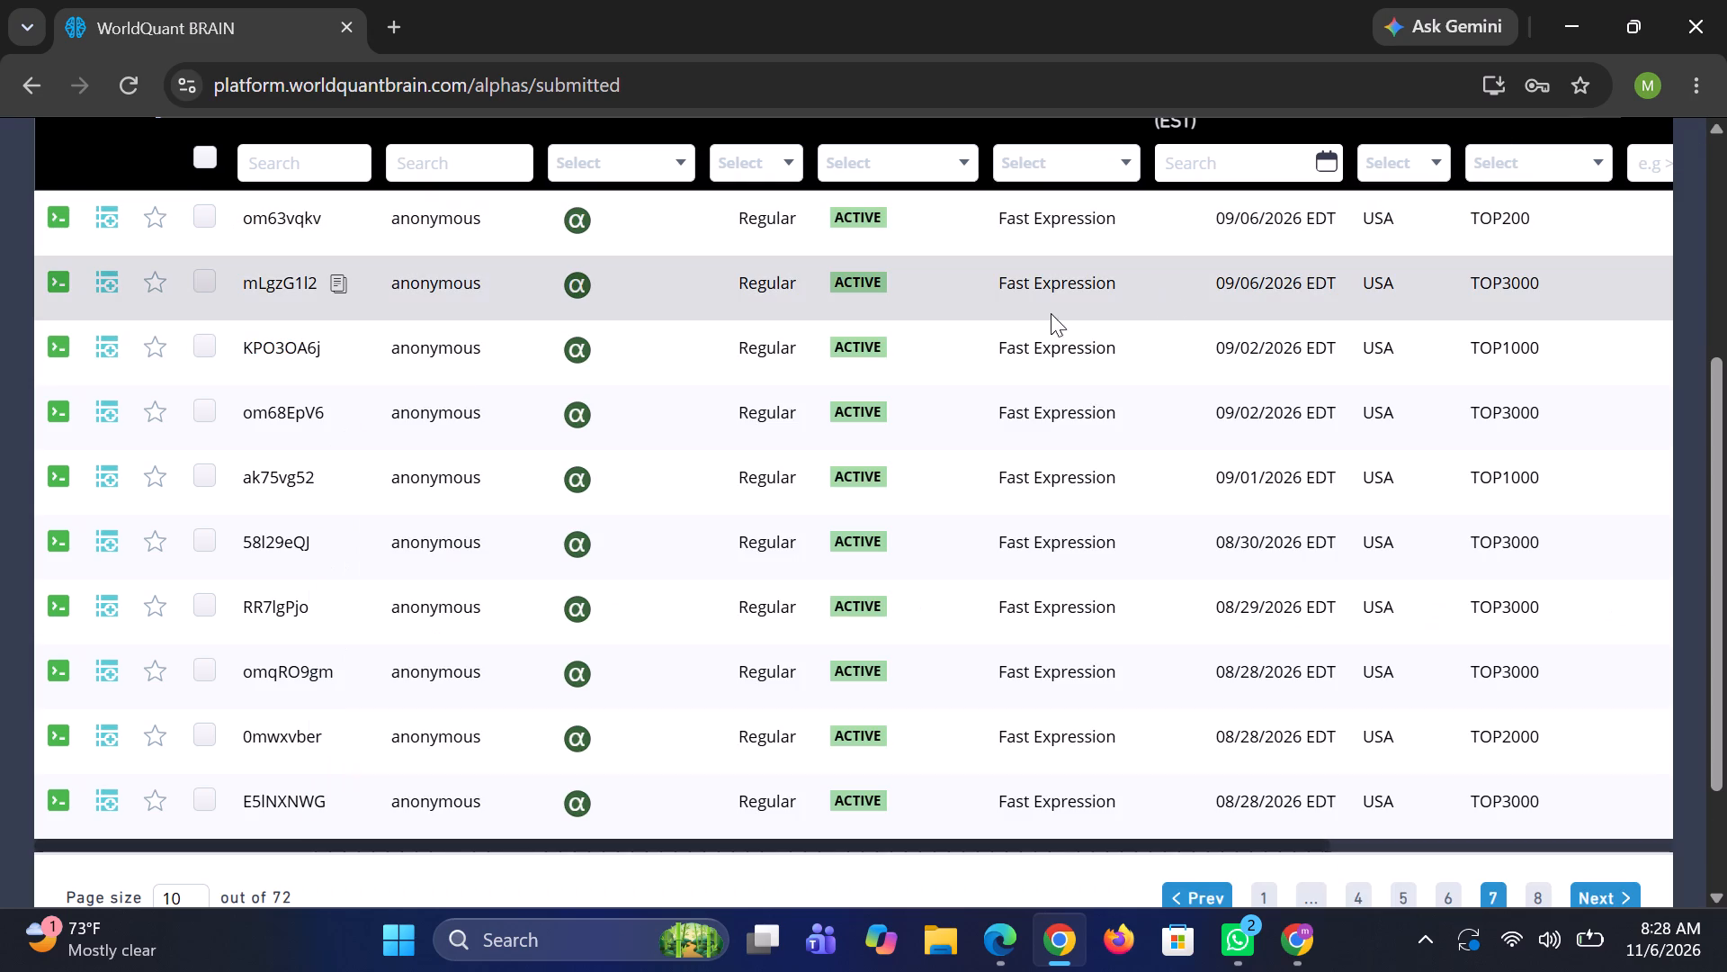
pyautogui.click(767, 285)
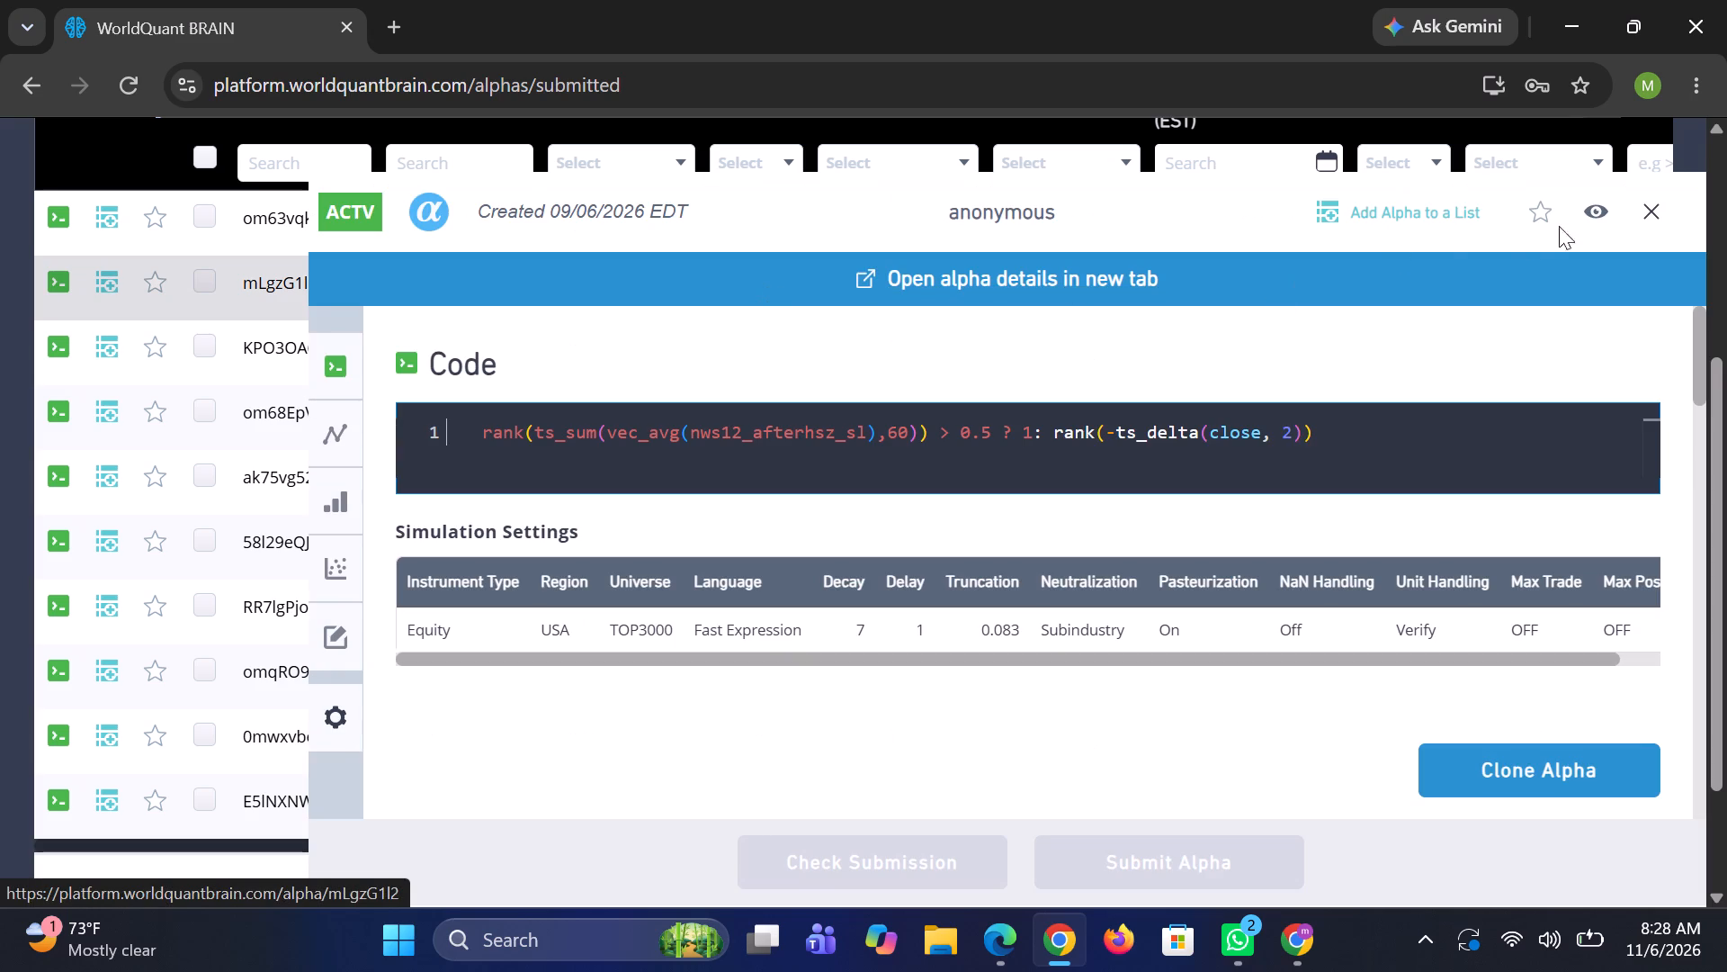
pyautogui.click(1653, 202)
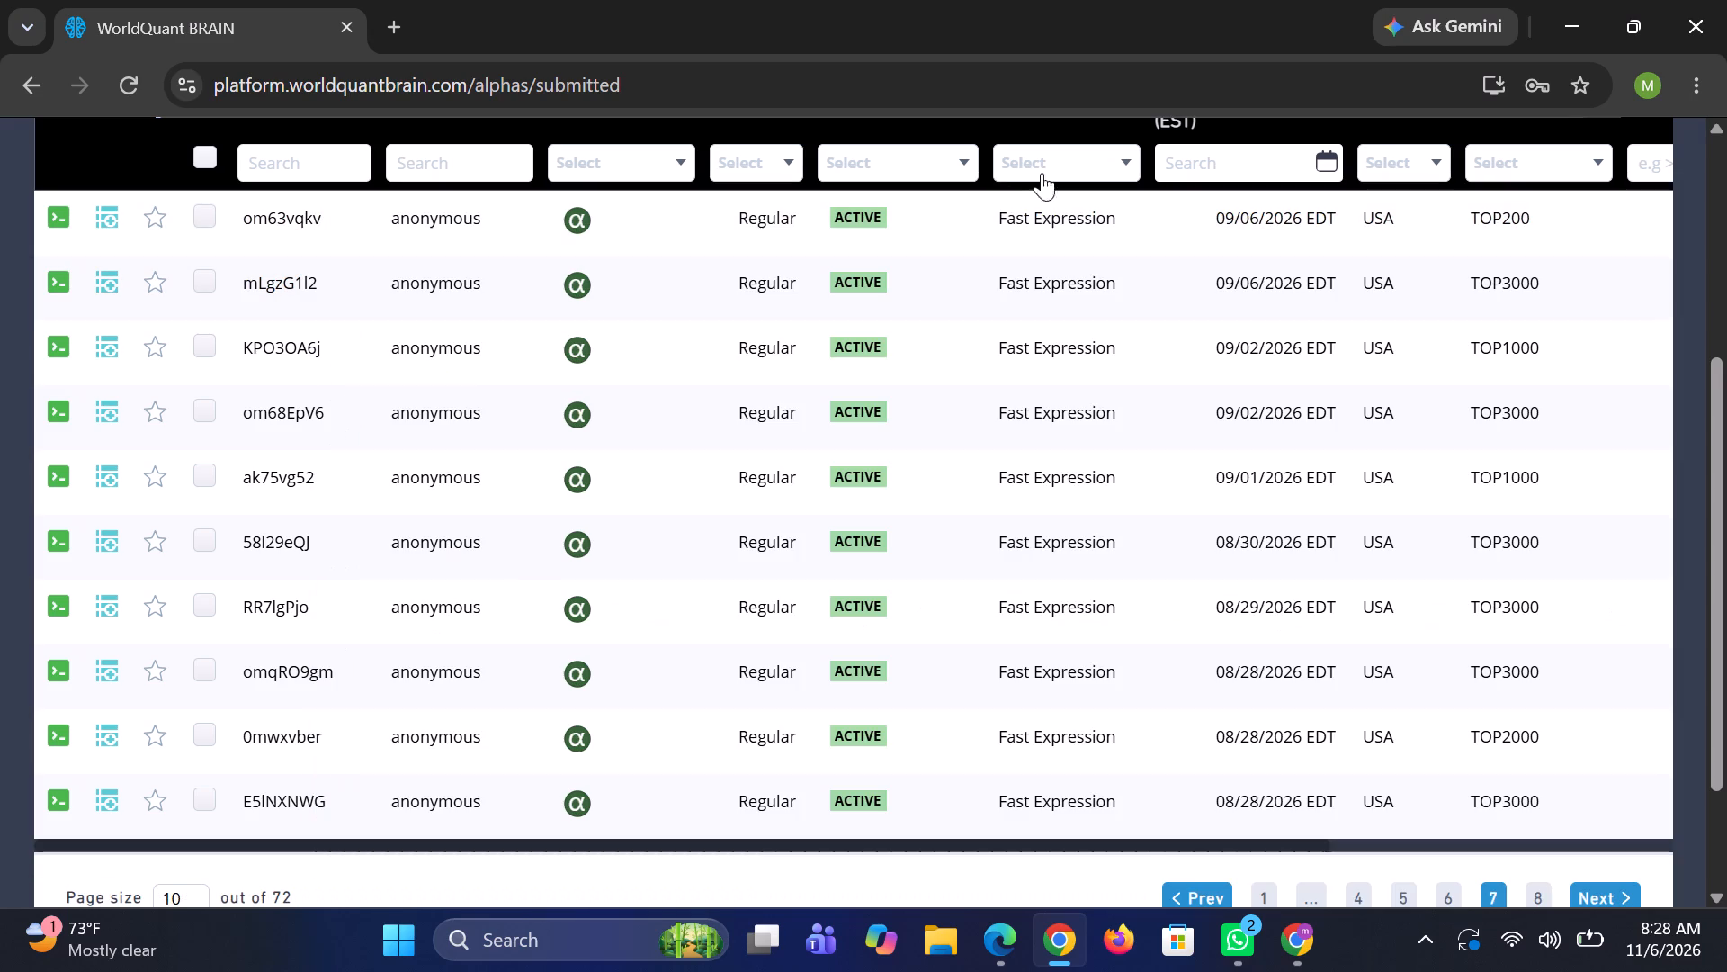
pyautogui.click(750, 220)
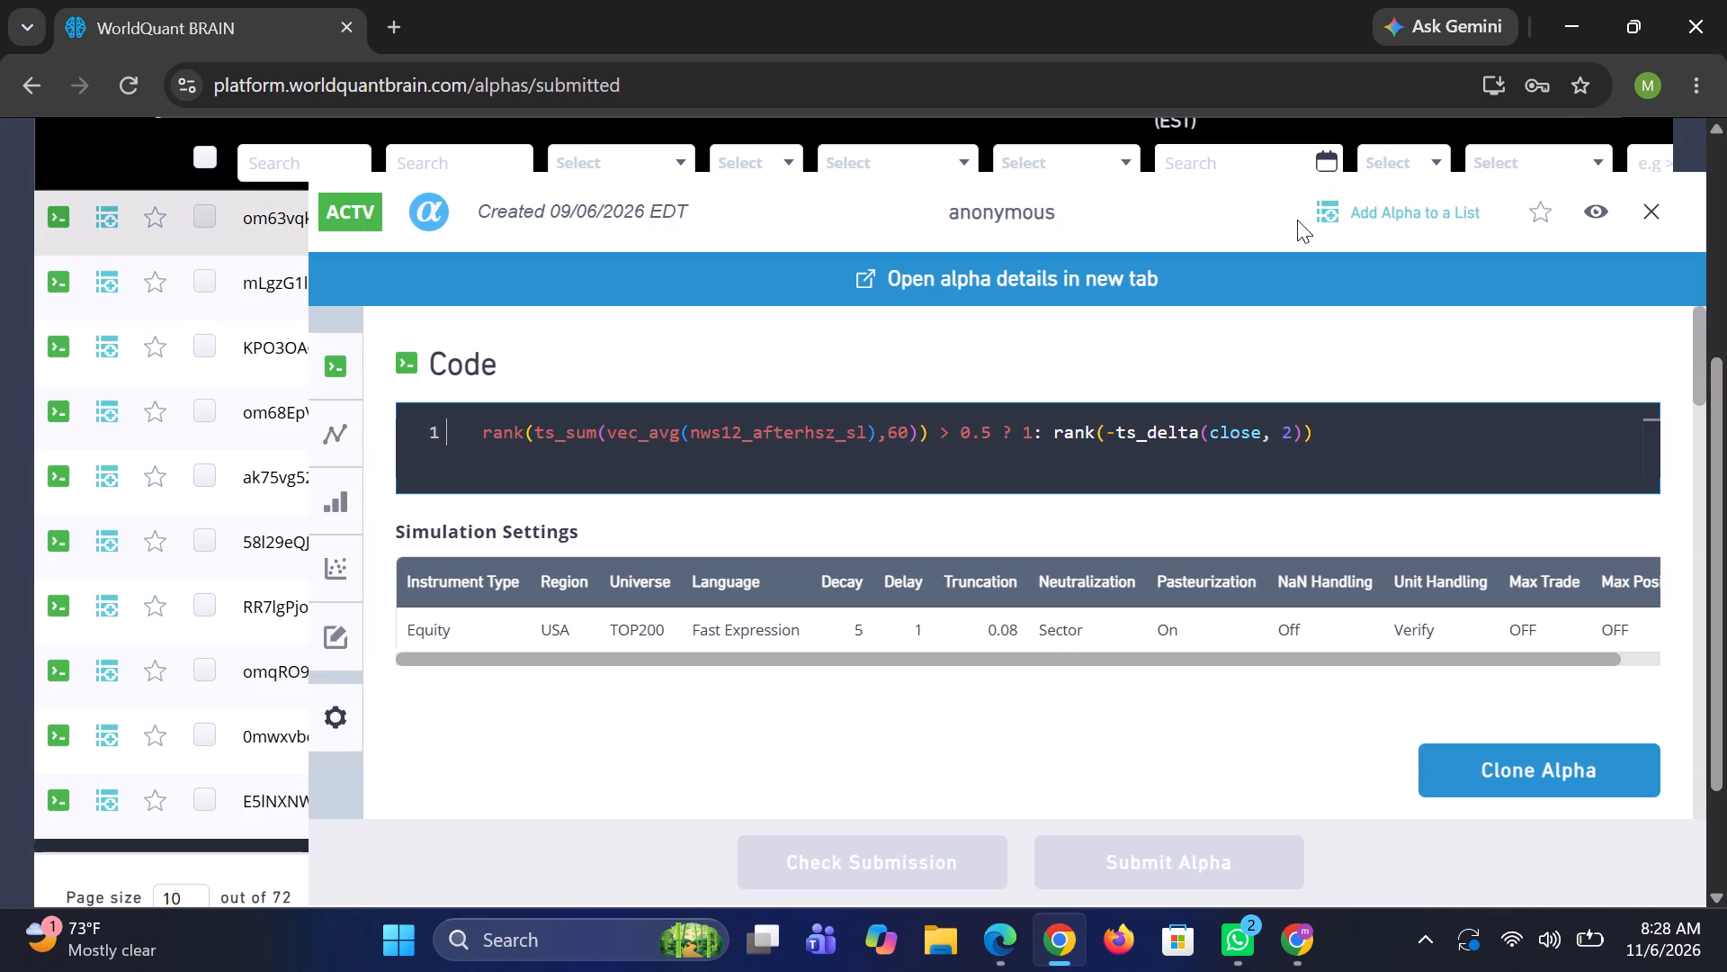
pyautogui.click(1651, 208)
# Go to page 6 and review the code and settings of the 09/07/2026 alpha and the TOP1000 and TOP3000 alphas of 09/09/2026, closing each one's details.
pyautogui.moveTo(1721, 414); pyautogui.dragTo(1722, 451)
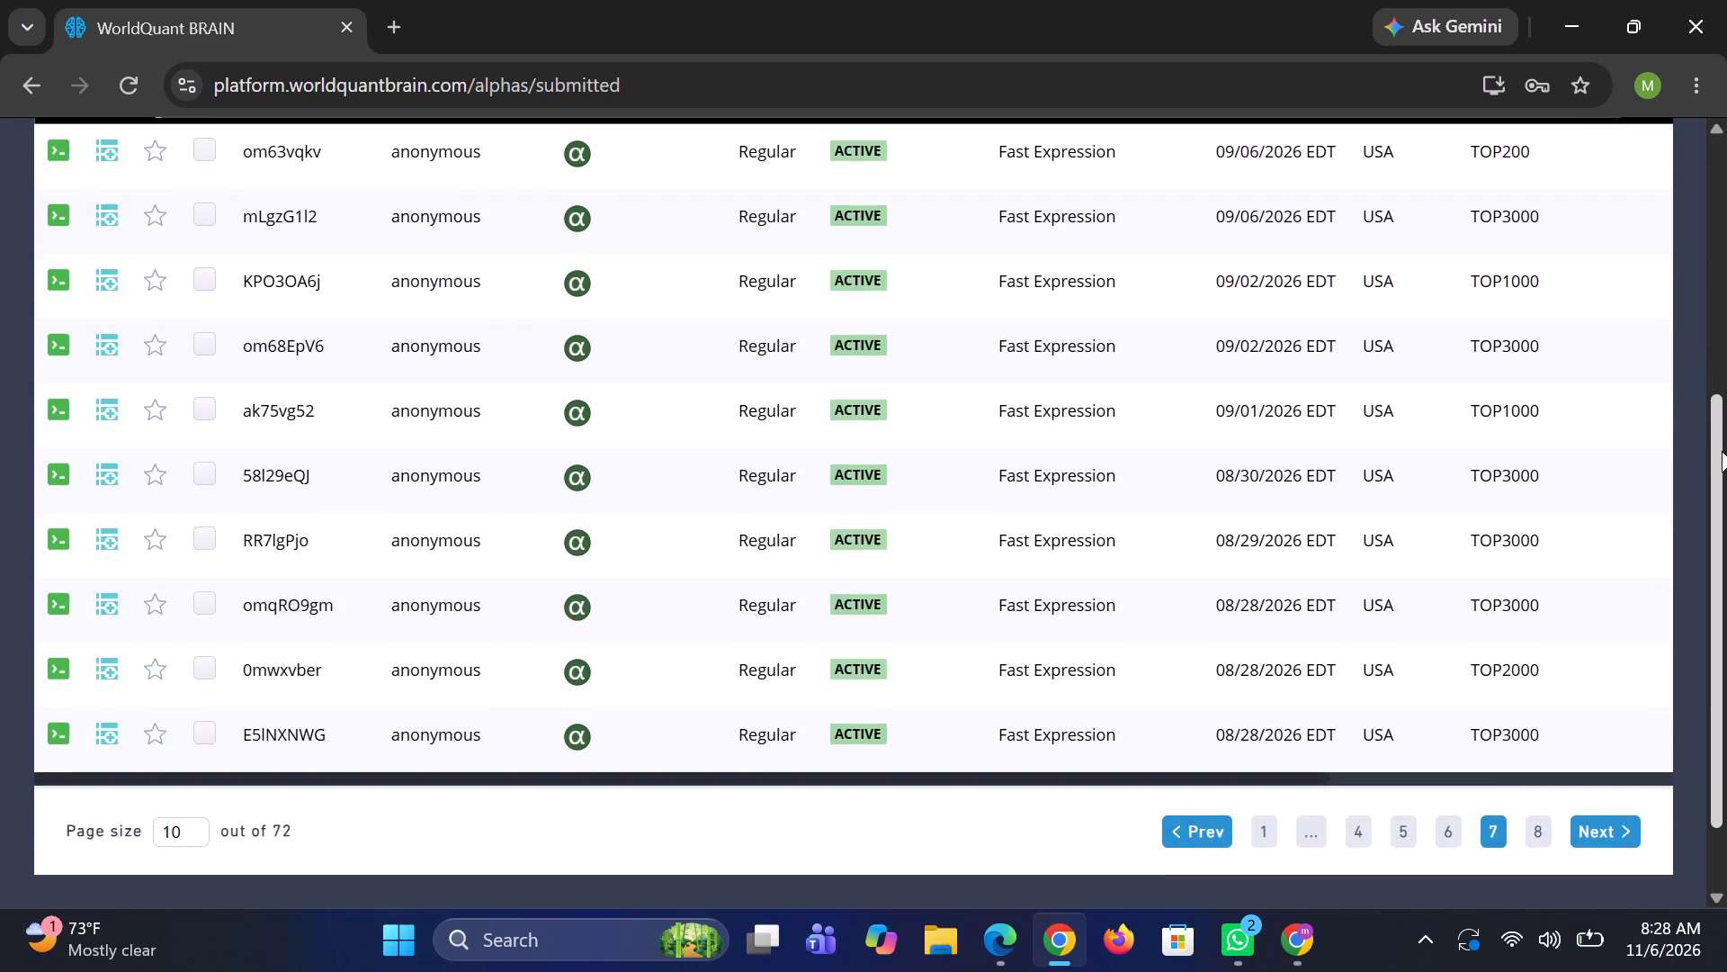
pyautogui.moveTo(1722, 451); pyautogui.dragTo(1726, 517)
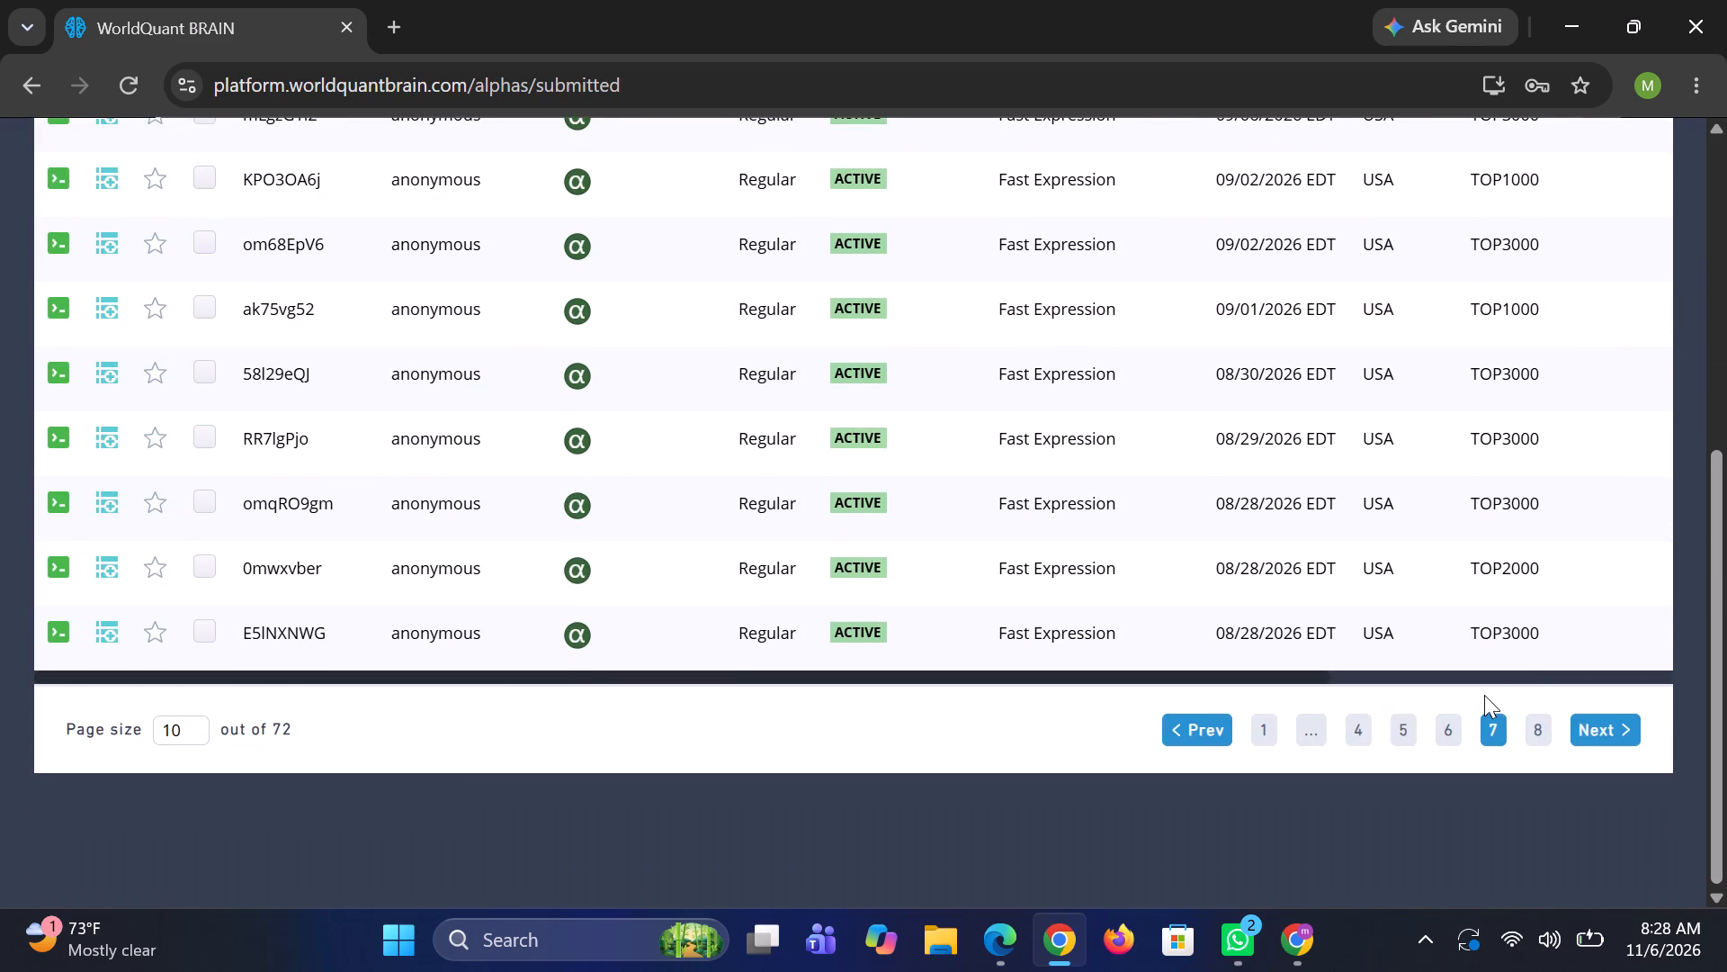
pyautogui.click(1444, 733)
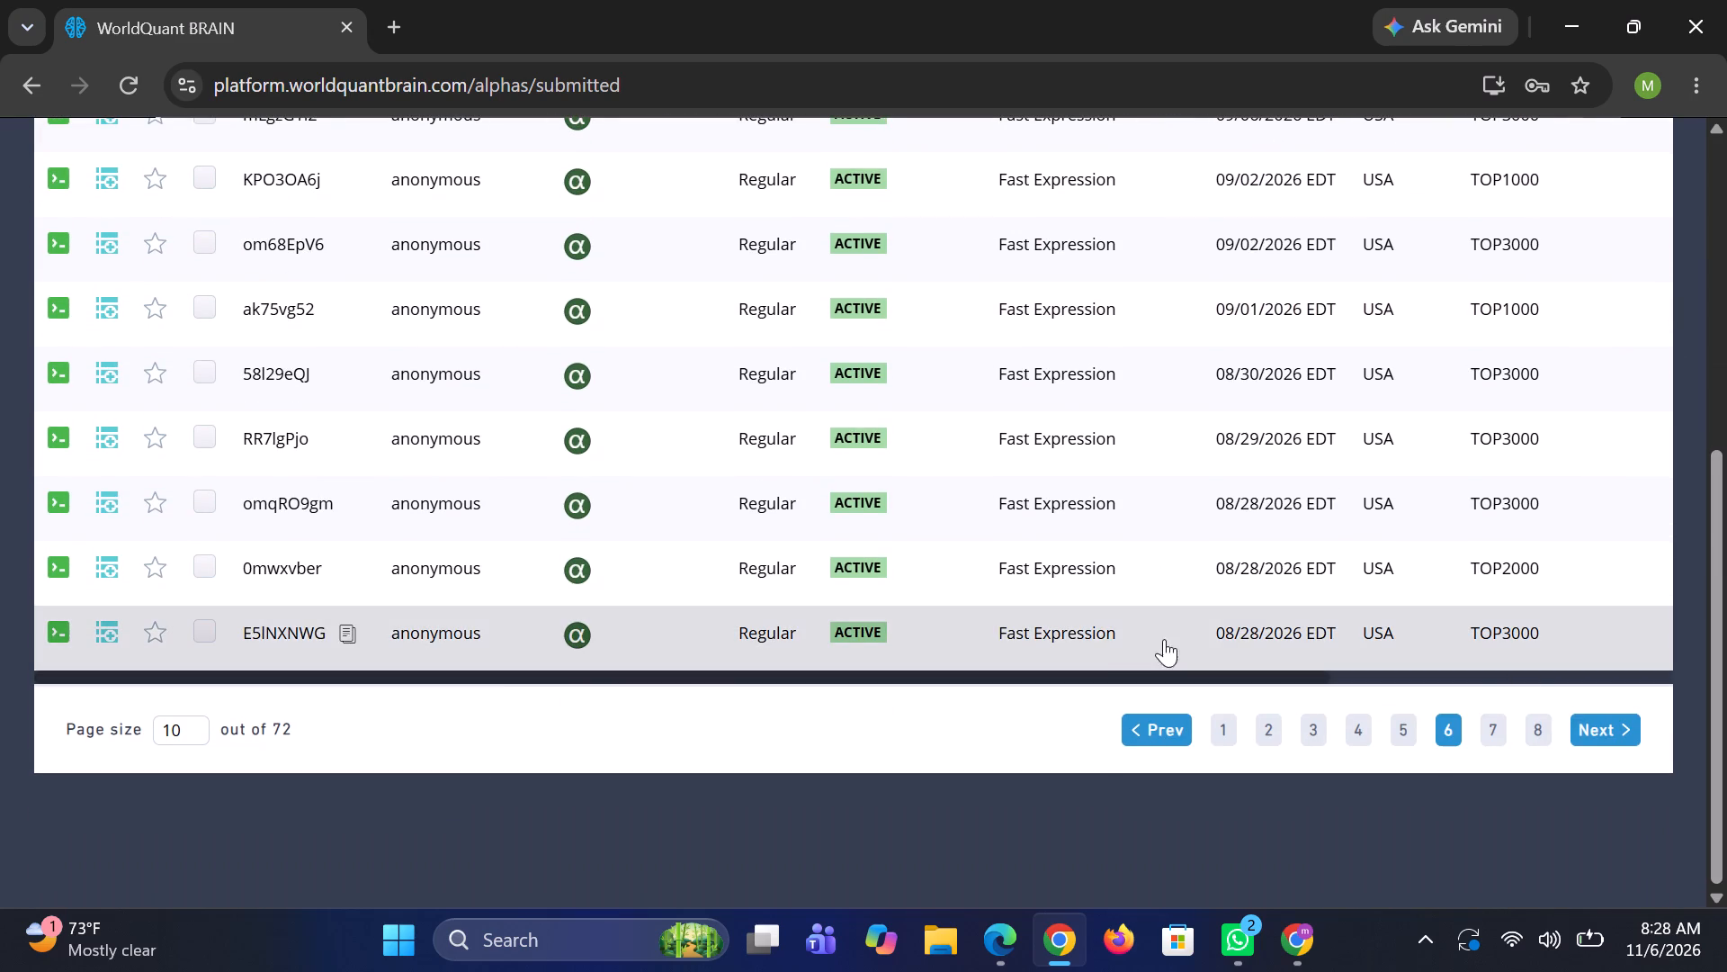
pyautogui.click(747, 631)
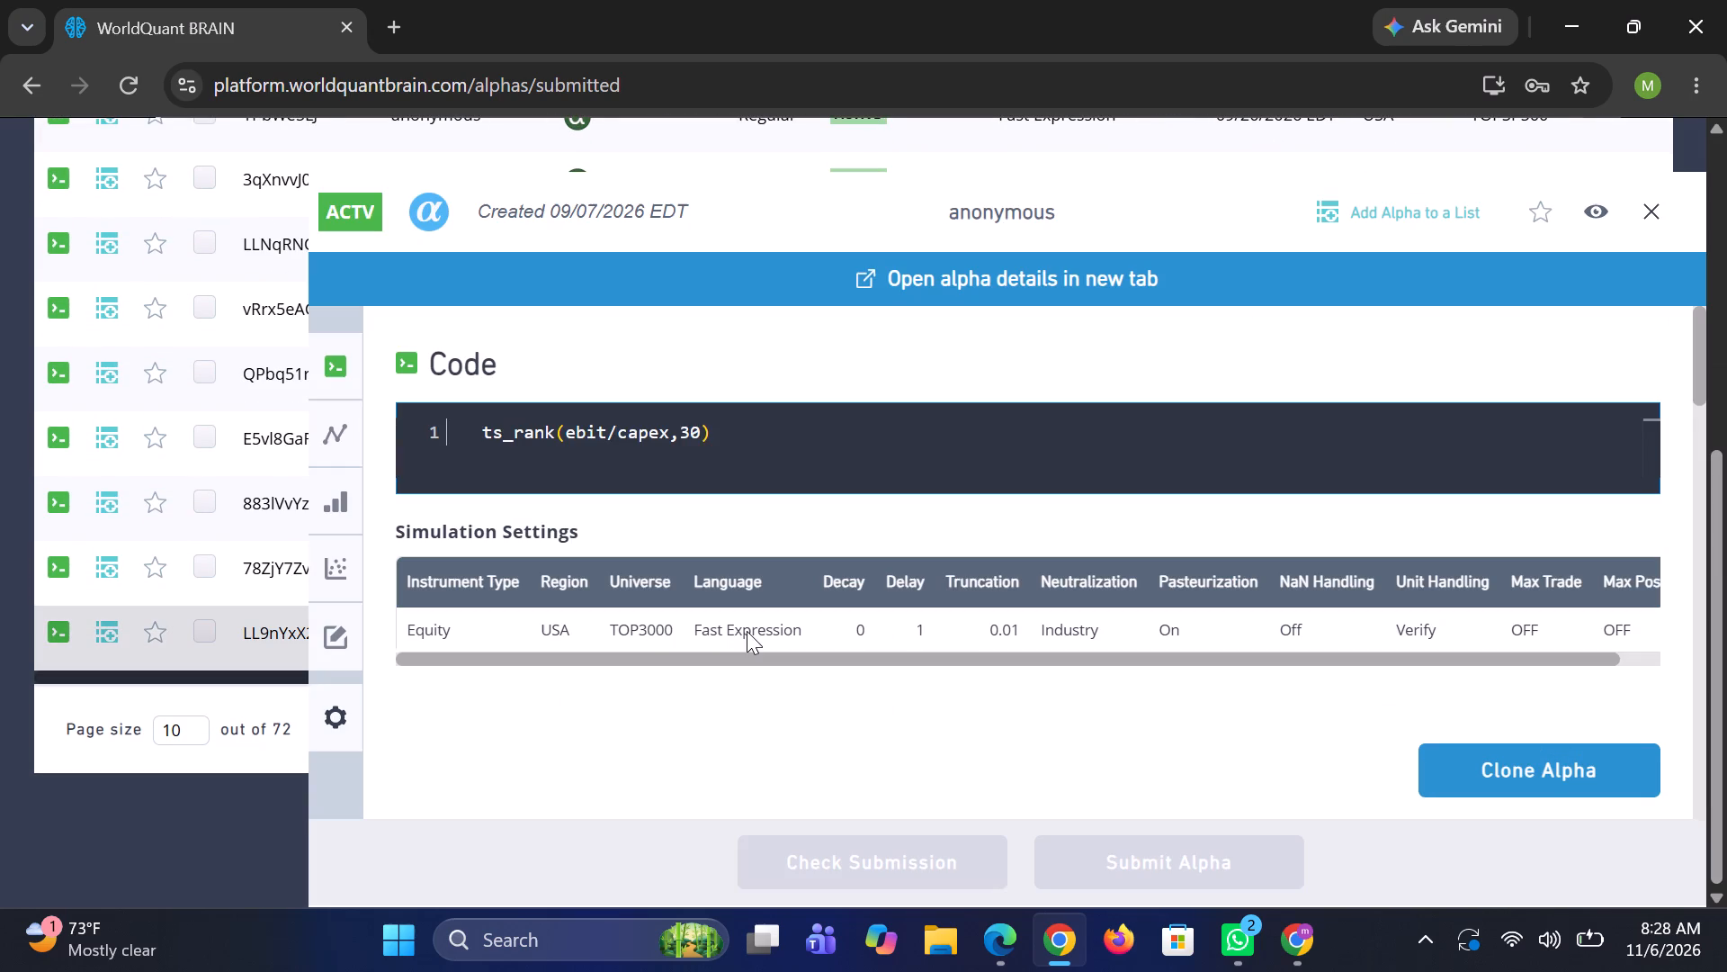
pyautogui.click(1655, 211)
pyautogui.click(781, 565)
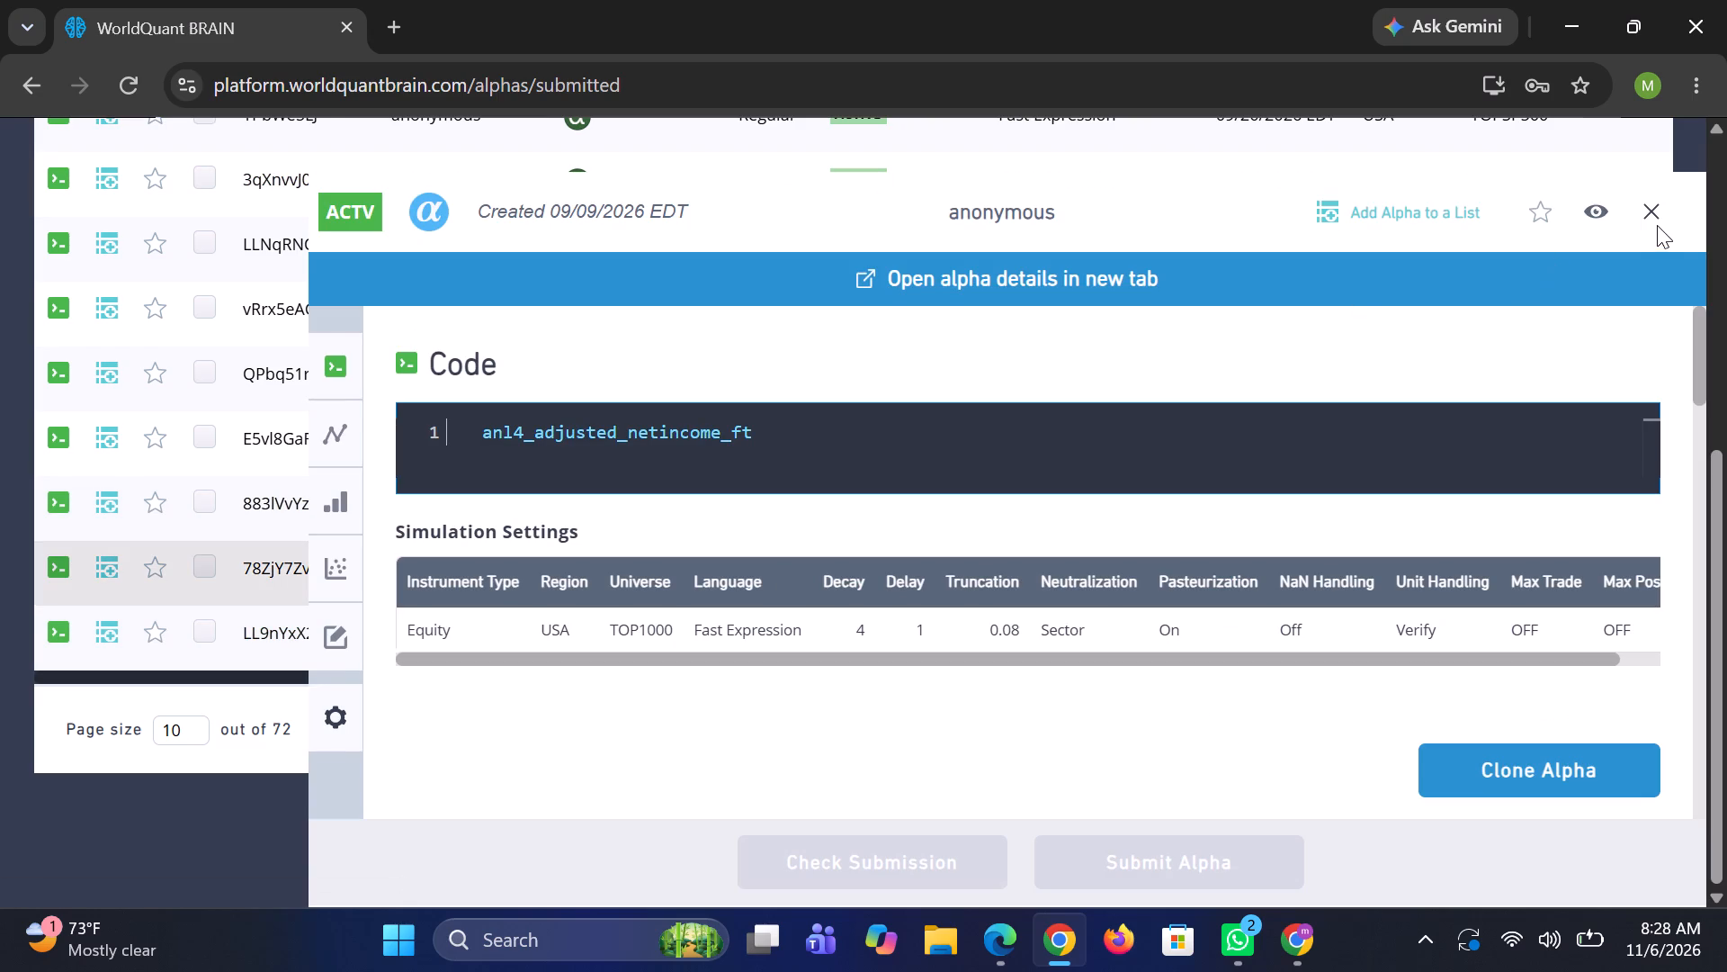
pyautogui.click(1655, 204)
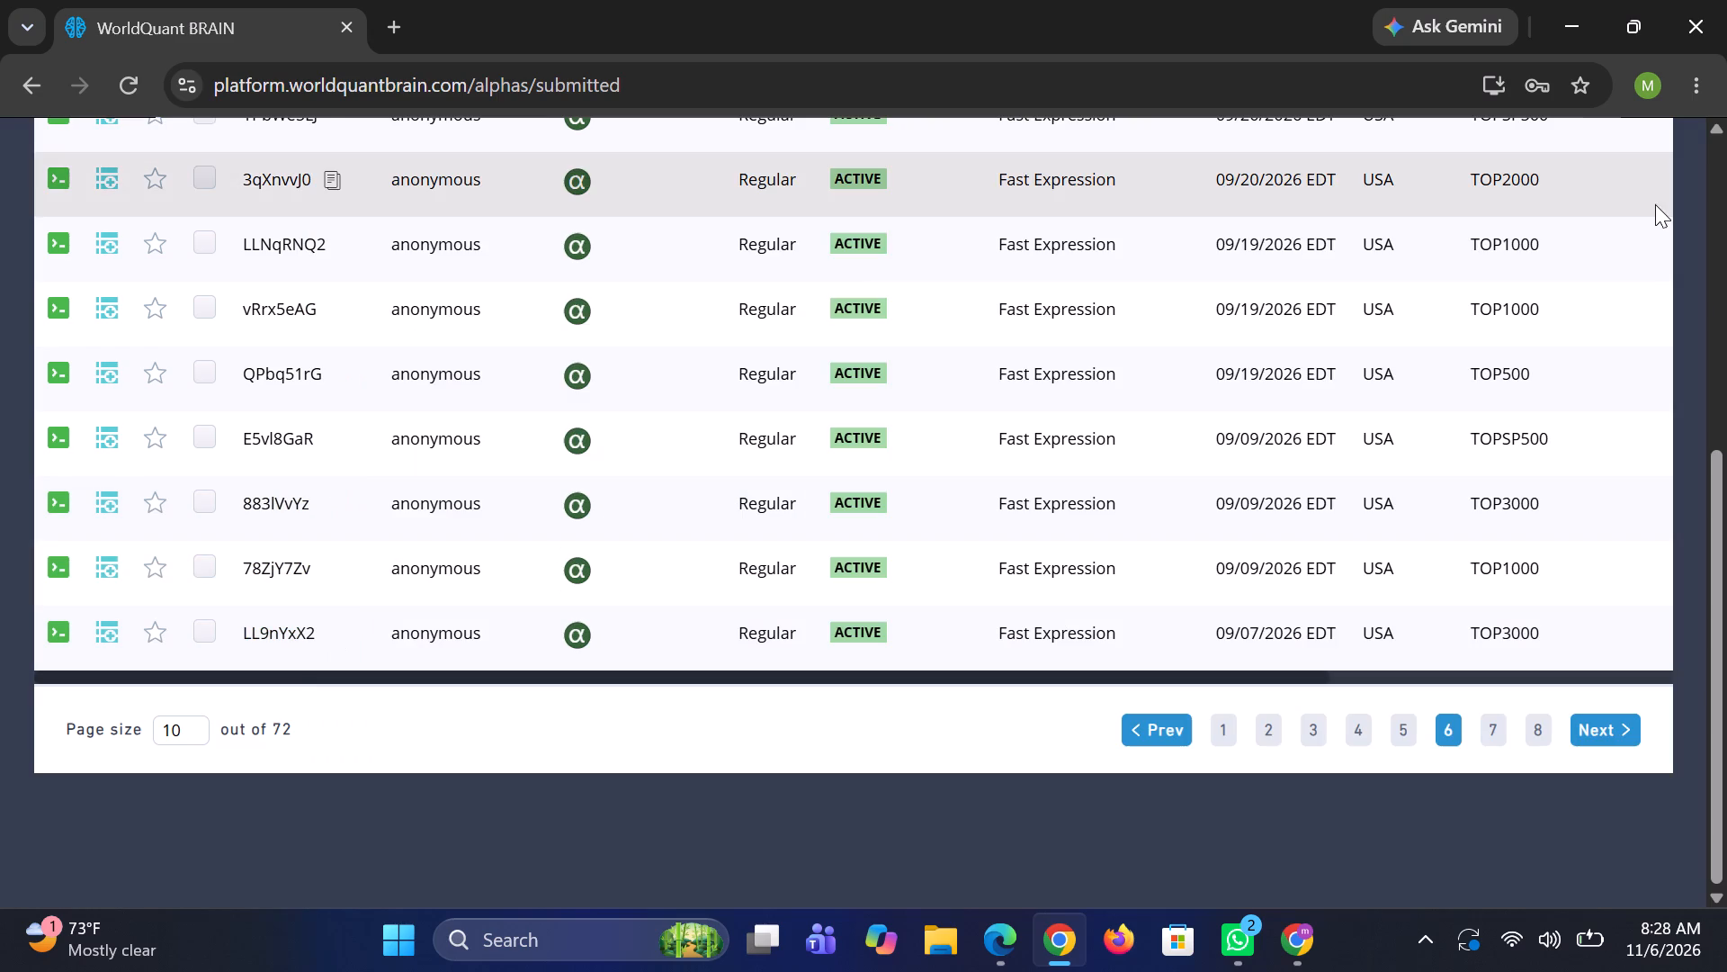
pyautogui.click(781, 505)
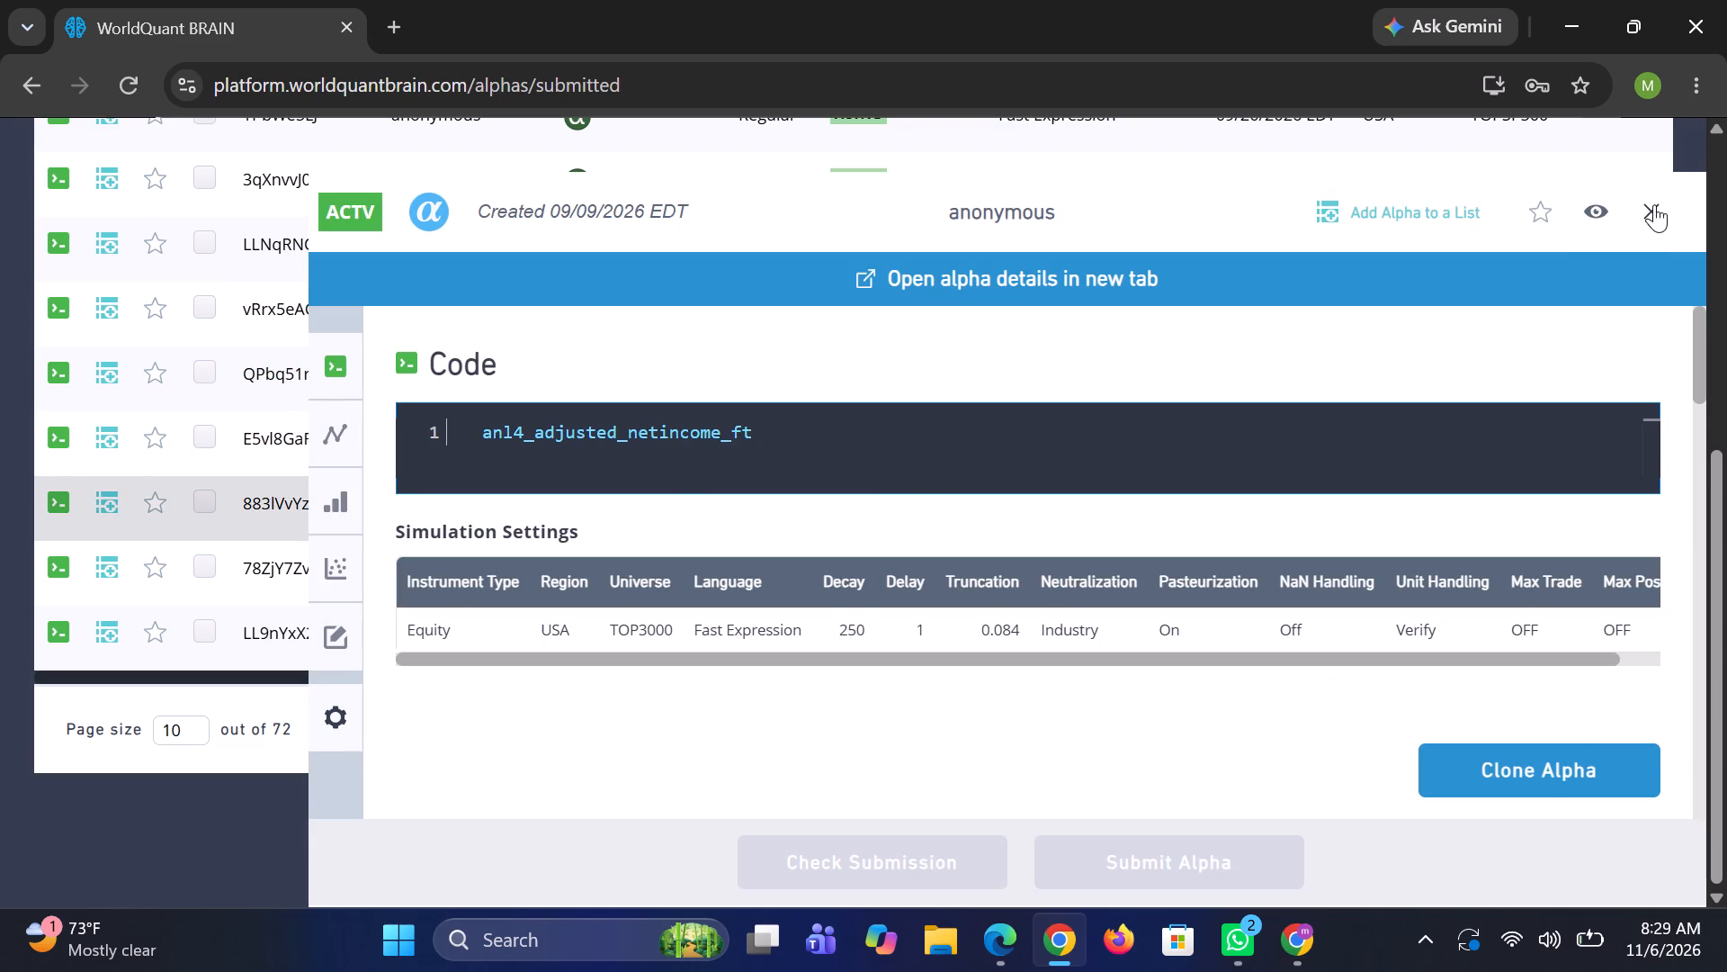
pyautogui.click(1654, 204)
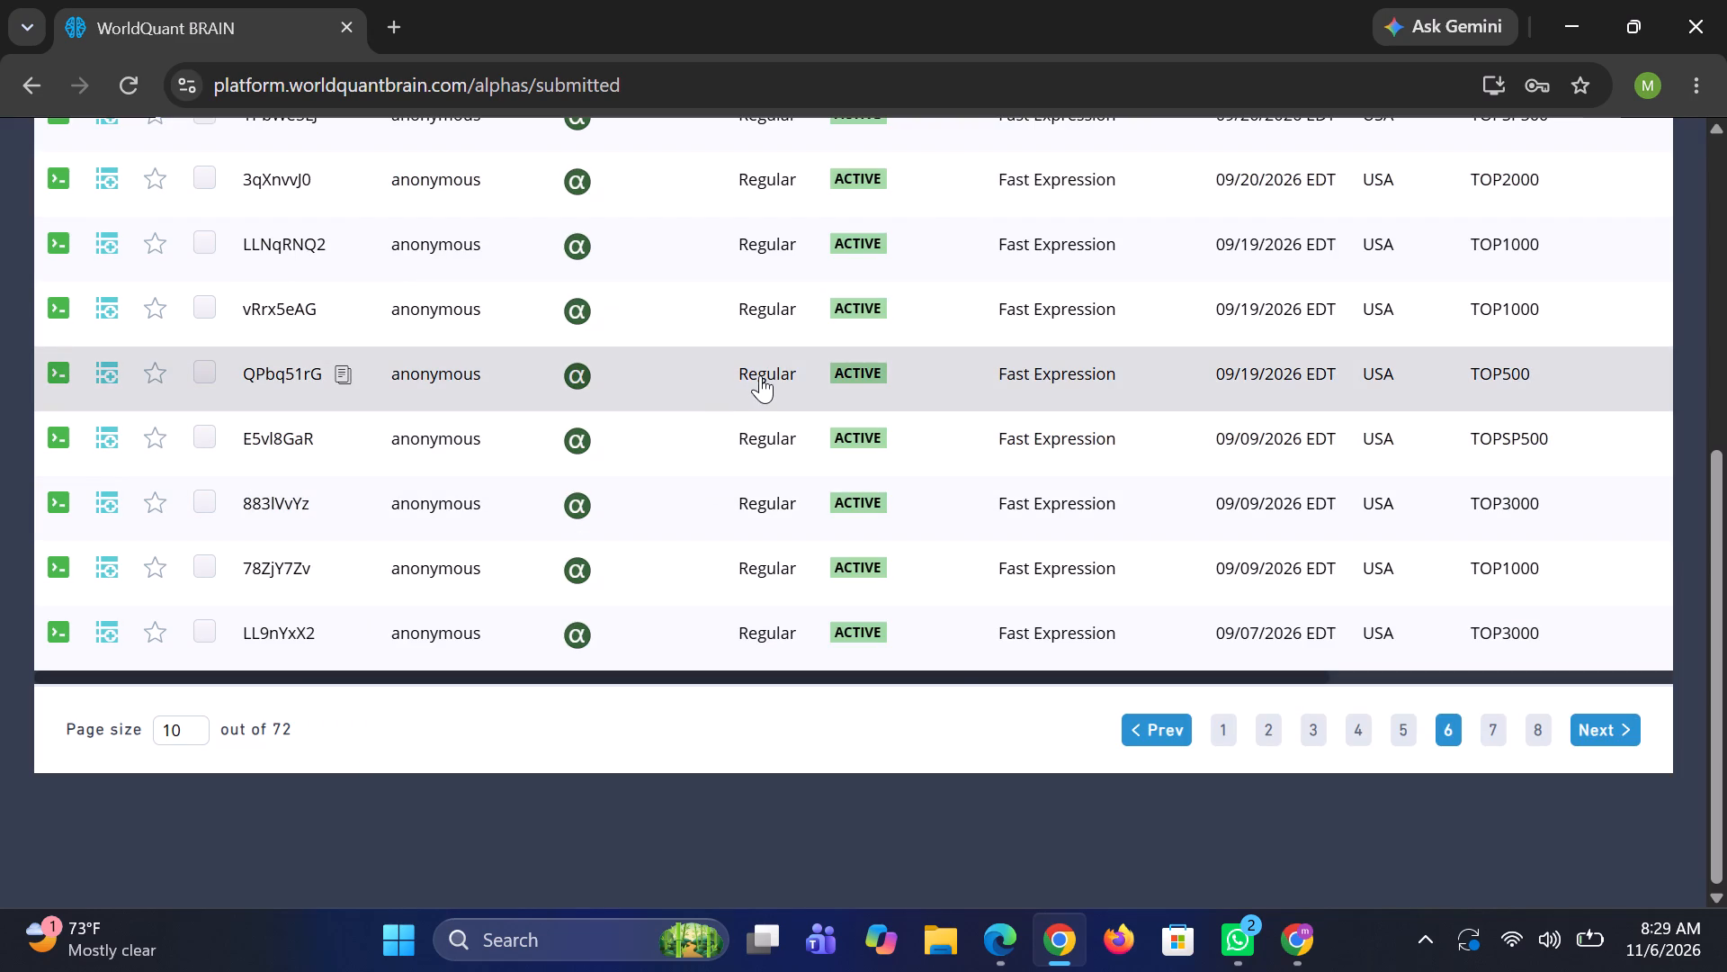
# Compare the code and settings of the TOP500 alpha of 09/19/2026 with the 11/04/2026 alpha in the other Chrome profile's window, closing the latter's details.
pyautogui.click(760, 375)
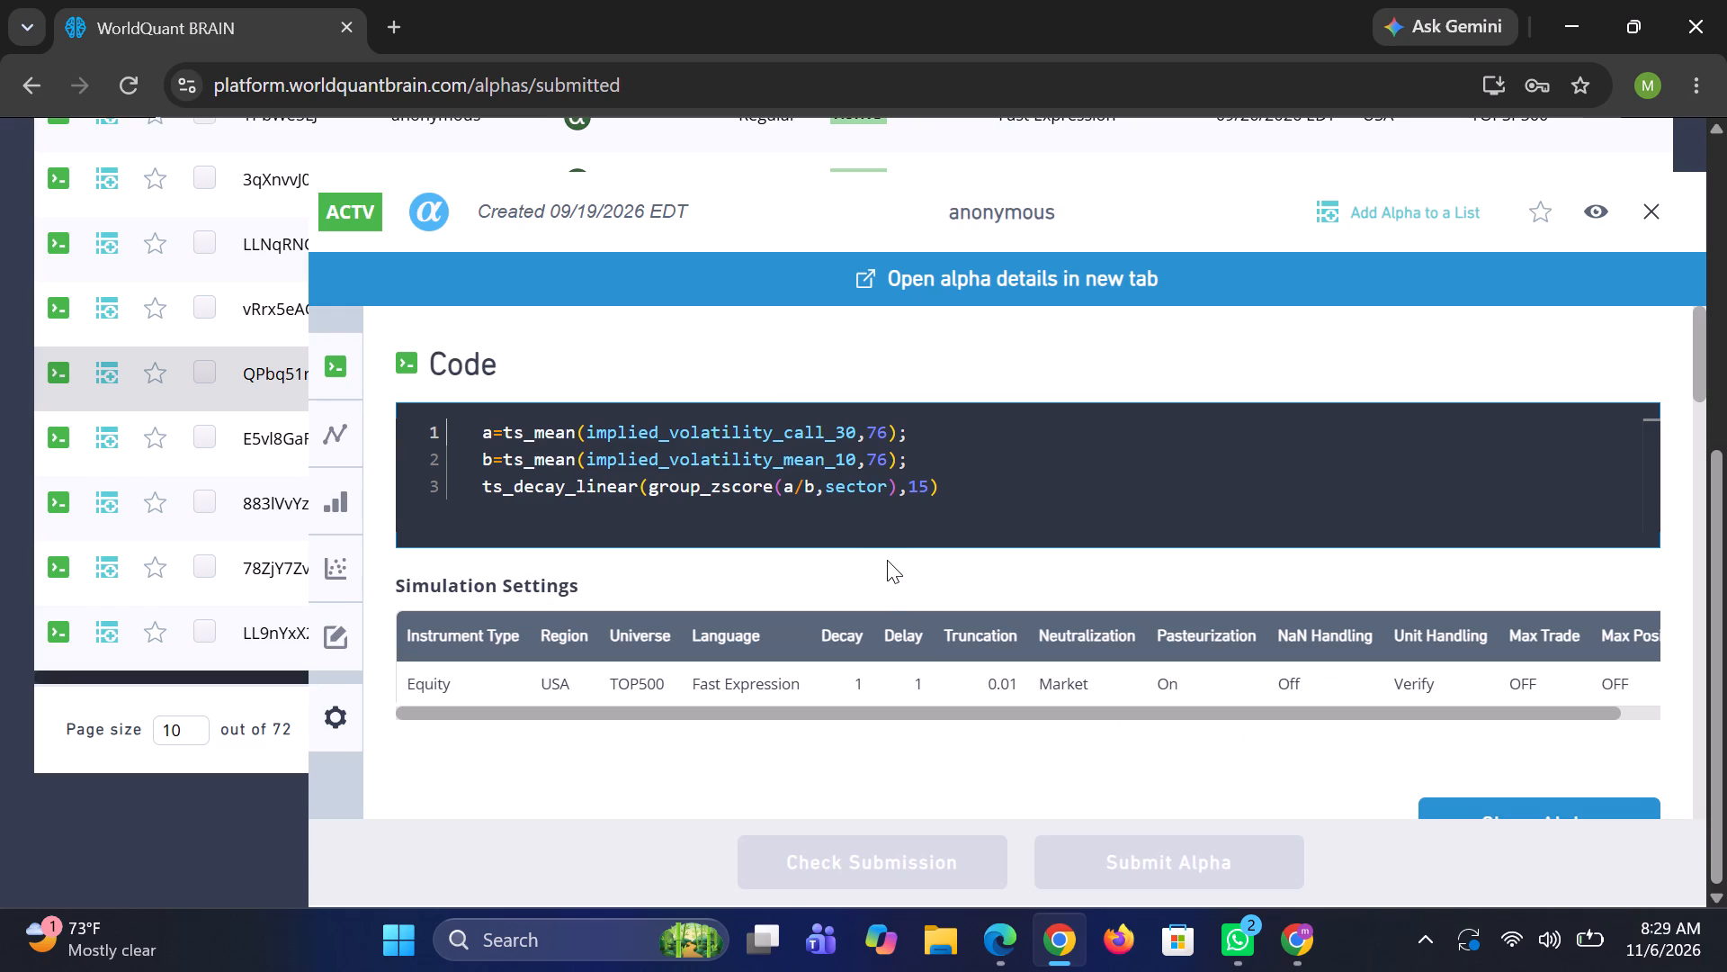
pyautogui.click(1296, 940)
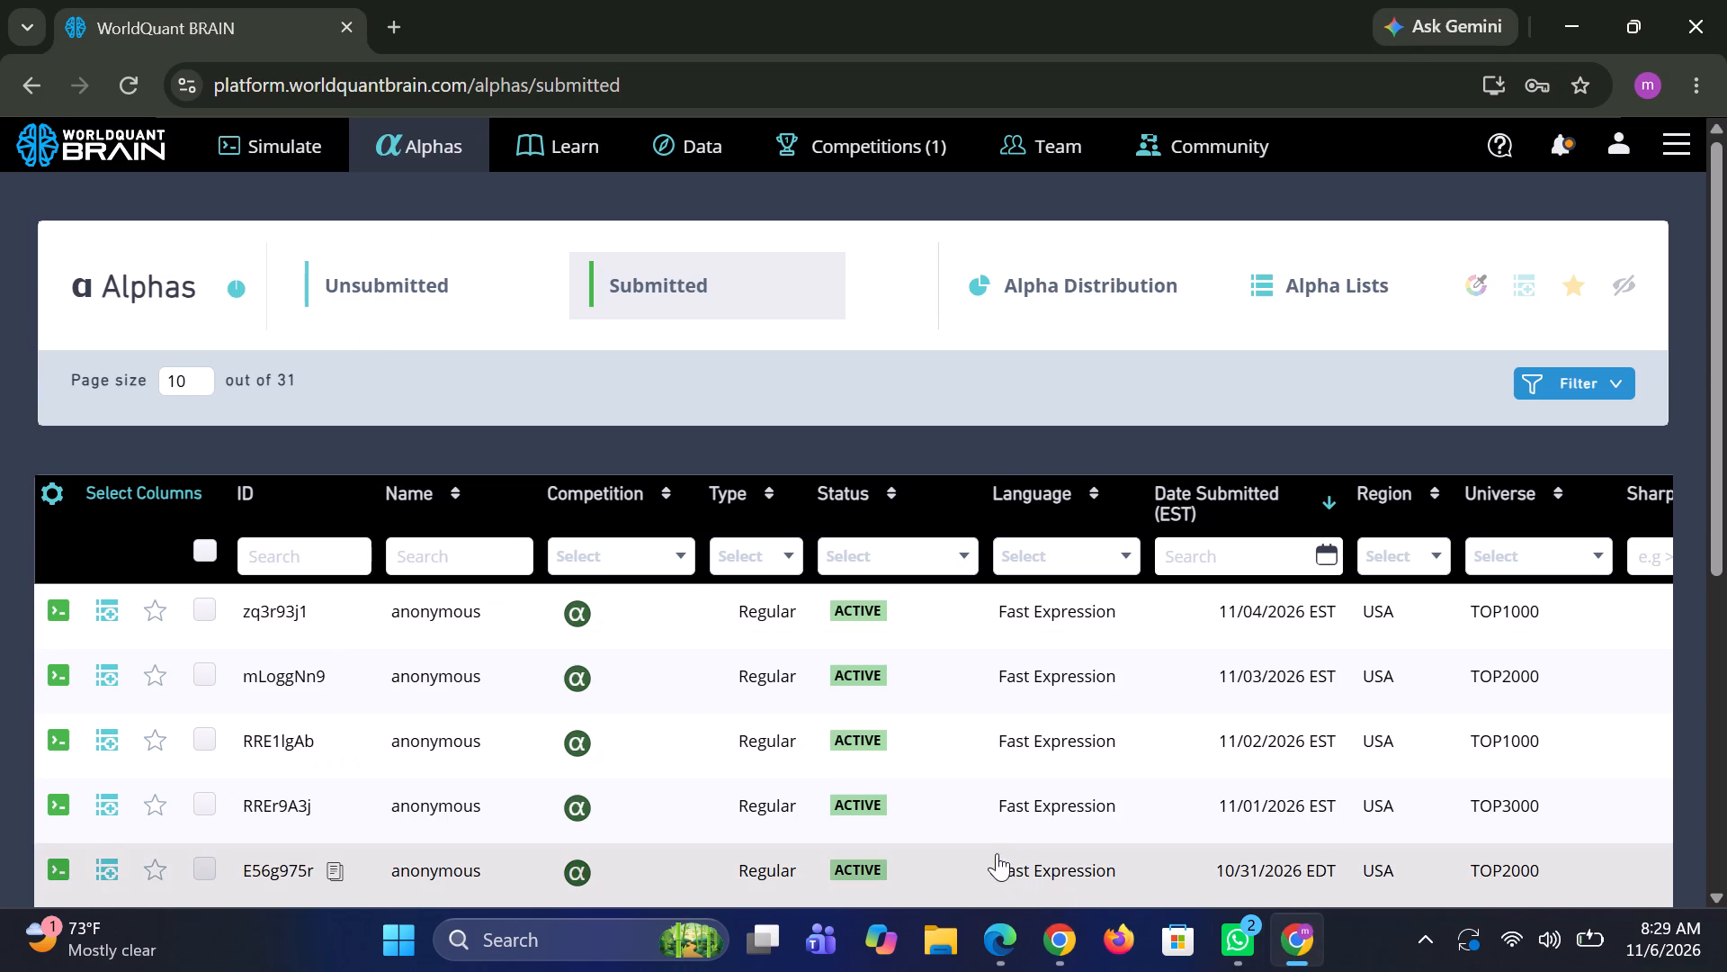
pyautogui.click(765, 601)
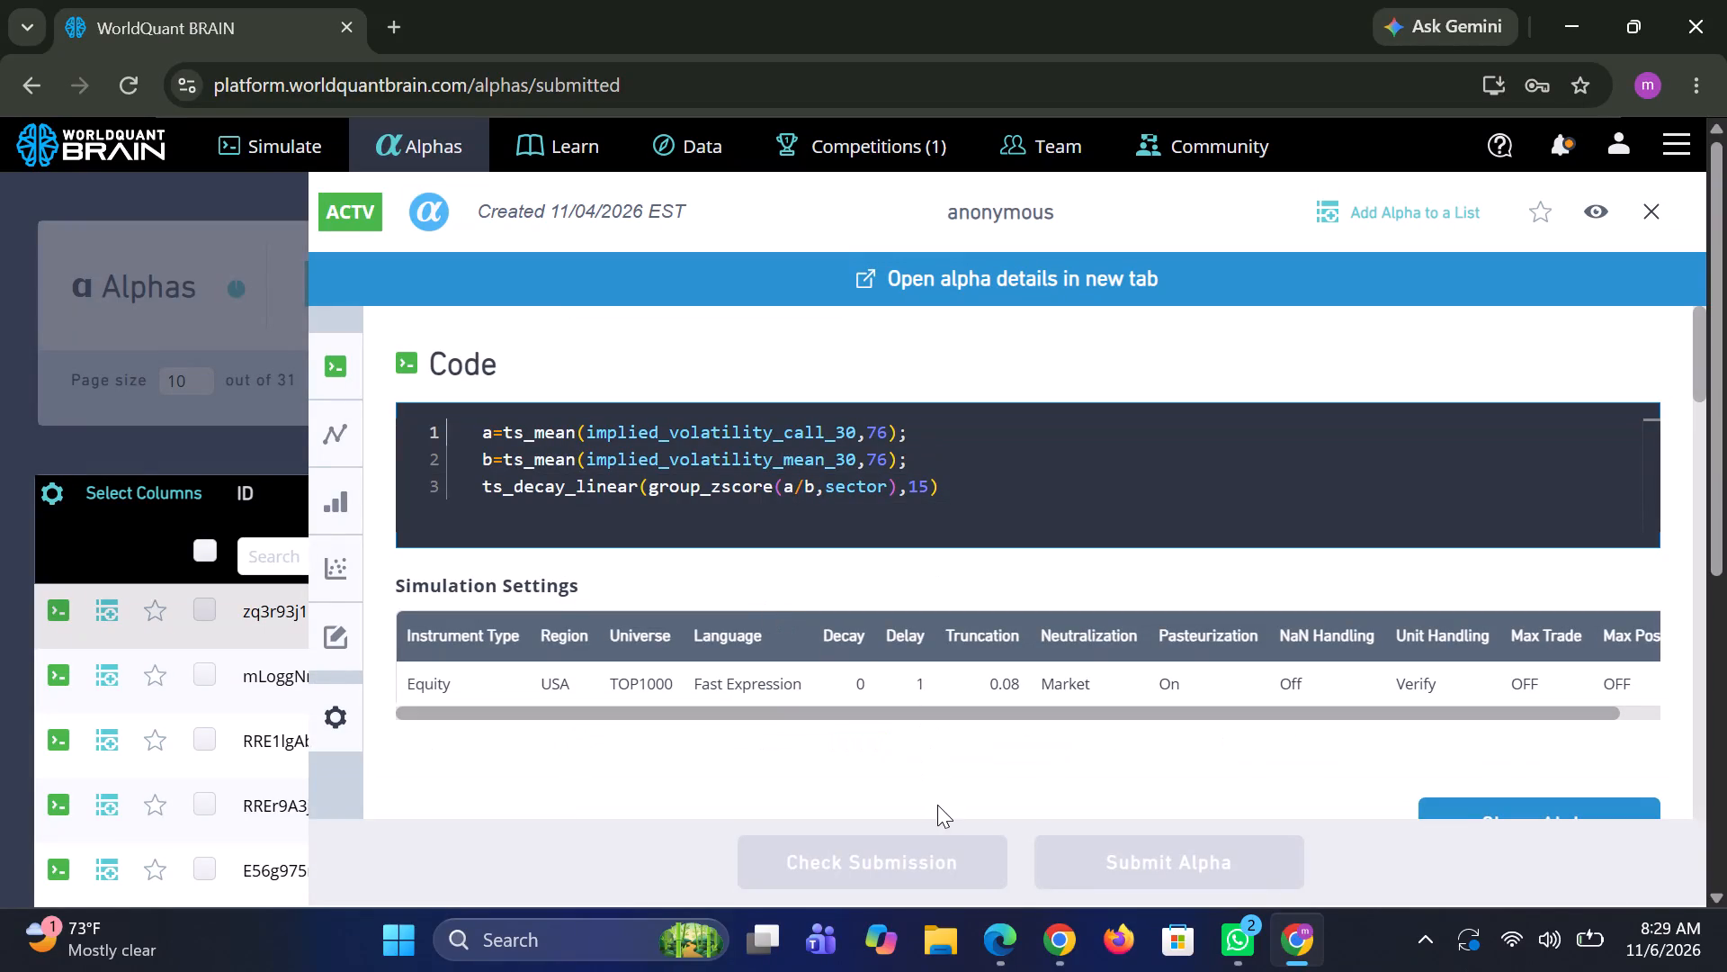
pyautogui.click(1069, 949)
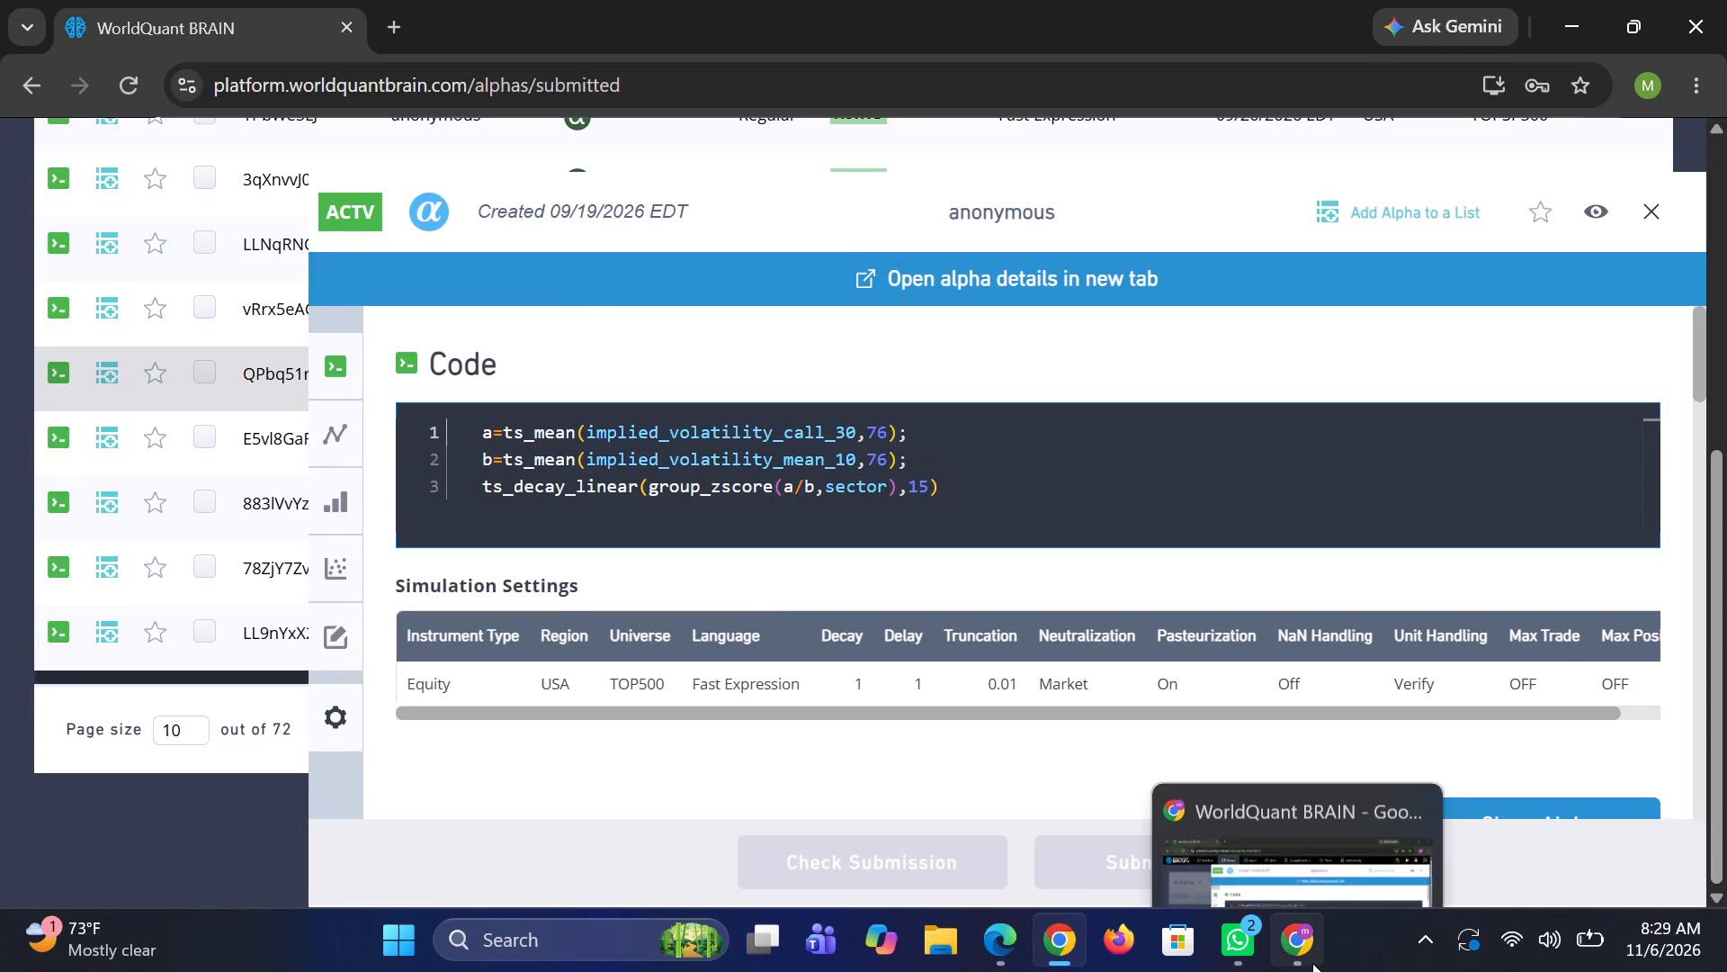
pyautogui.click(1302, 941)
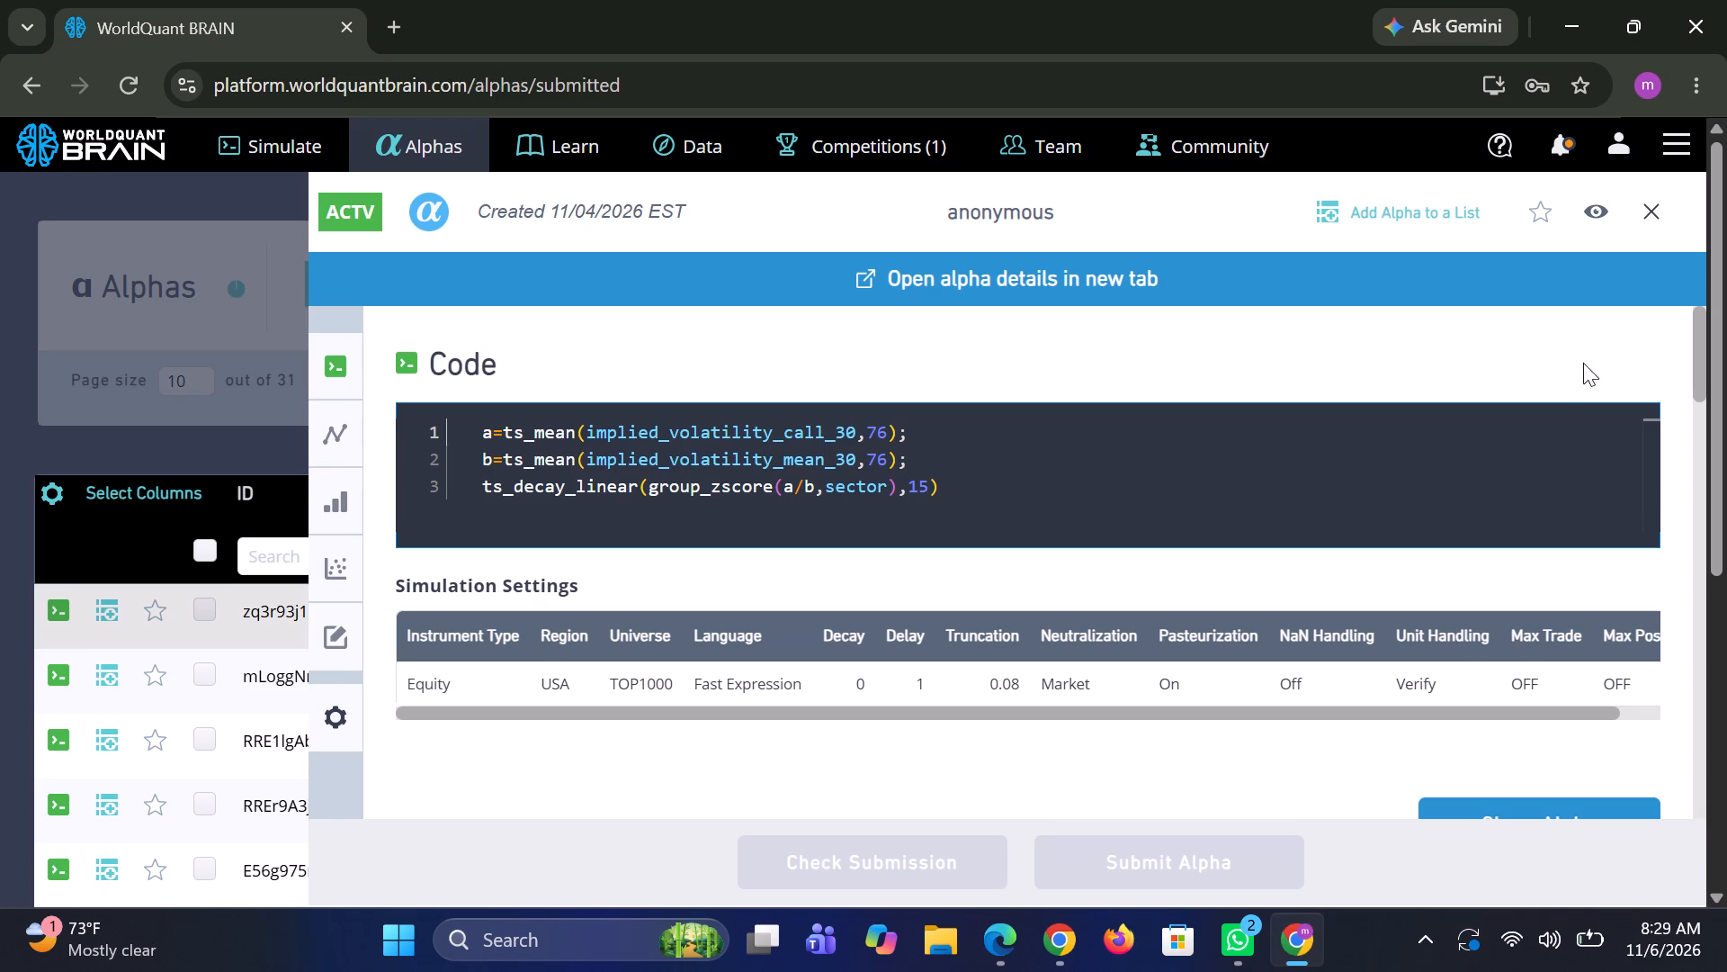
pyautogui.click(1654, 209)
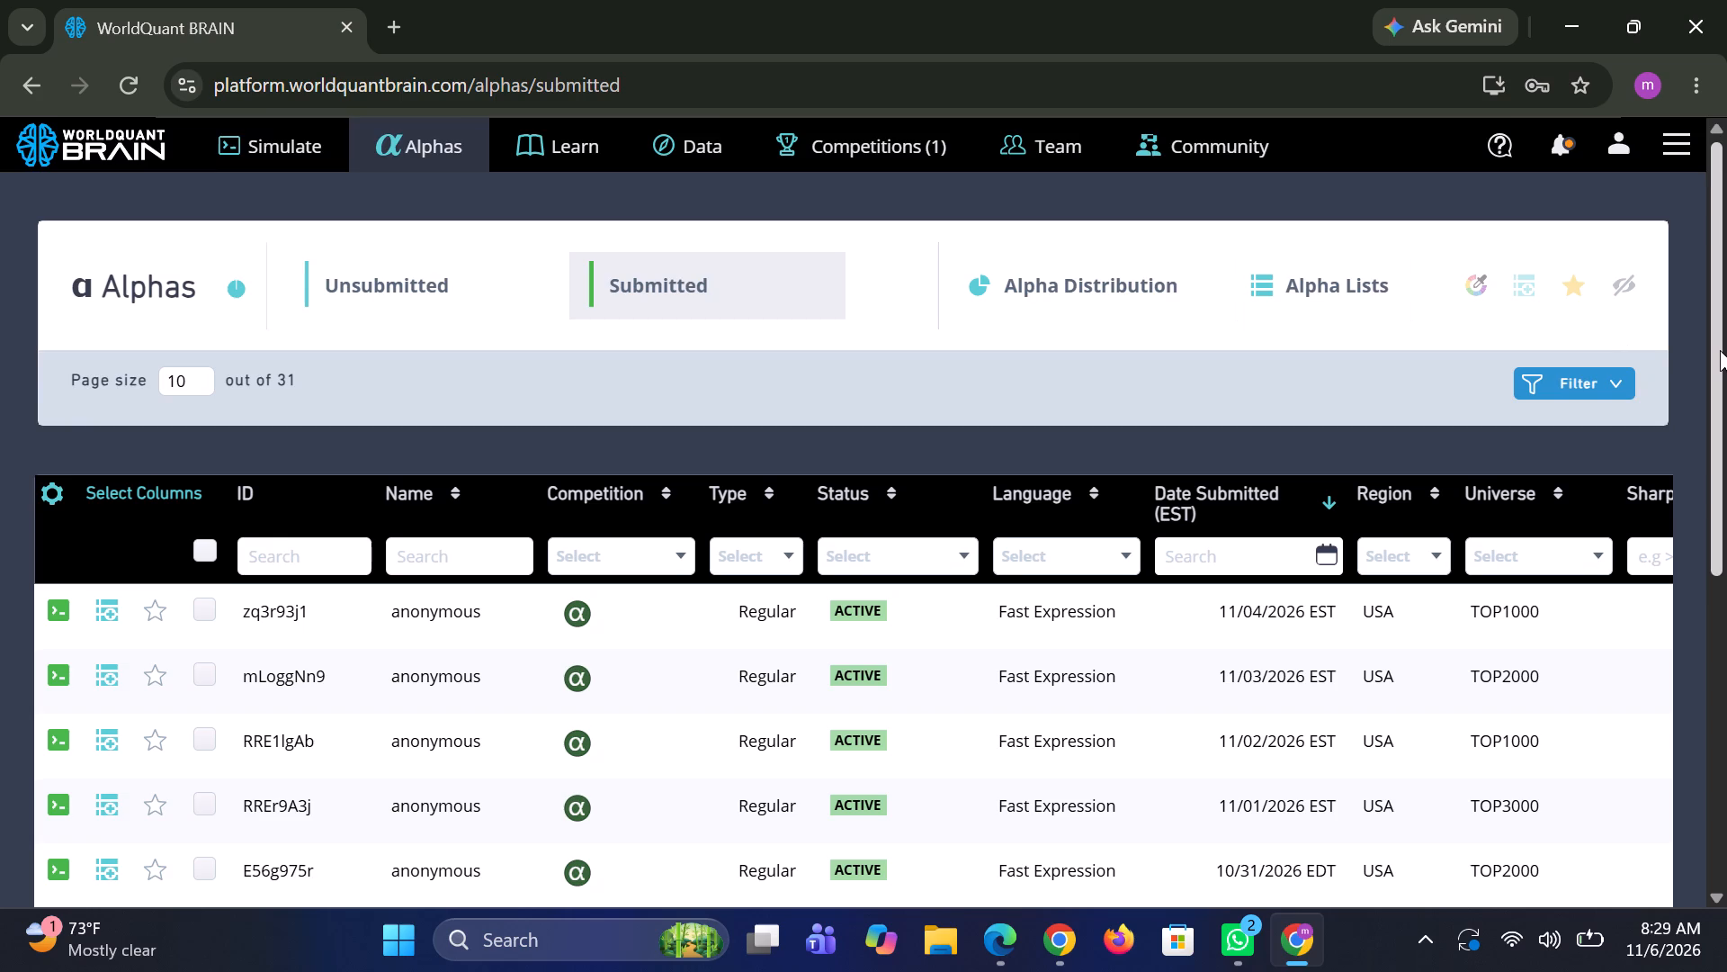
# Review the code and simulation settings of the second account's 11/01/2026 and 10/27/2026 alphas, closing each one's details.
pyautogui.moveTo(1720, 350); pyautogui.dragTo(1726, 427)
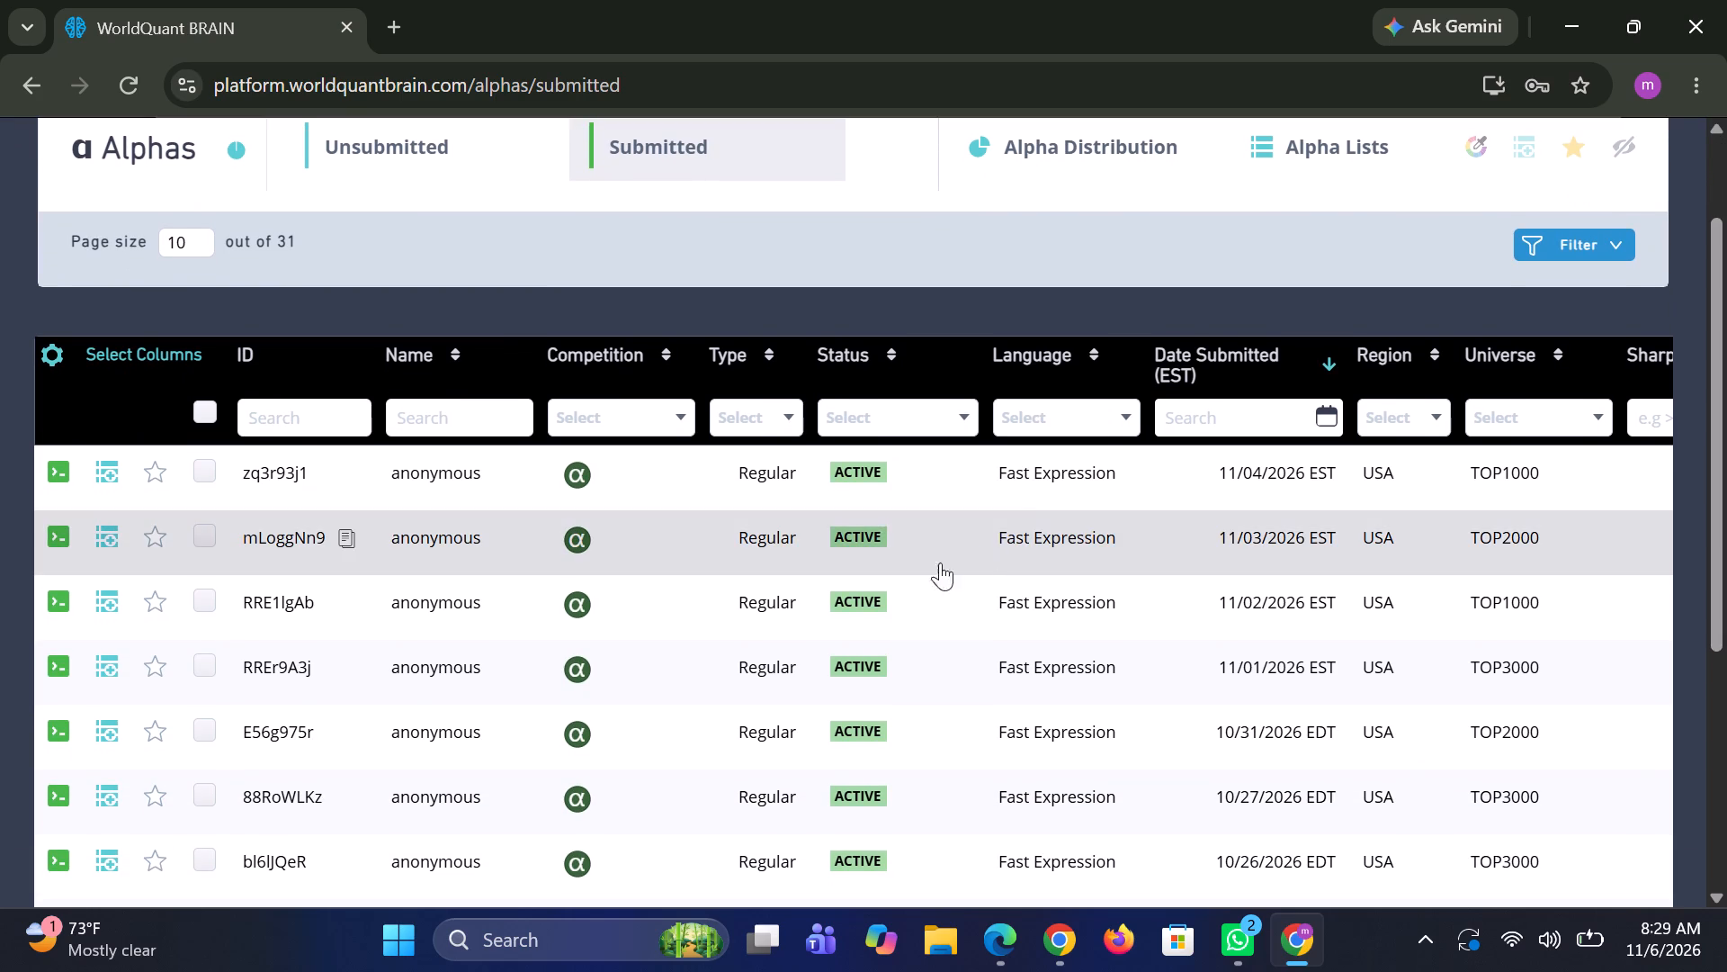
pyautogui.click(760, 674)
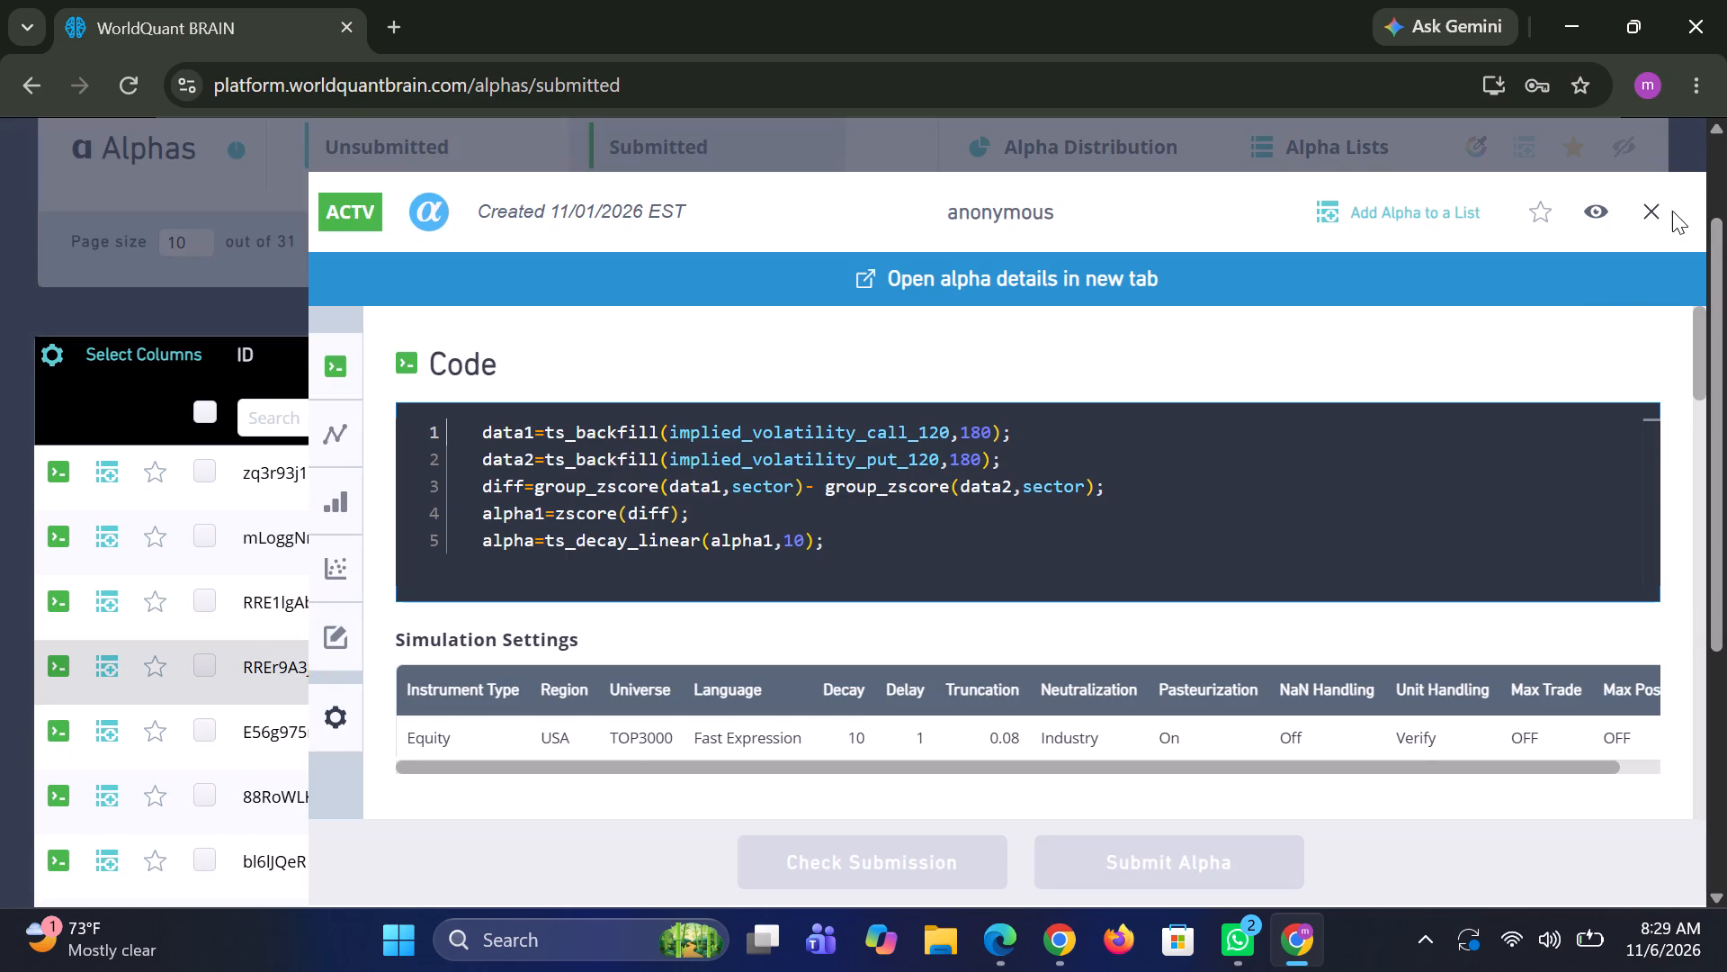
pyautogui.click(1659, 211)
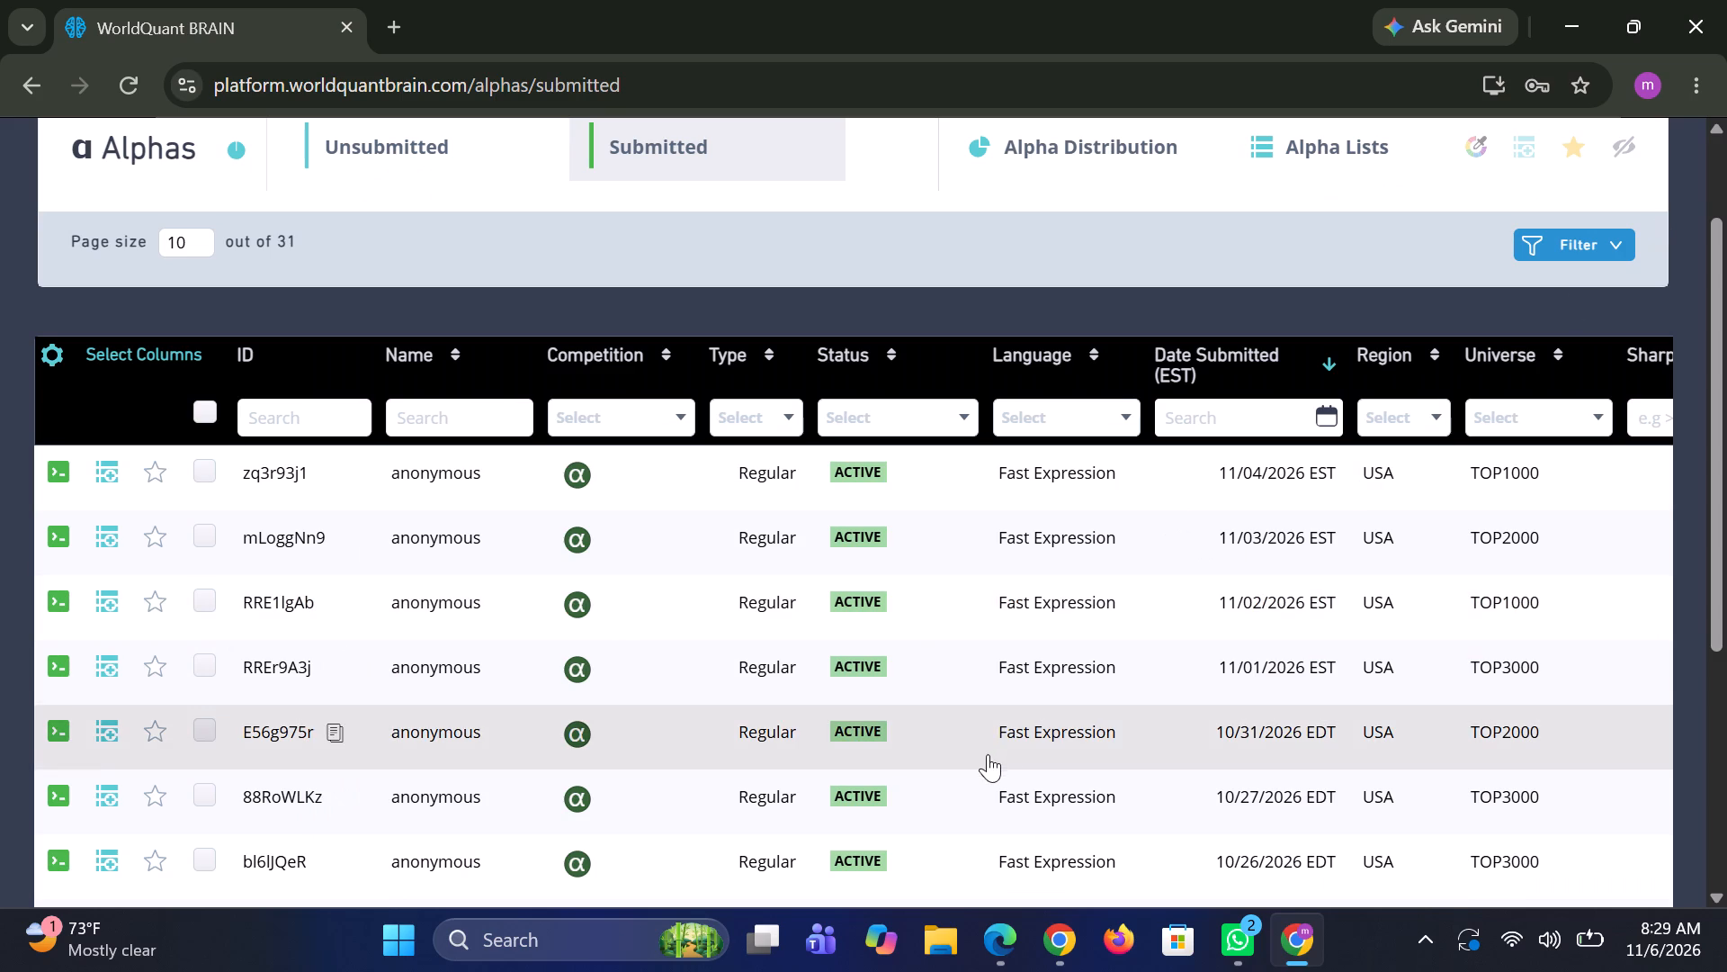
pyautogui.click(750, 805)
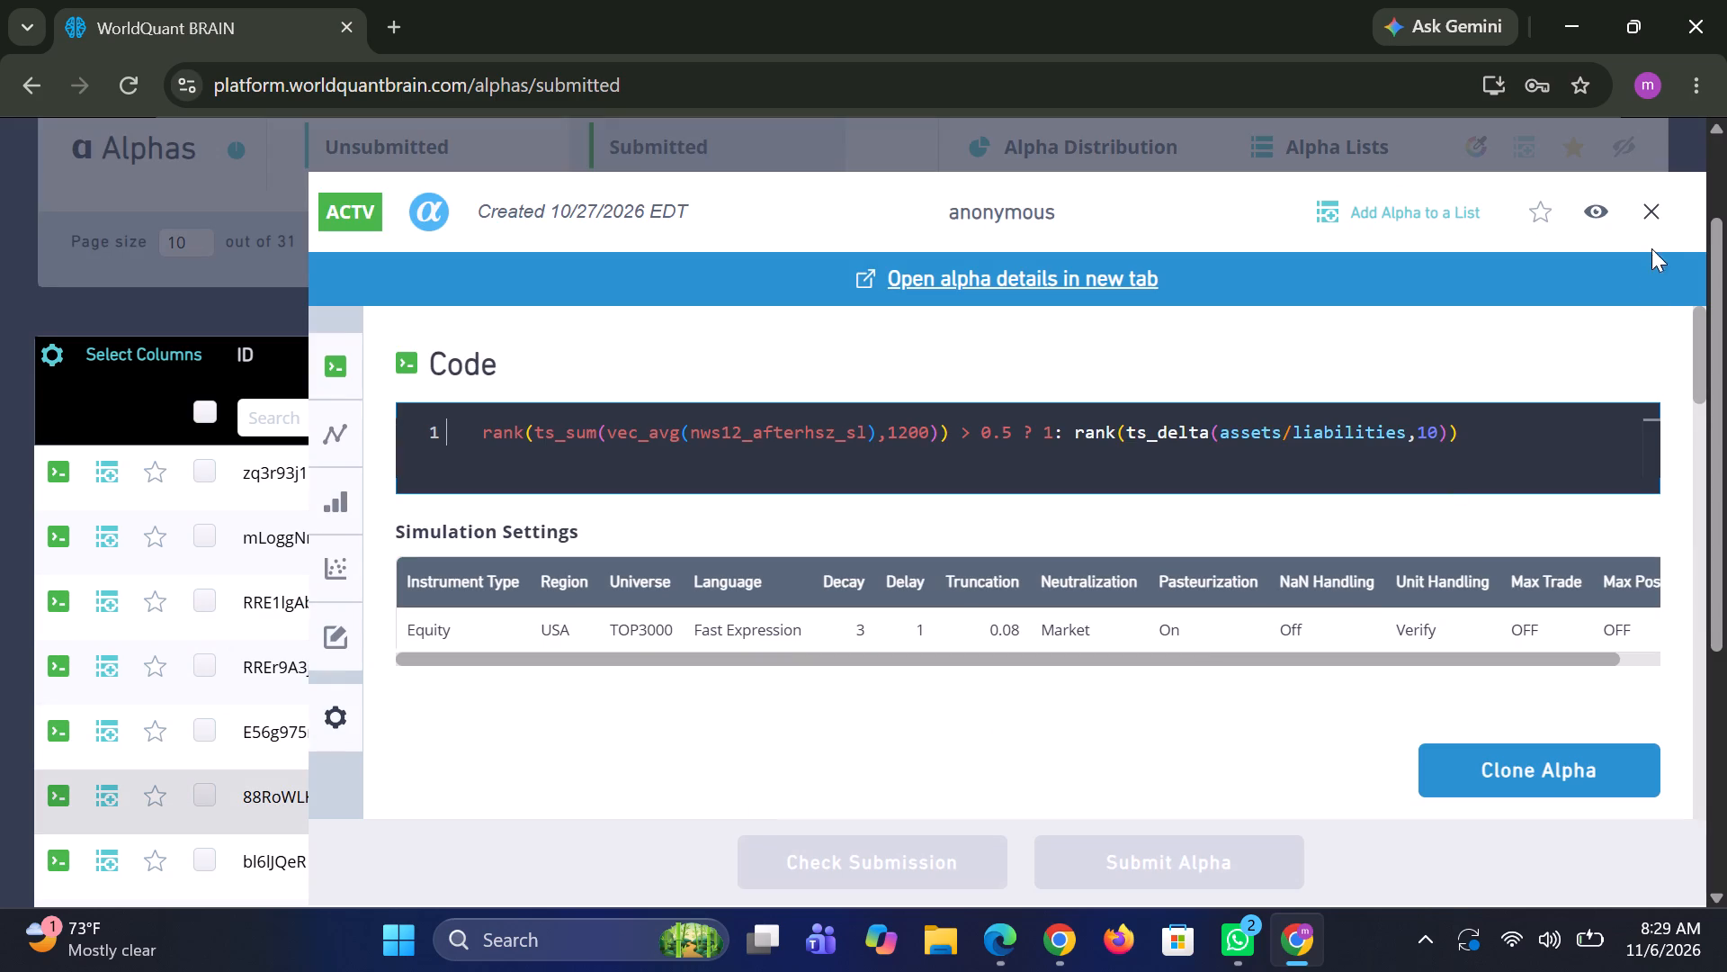
pyautogui.click(1651, 209)
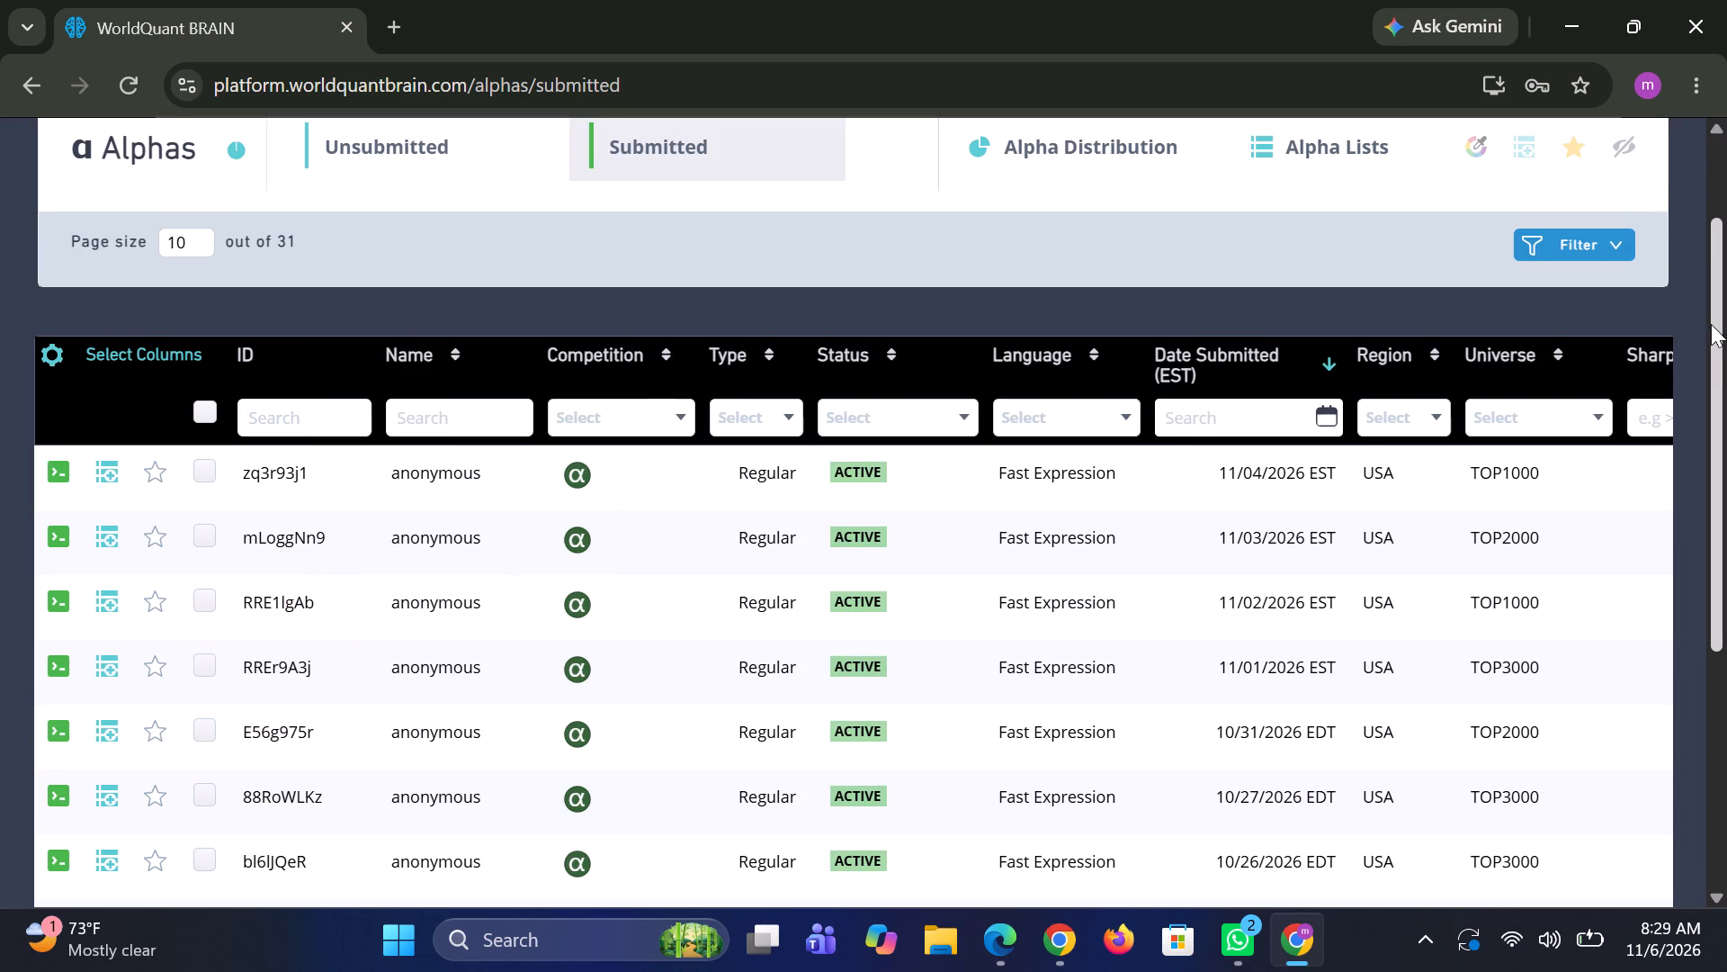
# Review the code and settings of the 10/24/2026 alpha, close its details, and examine the lower-listed of the two 10/25/2026 alphas.
pyautogui.moveTo(1719, 329); pyautogui.dragTo(1726, 468)
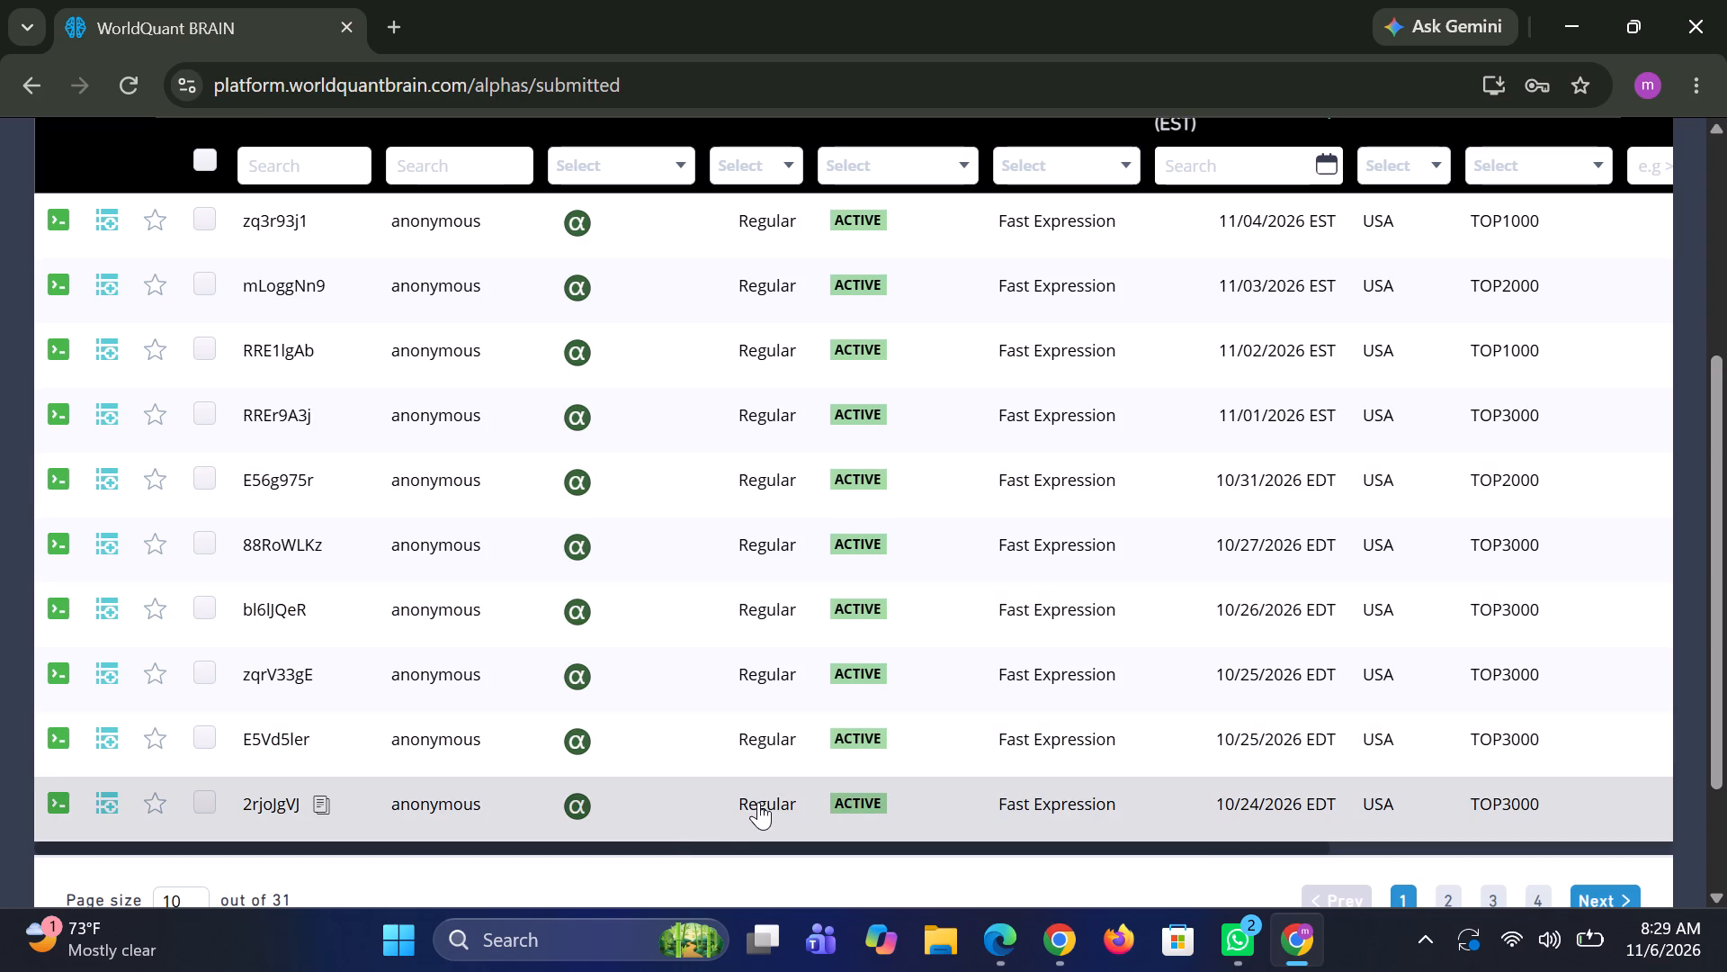
pyautogui.click(758, 802)
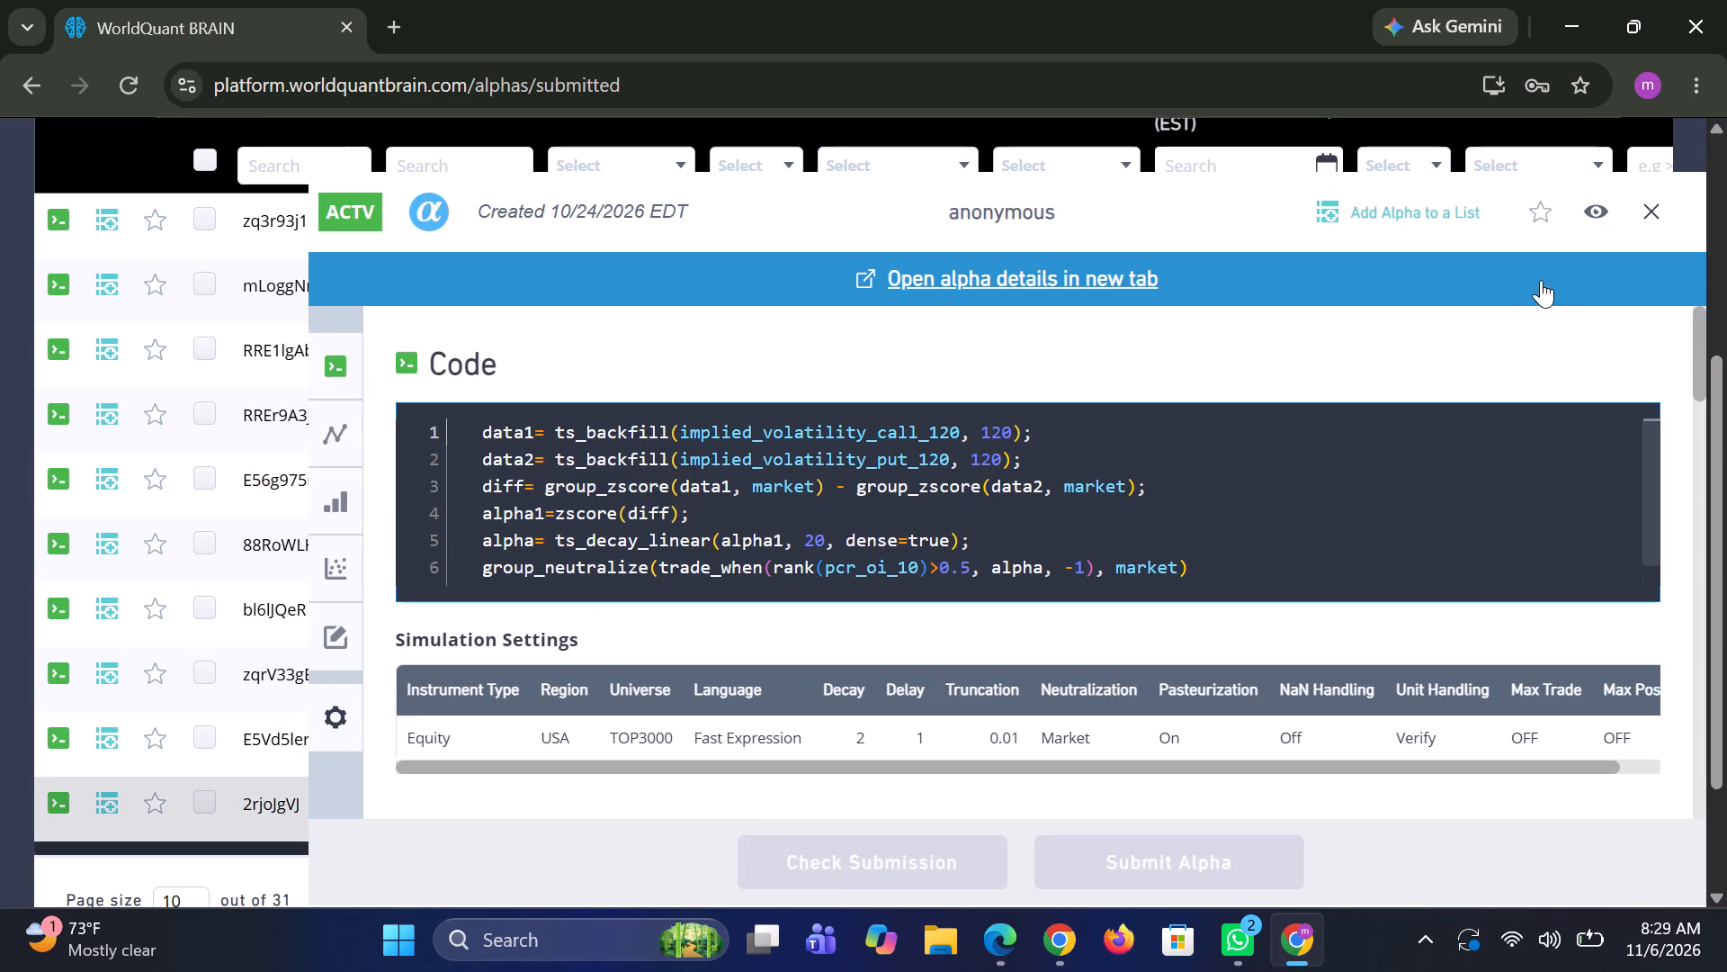
pyautogui.click(1661, 203)
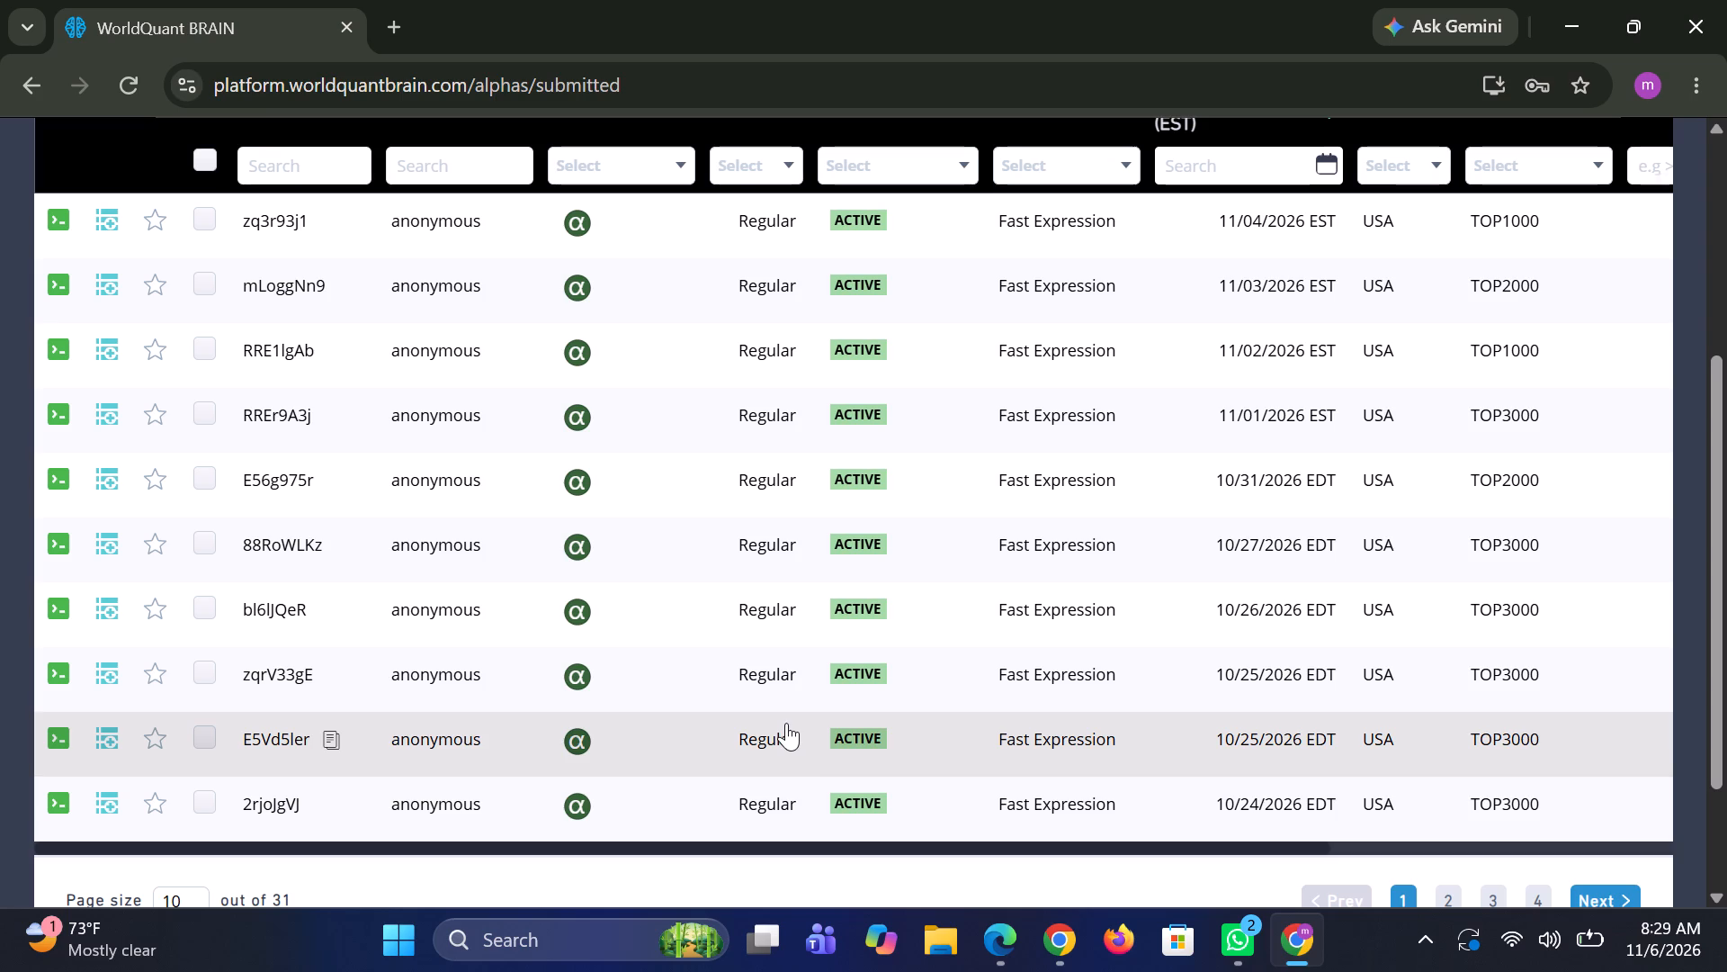
pyautogui.click(786, 723)
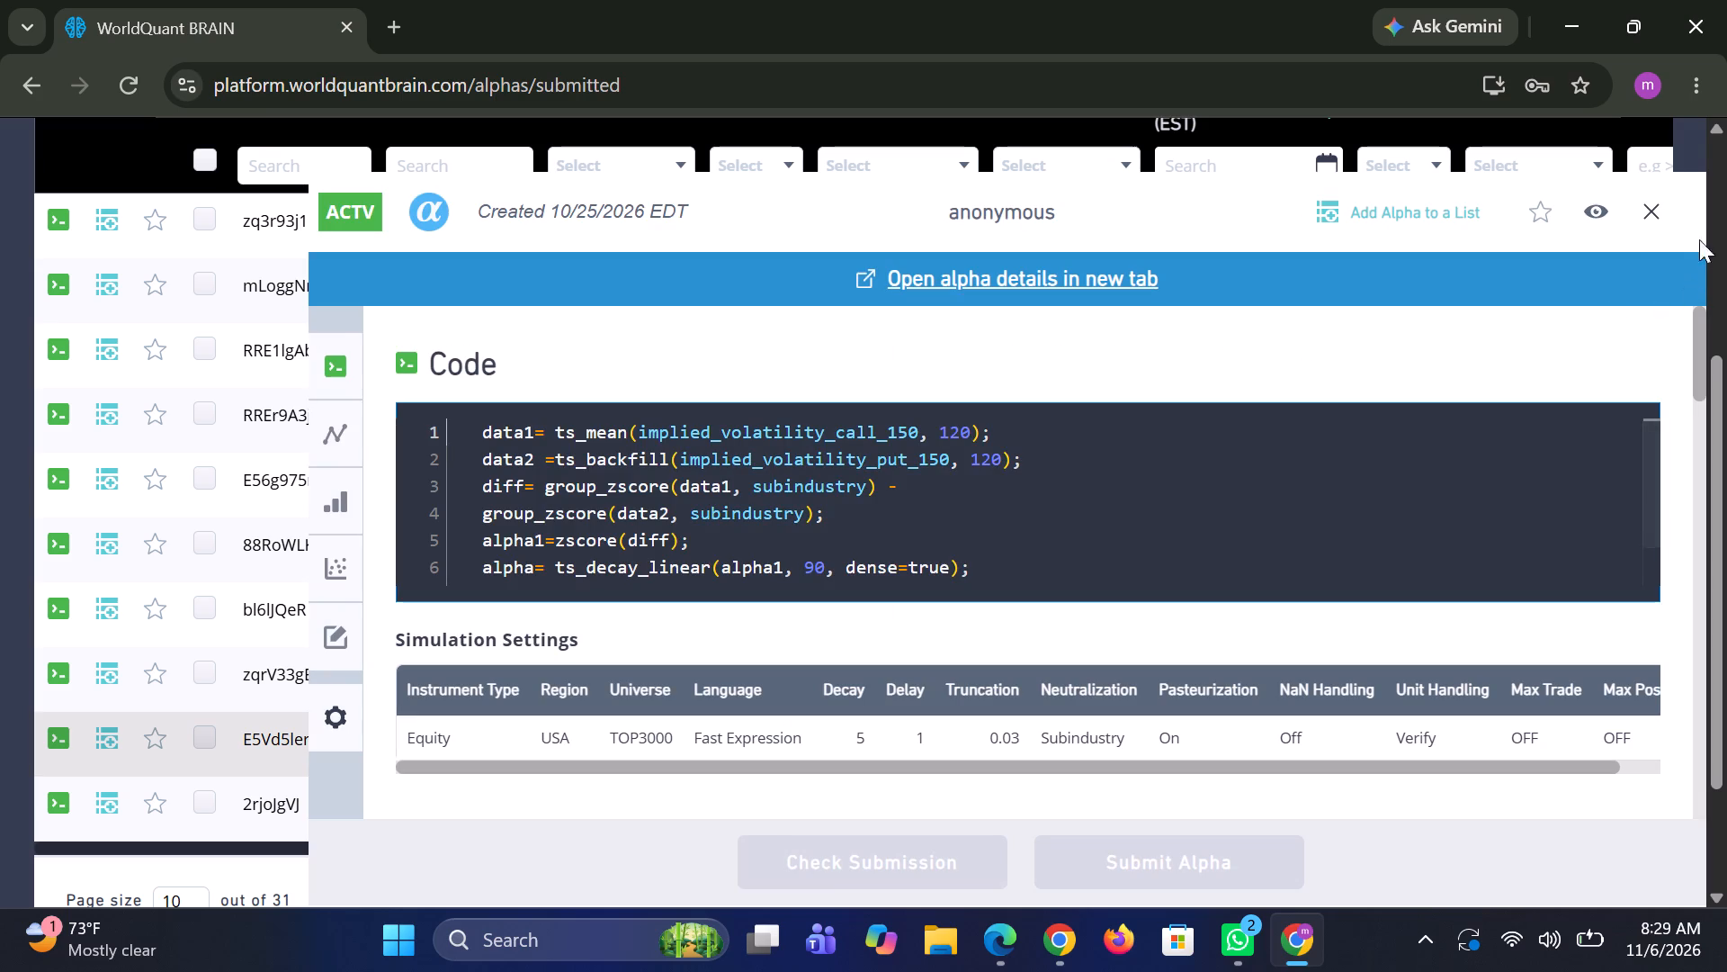
# Close the 10/25/2026 alpha's details and clone the 10/26/2026 TOP3000 alpha into the simulation editor.
pyautogui.click(1659, 215)
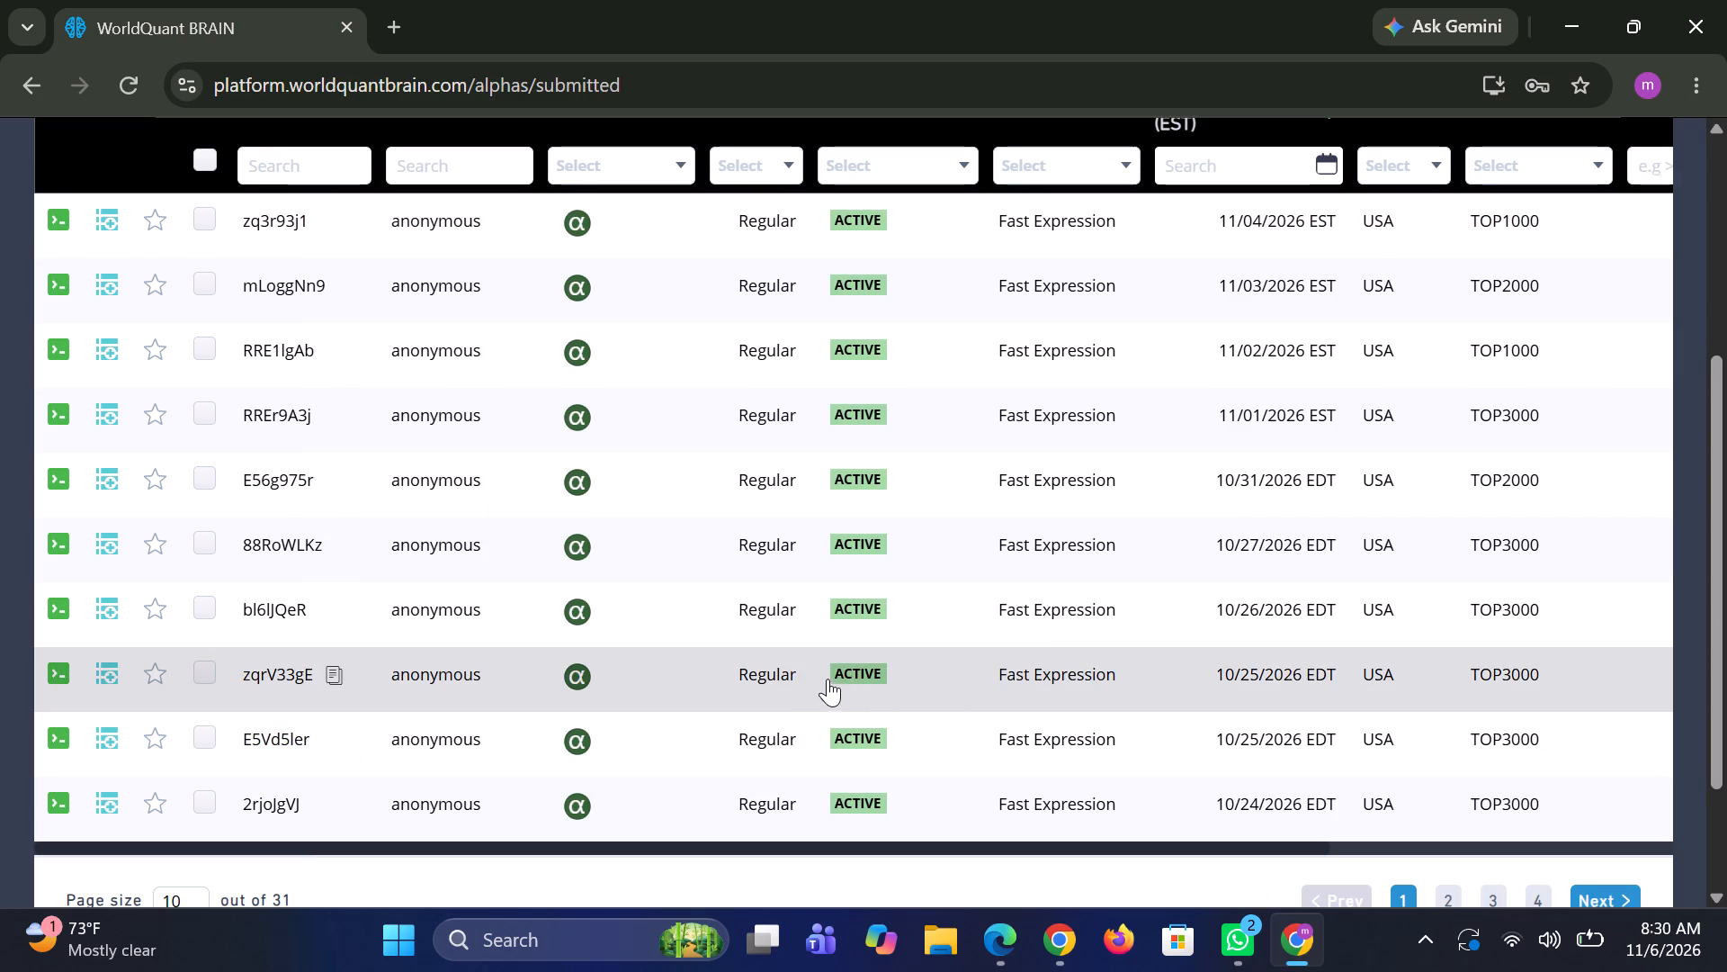
pyautogui.click(773, 618)
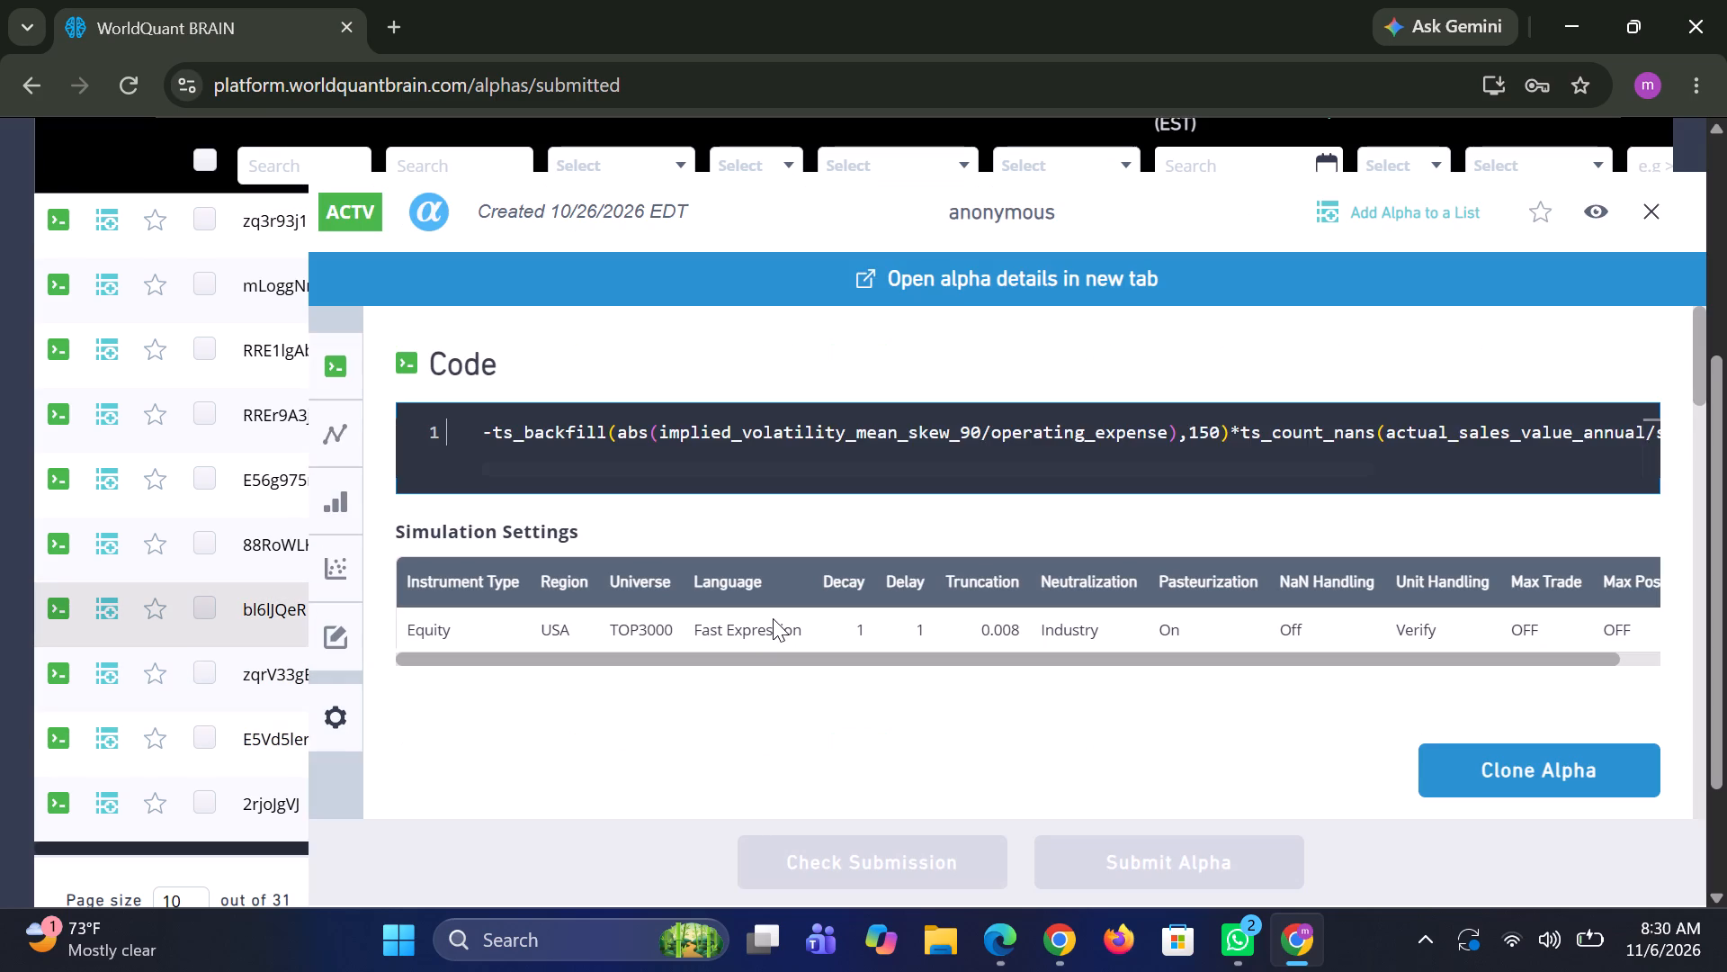
pyautogui.click(1525, 772)
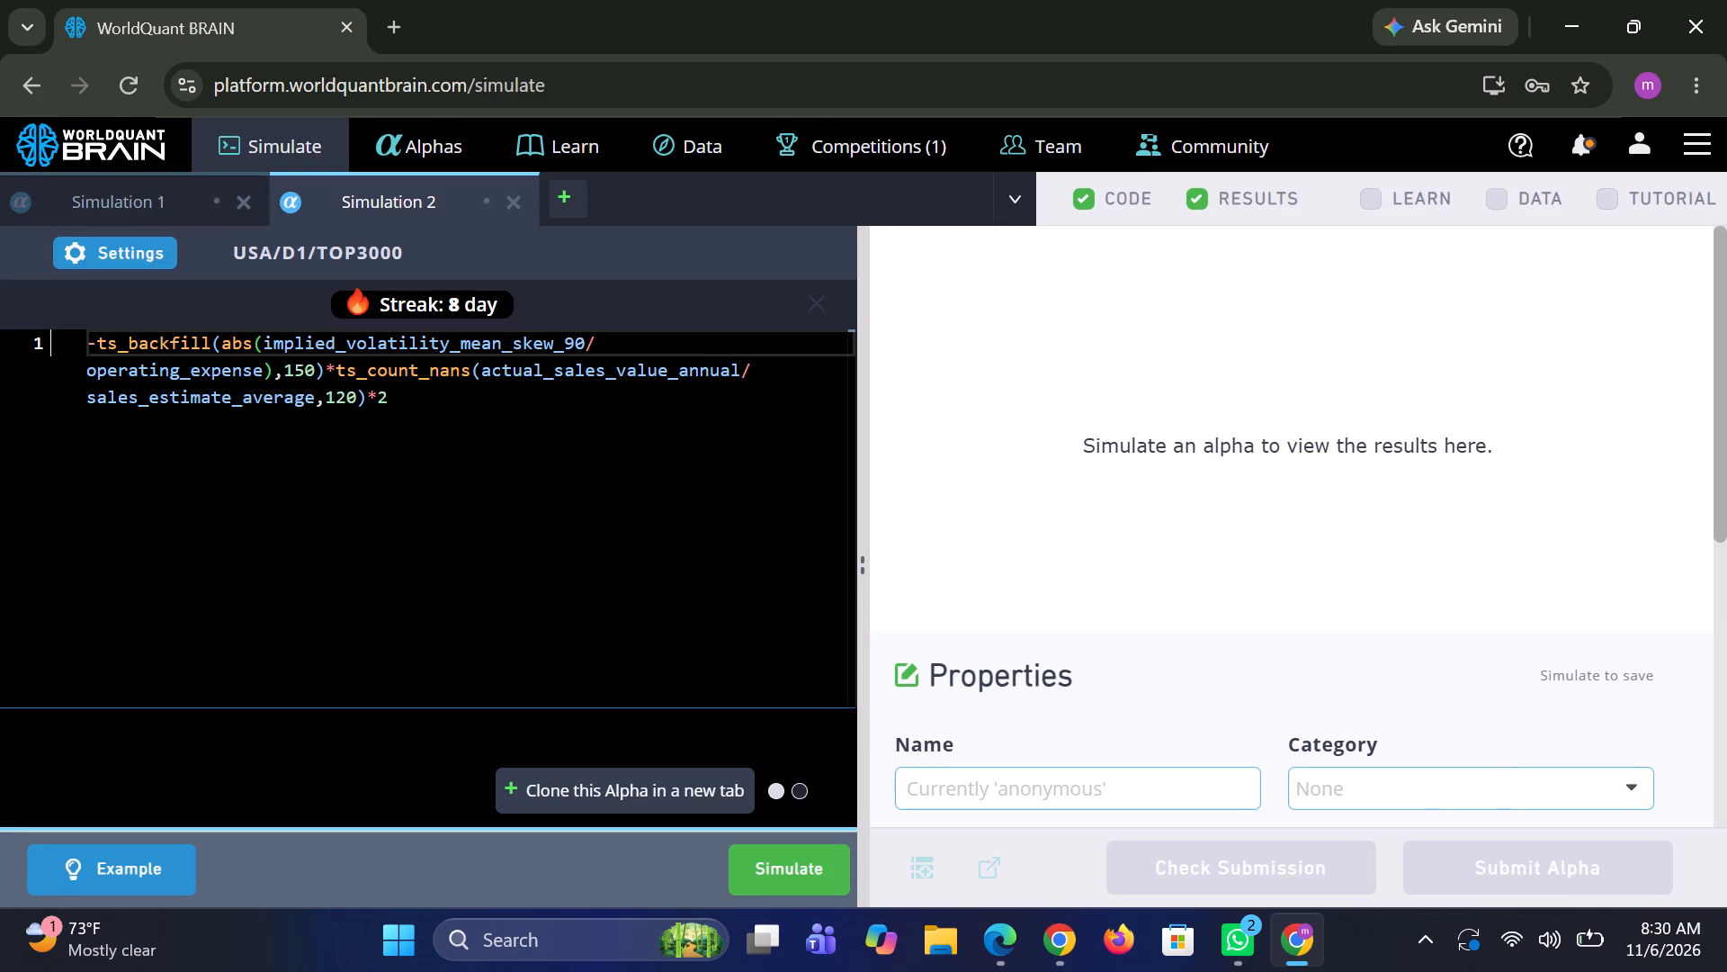
# Copy the entire ts_backfill and ts_count_nans expression of the cloned alpha from the code editor.
pyautogui.moveTo(394, 410); pyautogui.dragTo(139, 377)
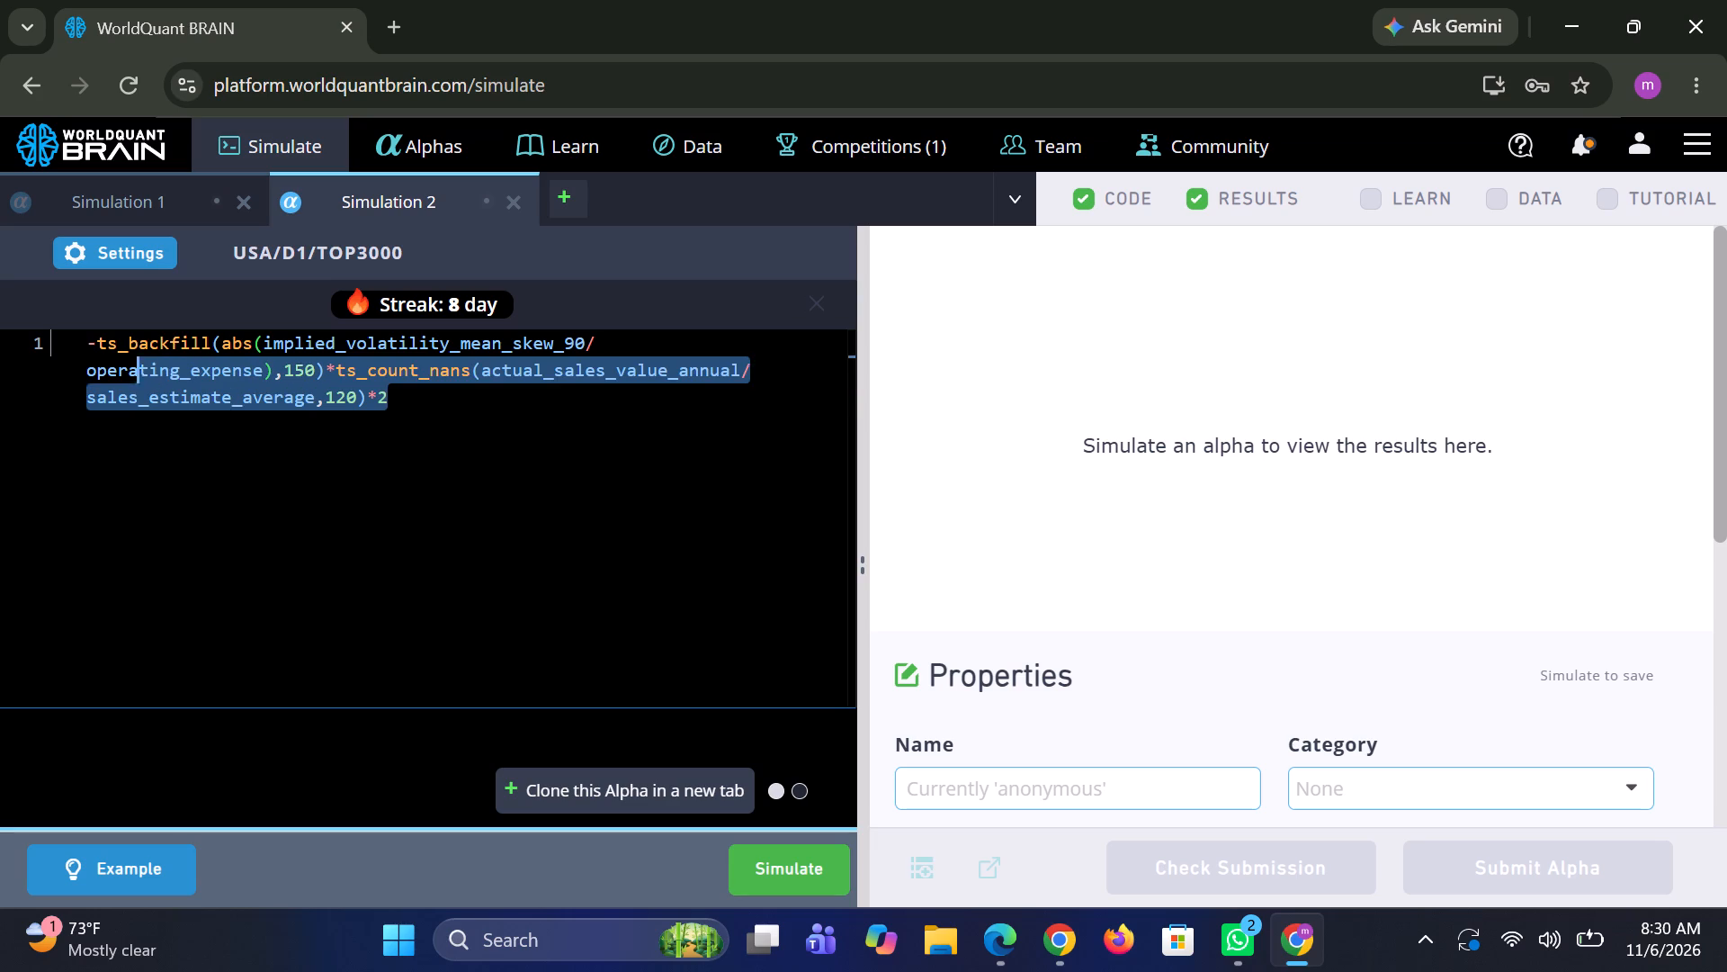
pyautogui.moveTo(139, 377); pyautogui.dragTo(0, 331)
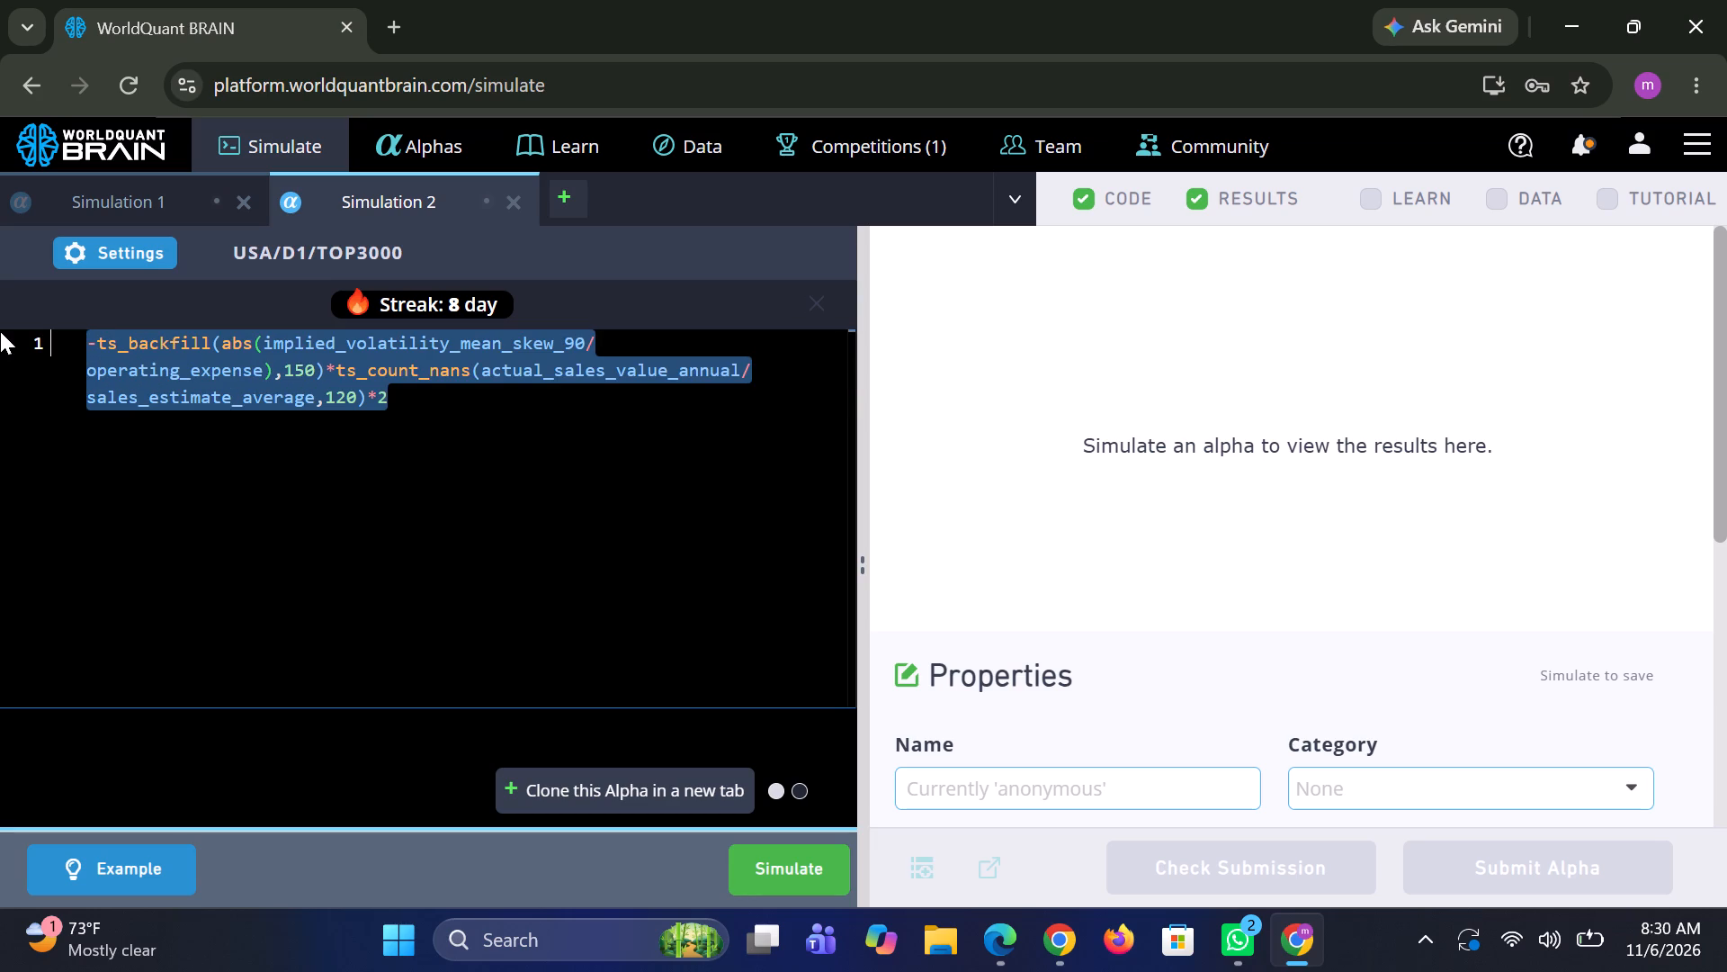
pyautogui.hotkey('ctrl', 'c')
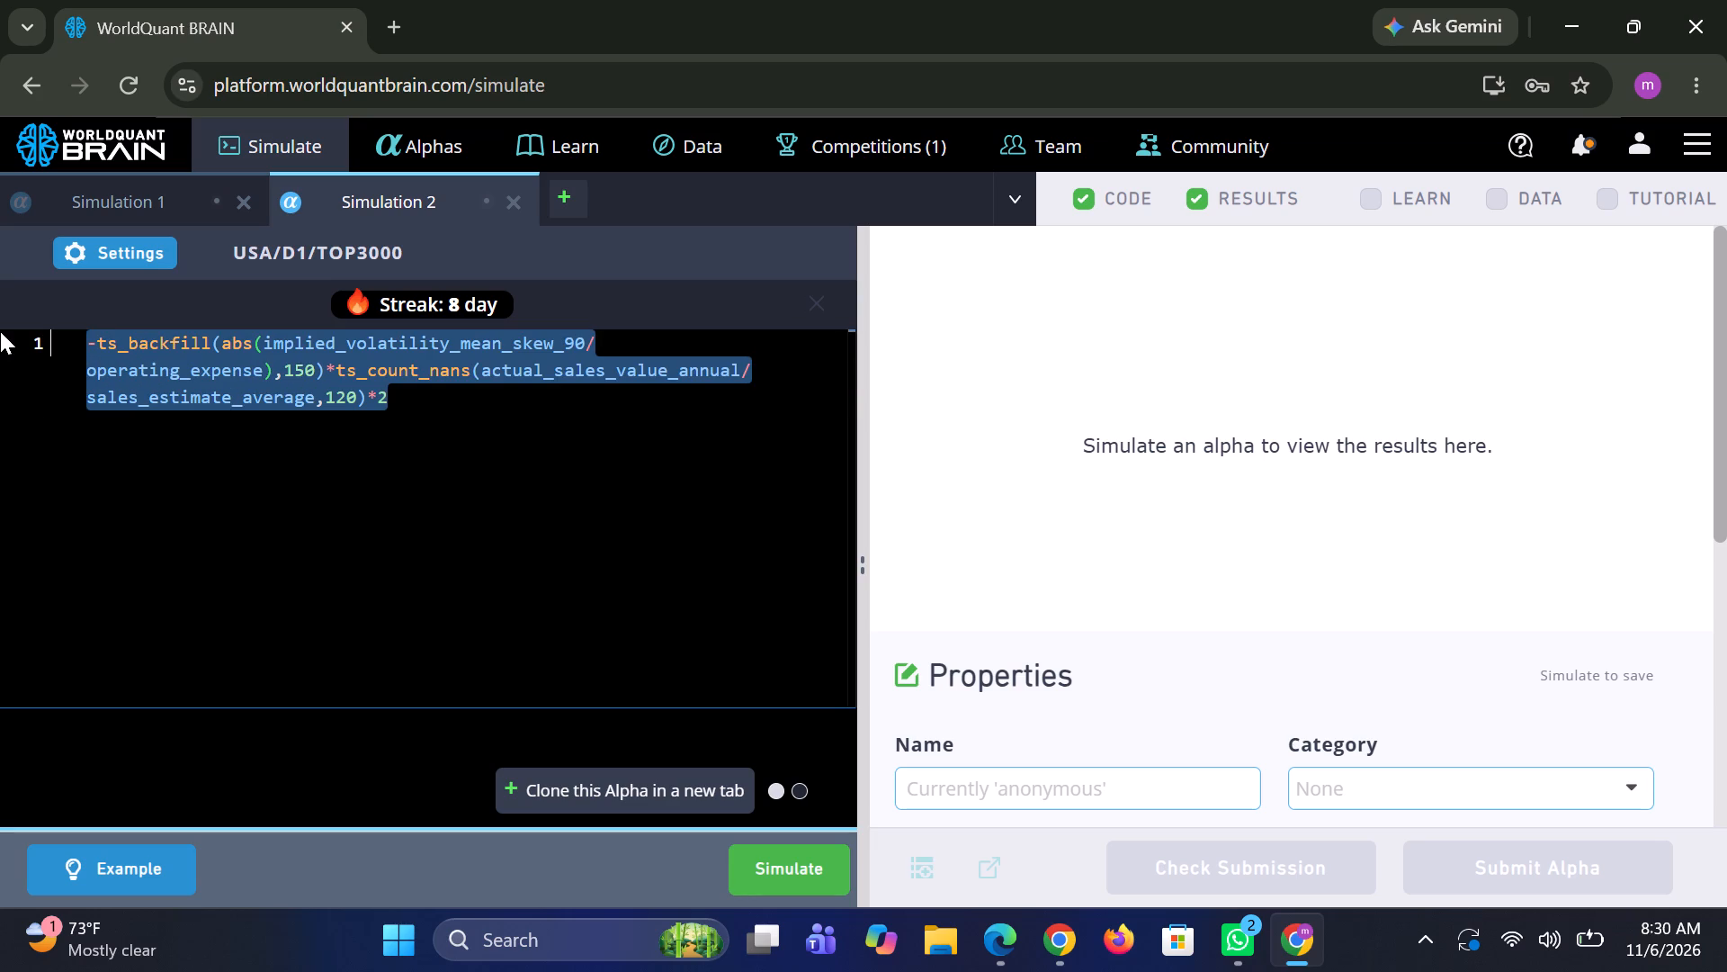
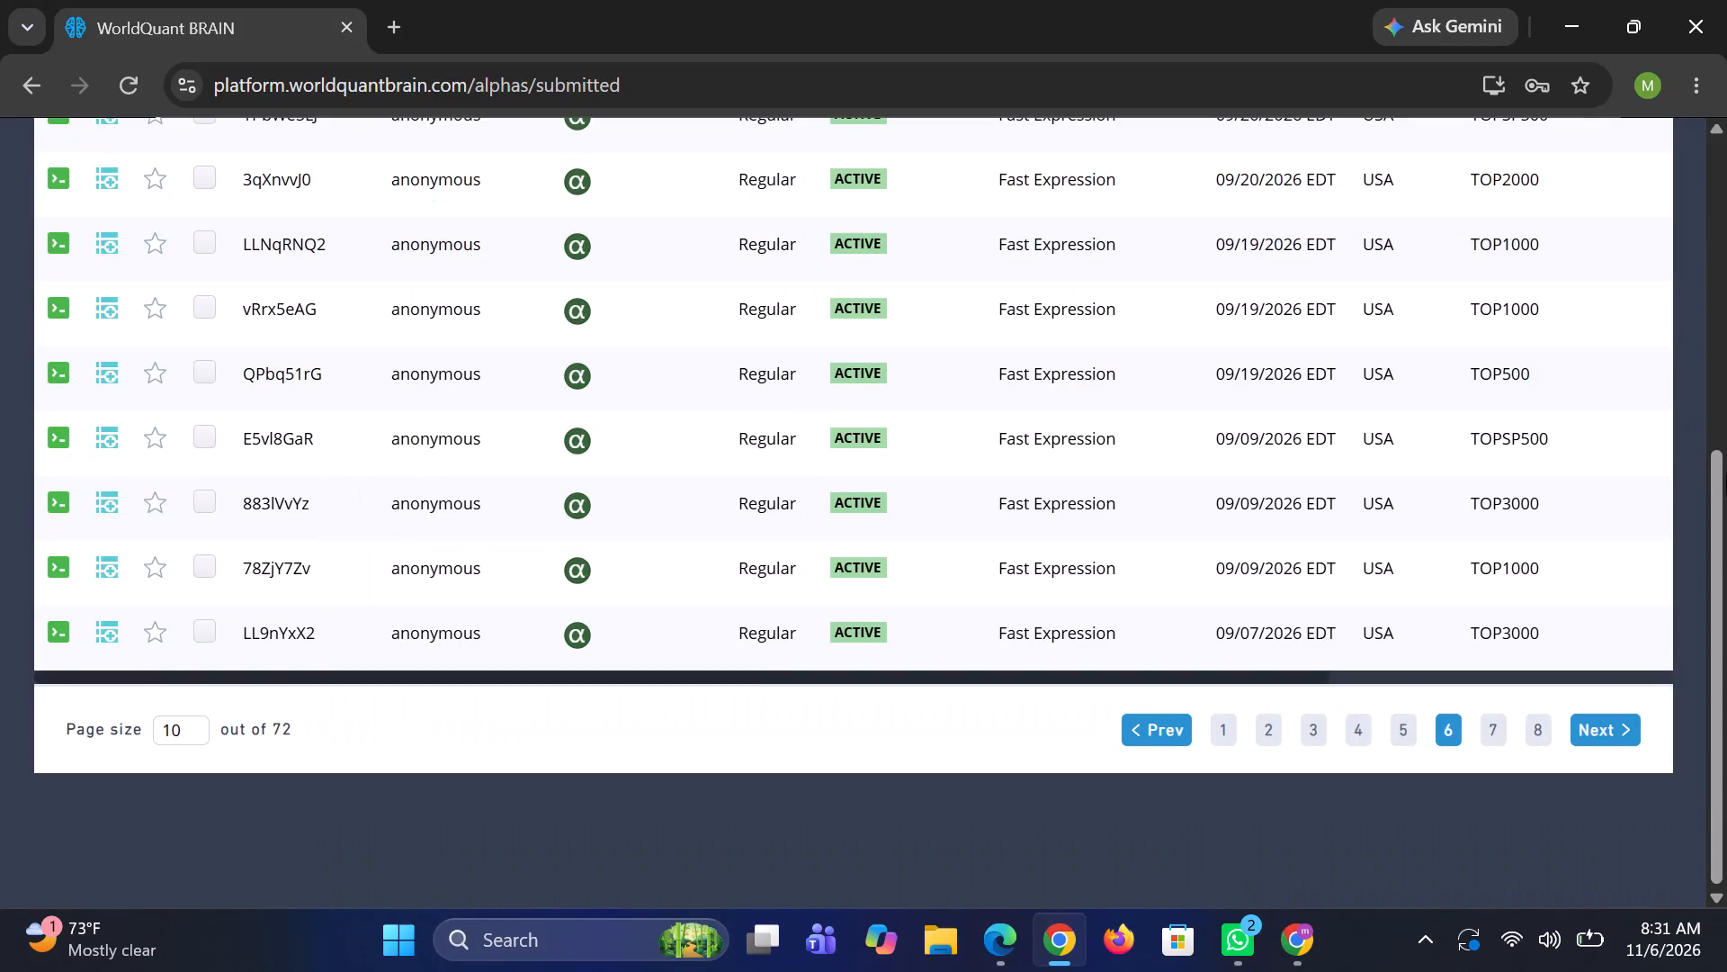
# Leave the submitted alphas list and open the Simulate page with its alpha code editor.
pyautogui.moveTo(1715, 491); pyautogui.dragTo(1689, 227)
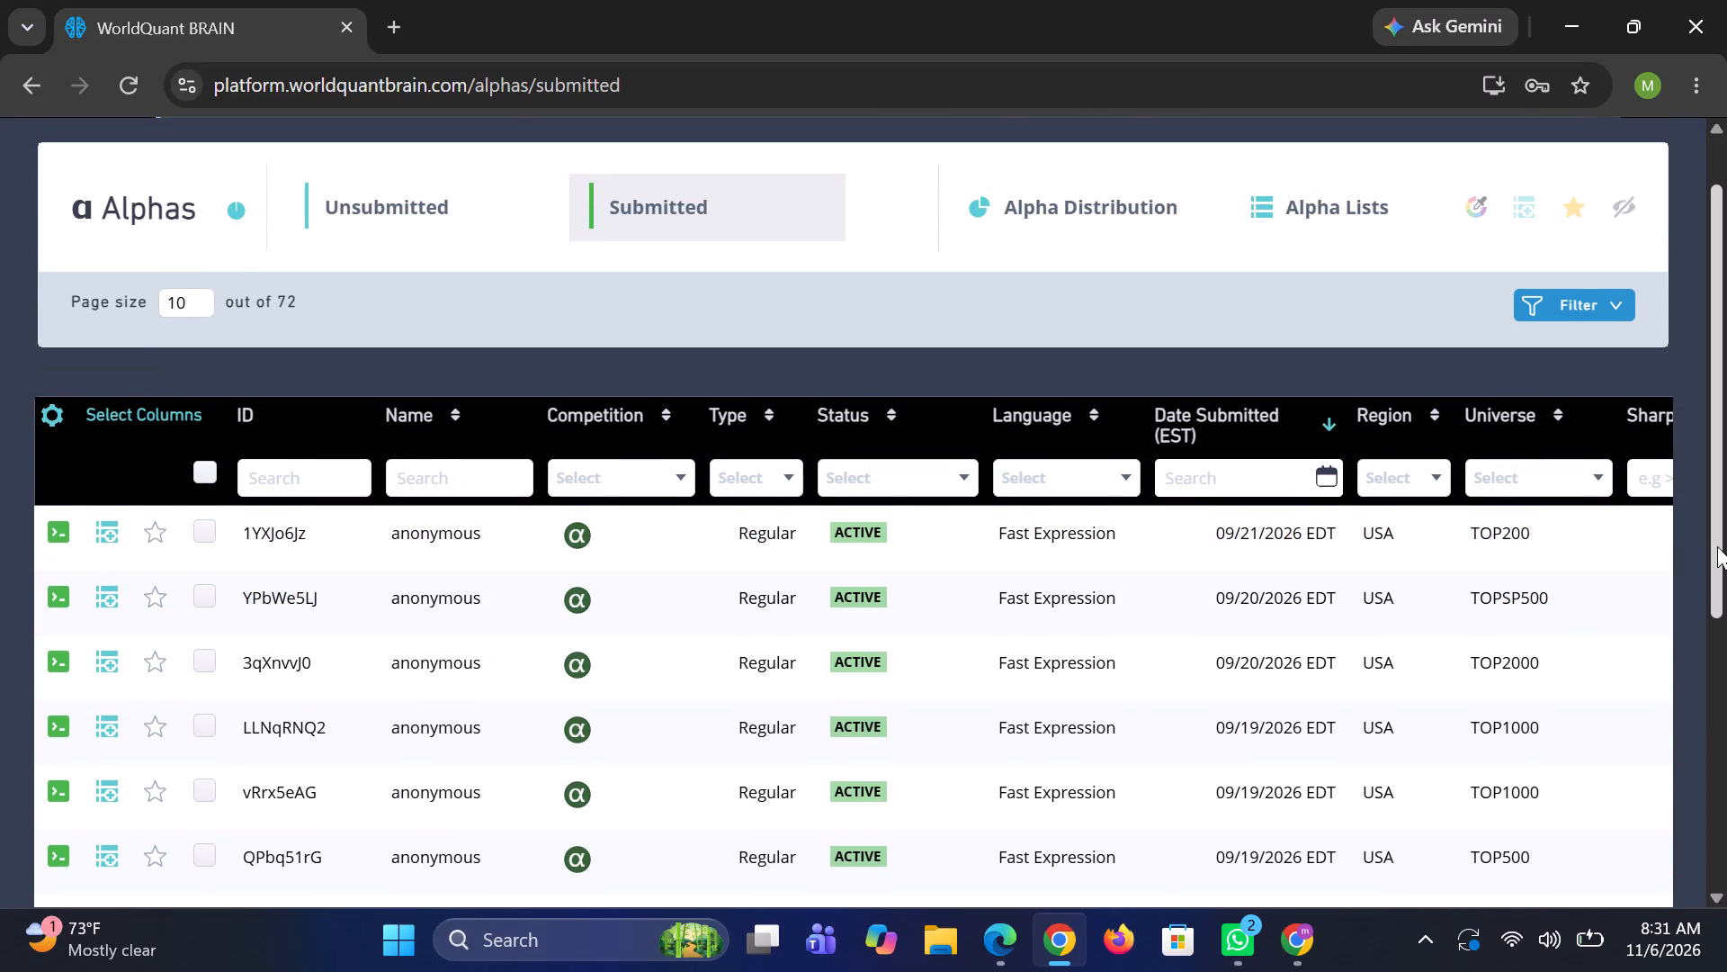
pyautogui.moveTo(1717, 546); pyautogui.dragTo(1719, 404)
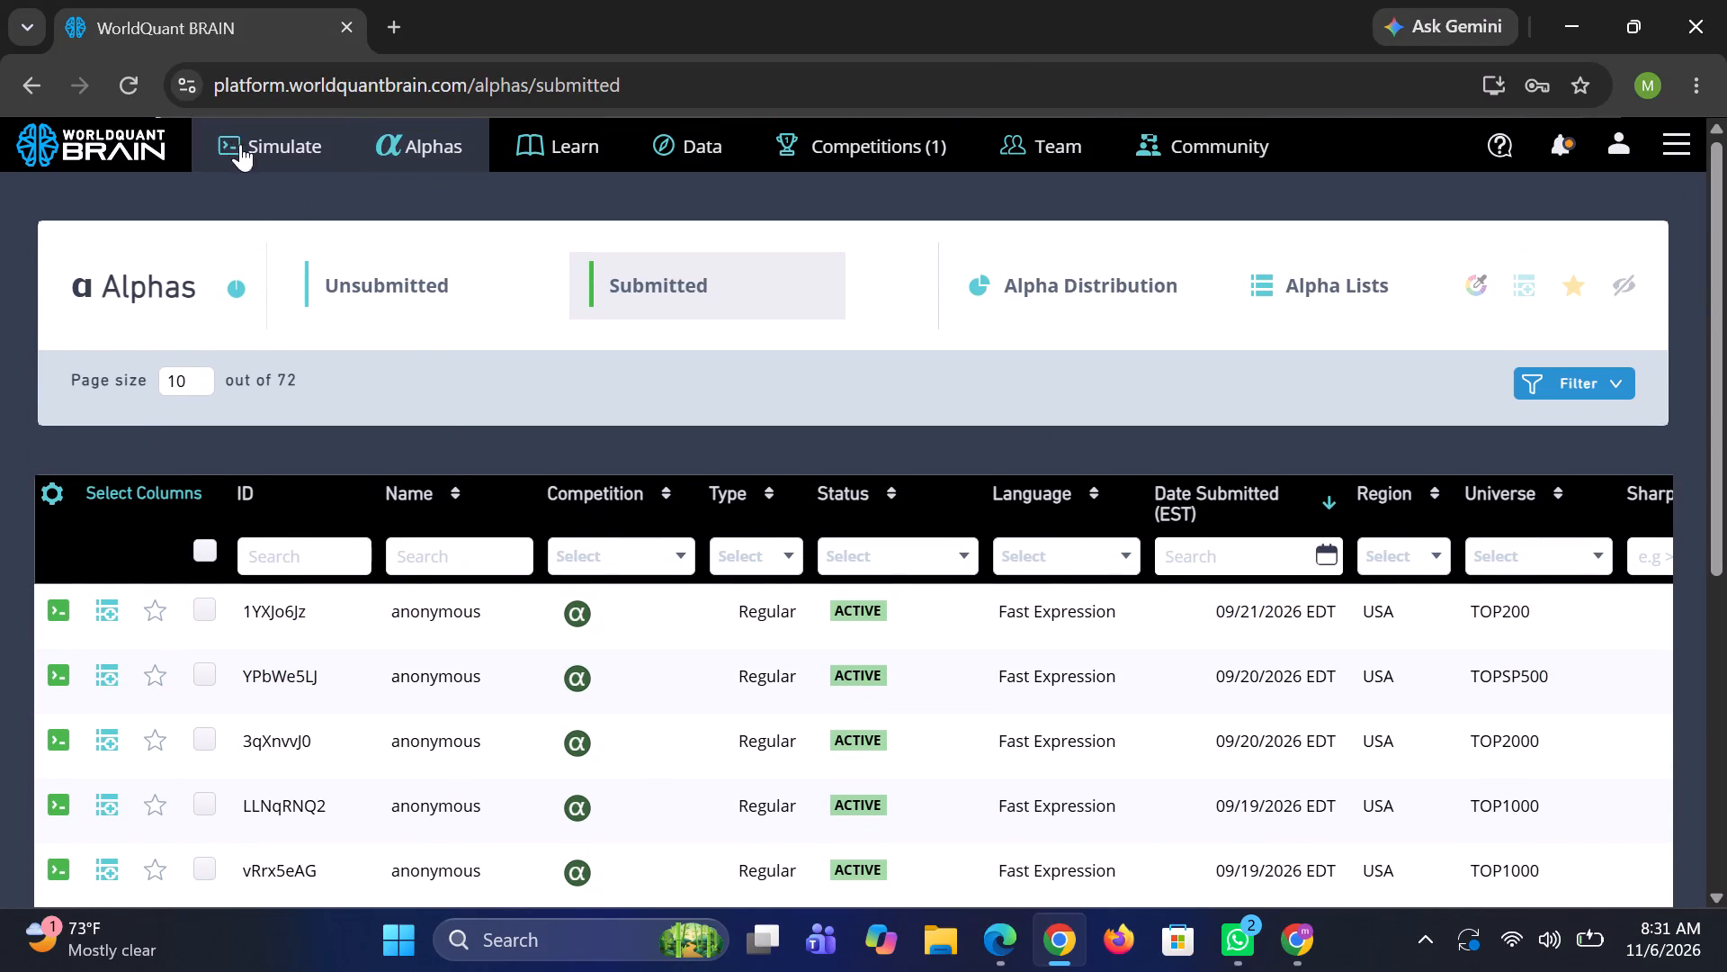
pyautogui.click(243, 139)
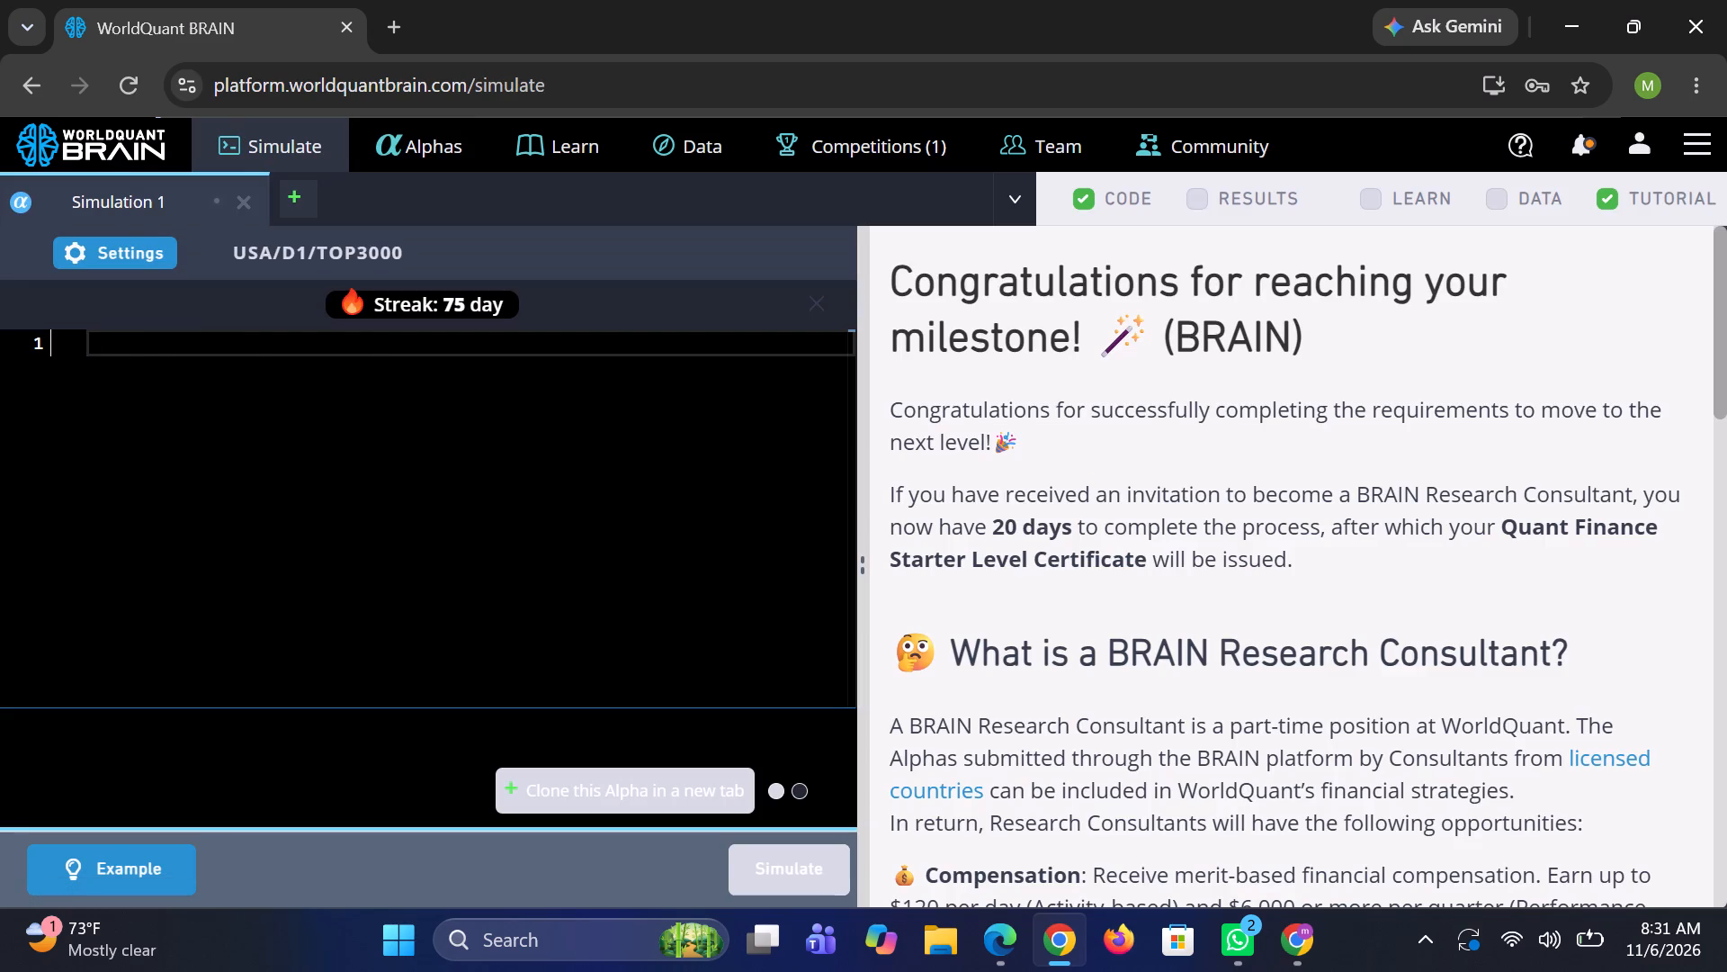
# Paste the expression -ts_rank(fn_liab_fair_val_l1_a,126) into the empty code editor and simulate it with the USA/D1/TOP3000 settings.
pyautogui.hotkey('ctrl', 'v')
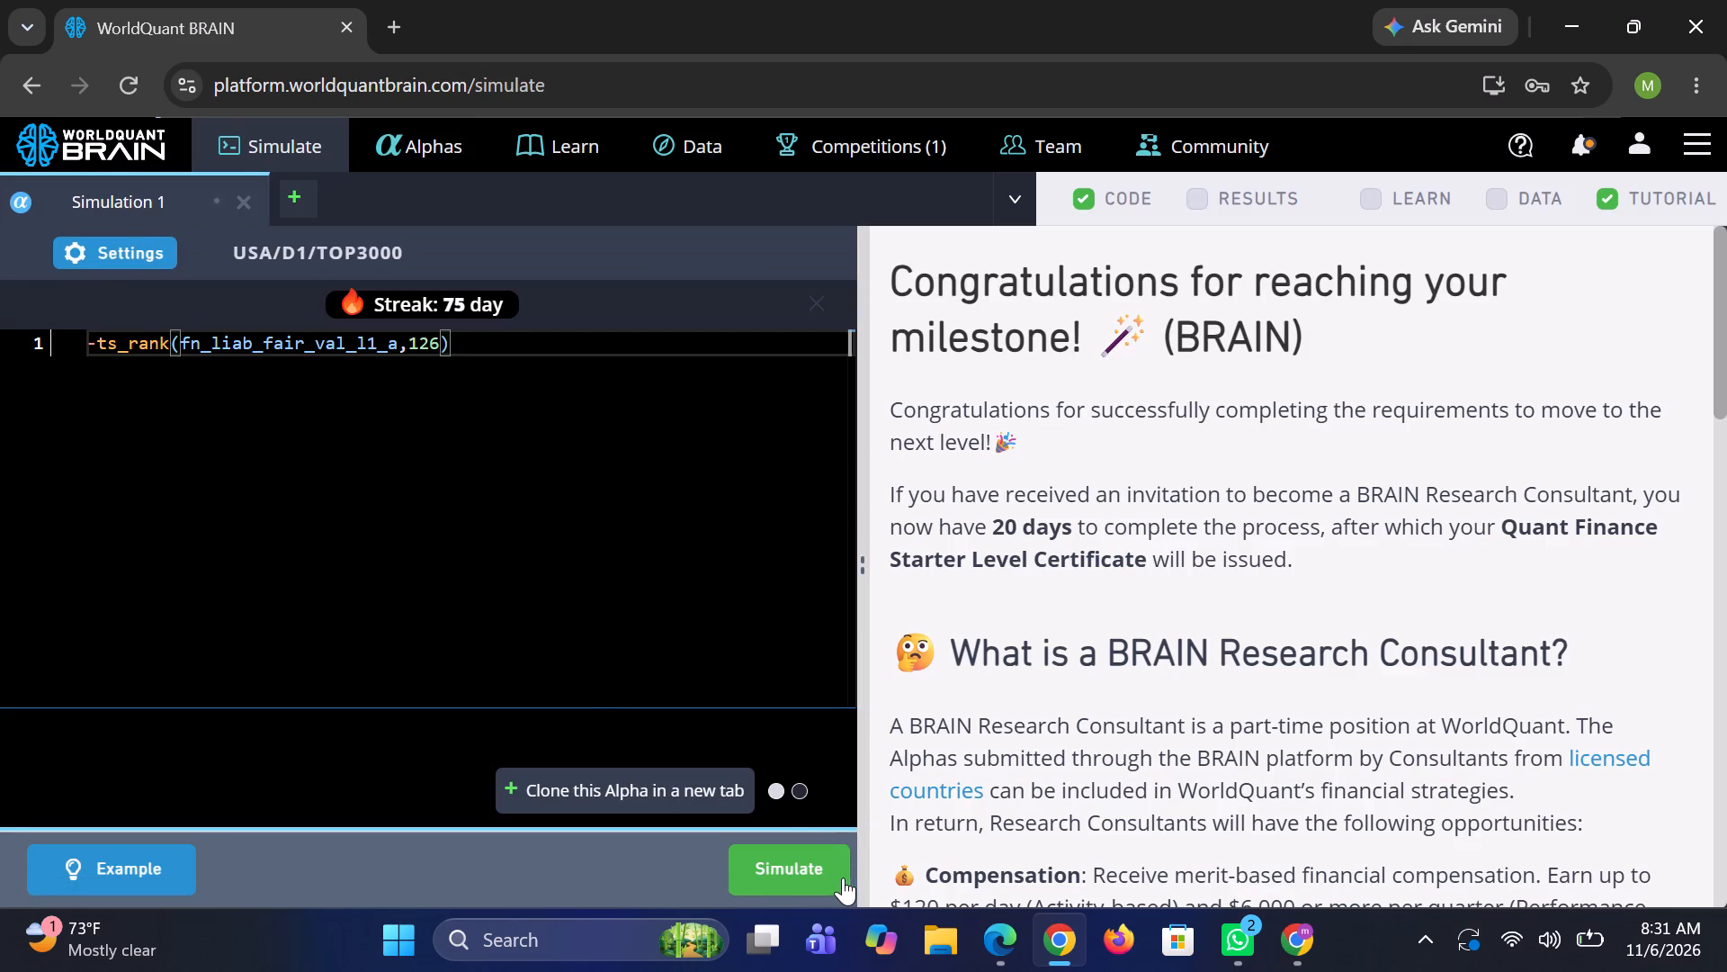
pyautogui.click(819, 877)
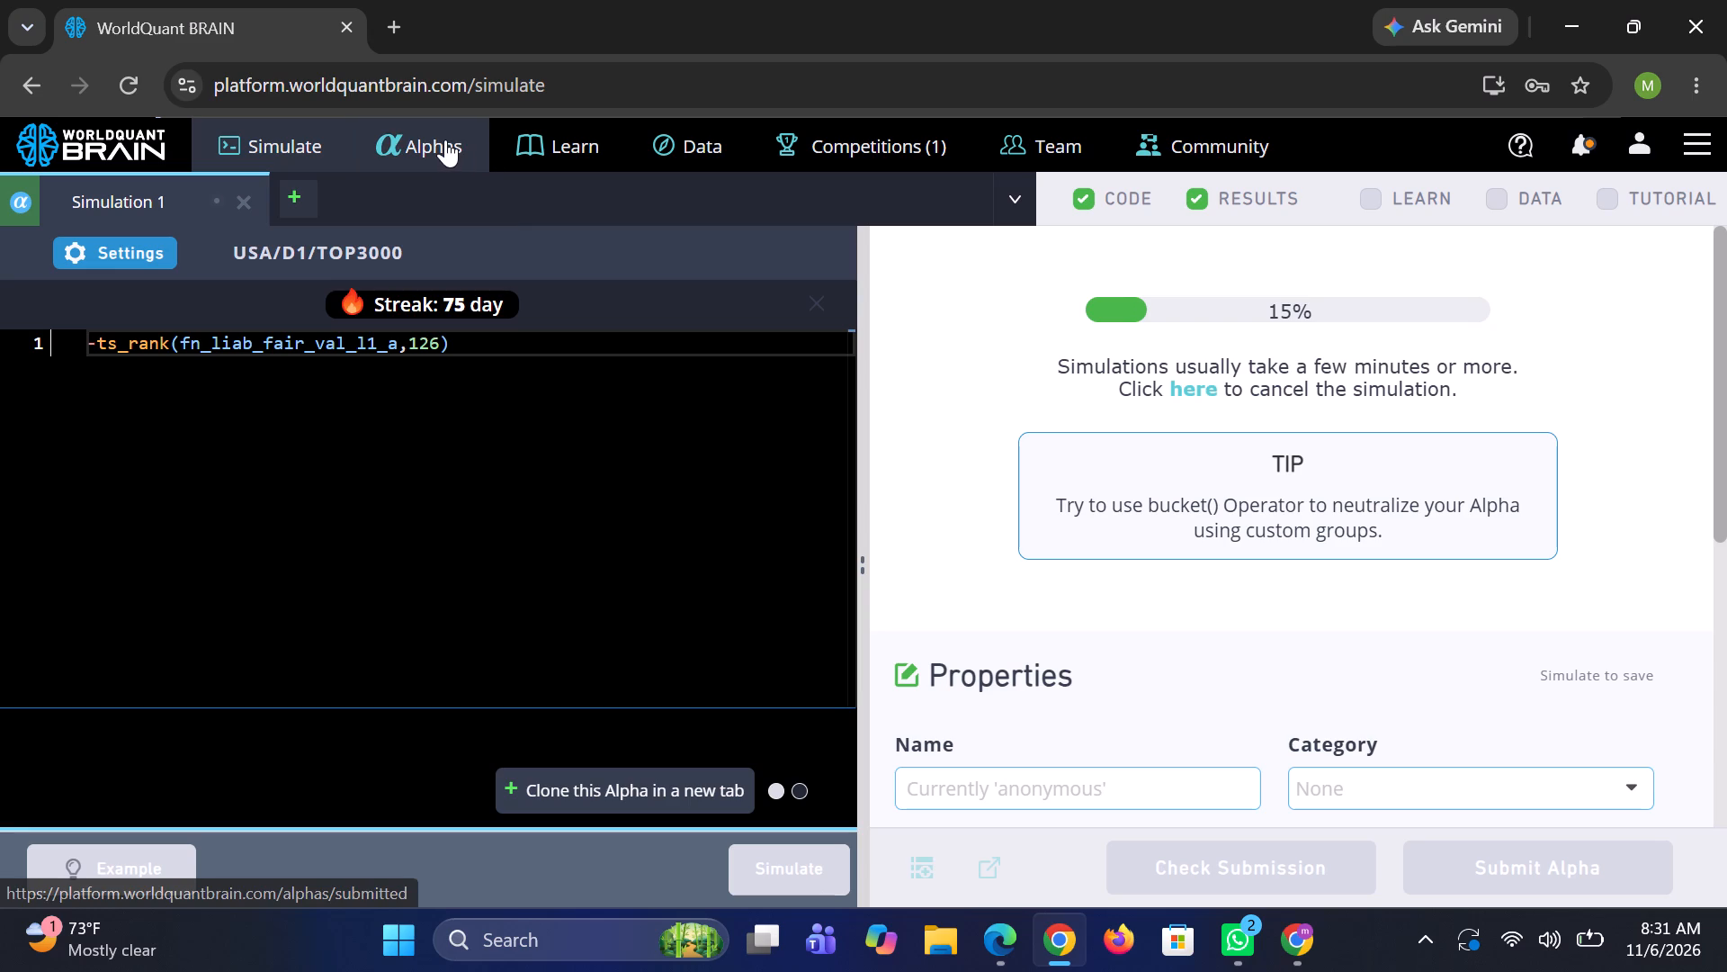
# Open the WorldQuant BRAIN simulate page in a new browser tab and bring up the settings of Simulation 1.
pyautogui.click(381, 26)
pyautogui.press('w')
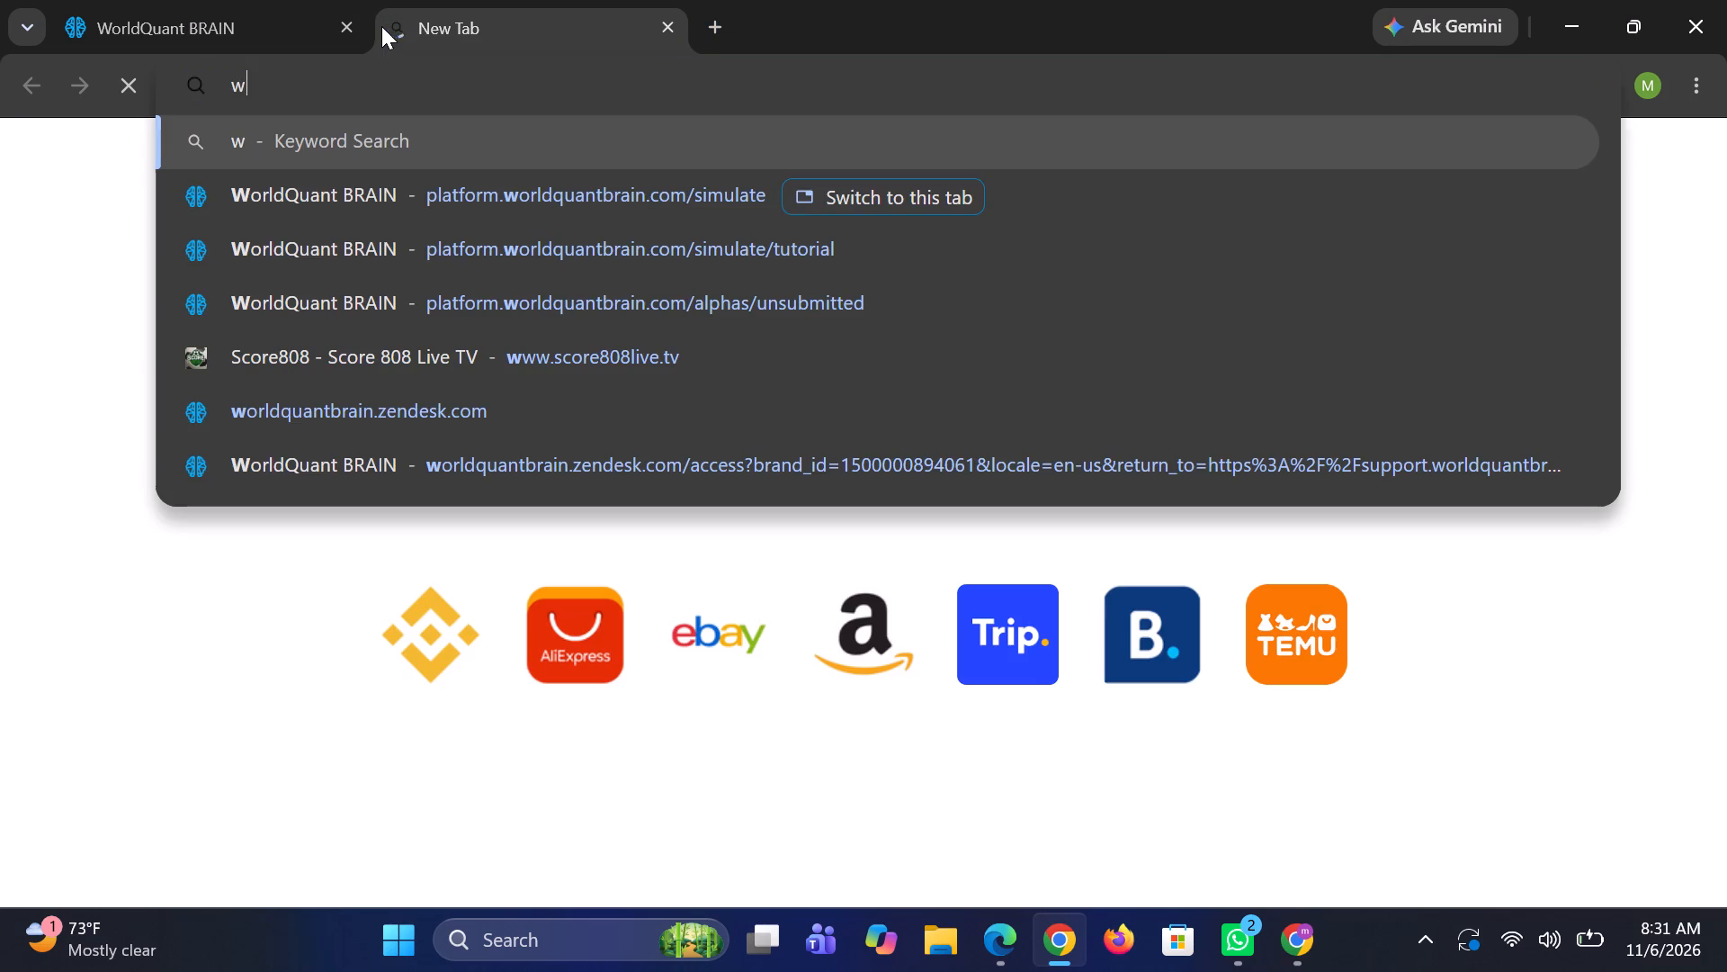
pyautogui.click(425, 177)
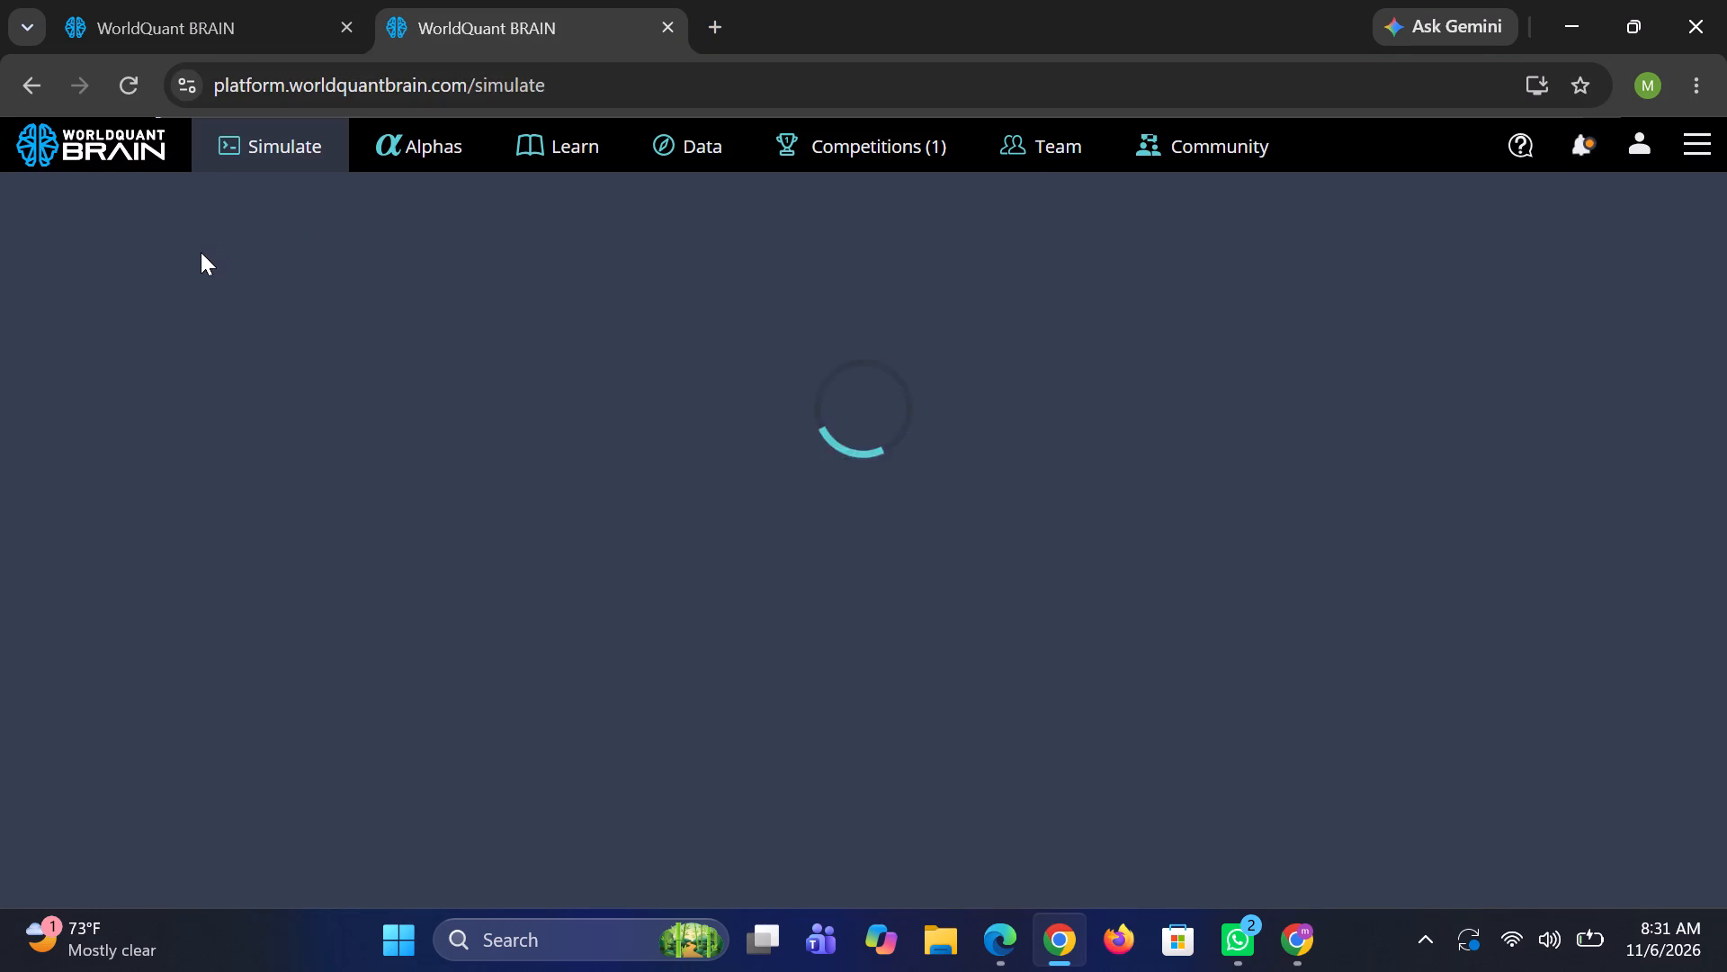
pyautogui.click(140, 244)
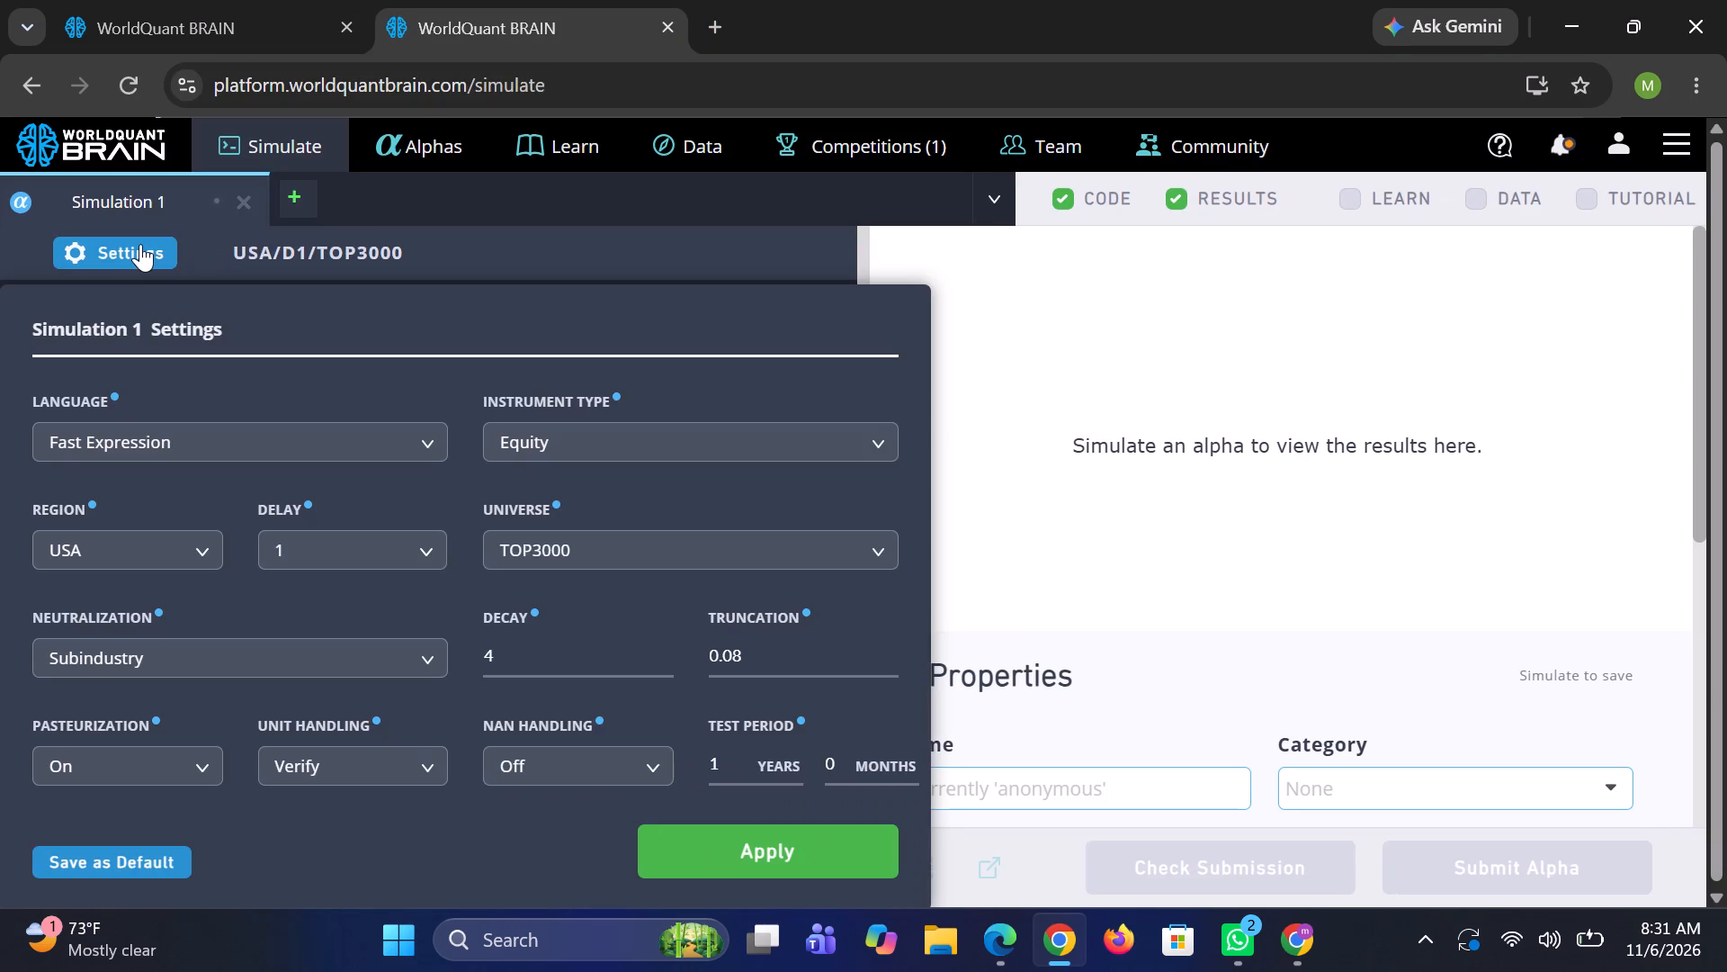
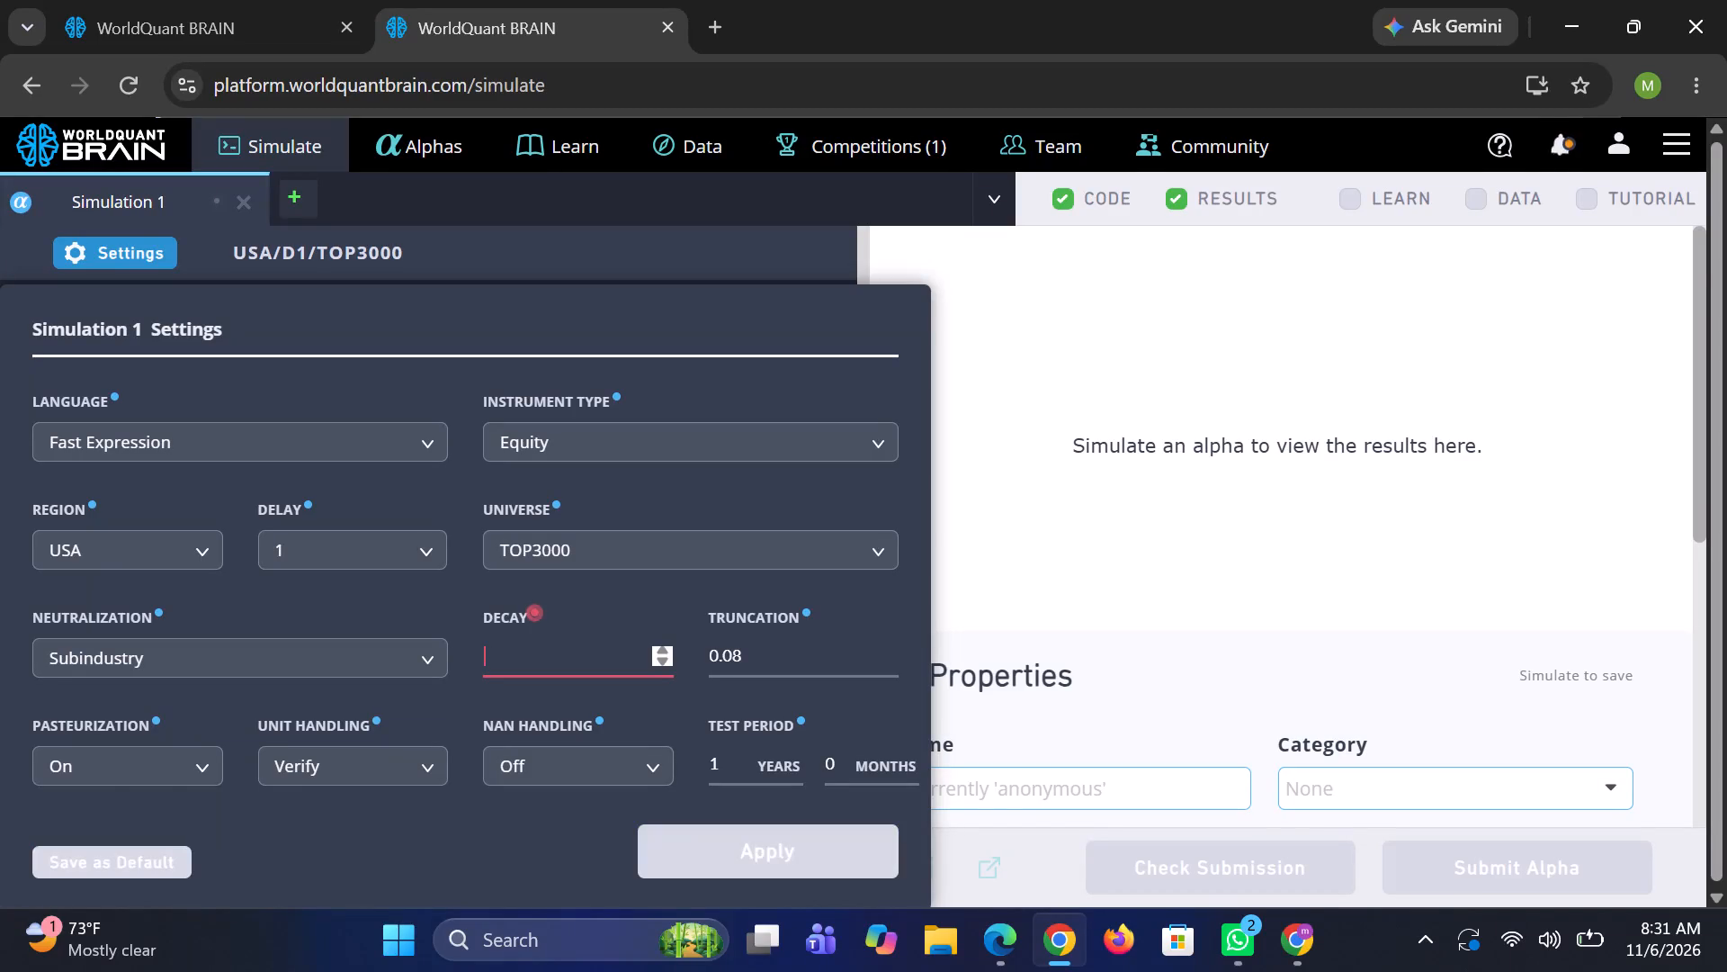
# Simulate the alpha with decay 0, truncation 0.01, universe TOP1000, a test period of 0 years and Industry neutralization.
pyautogui.press('0')
pyautogui.click(756, 654)
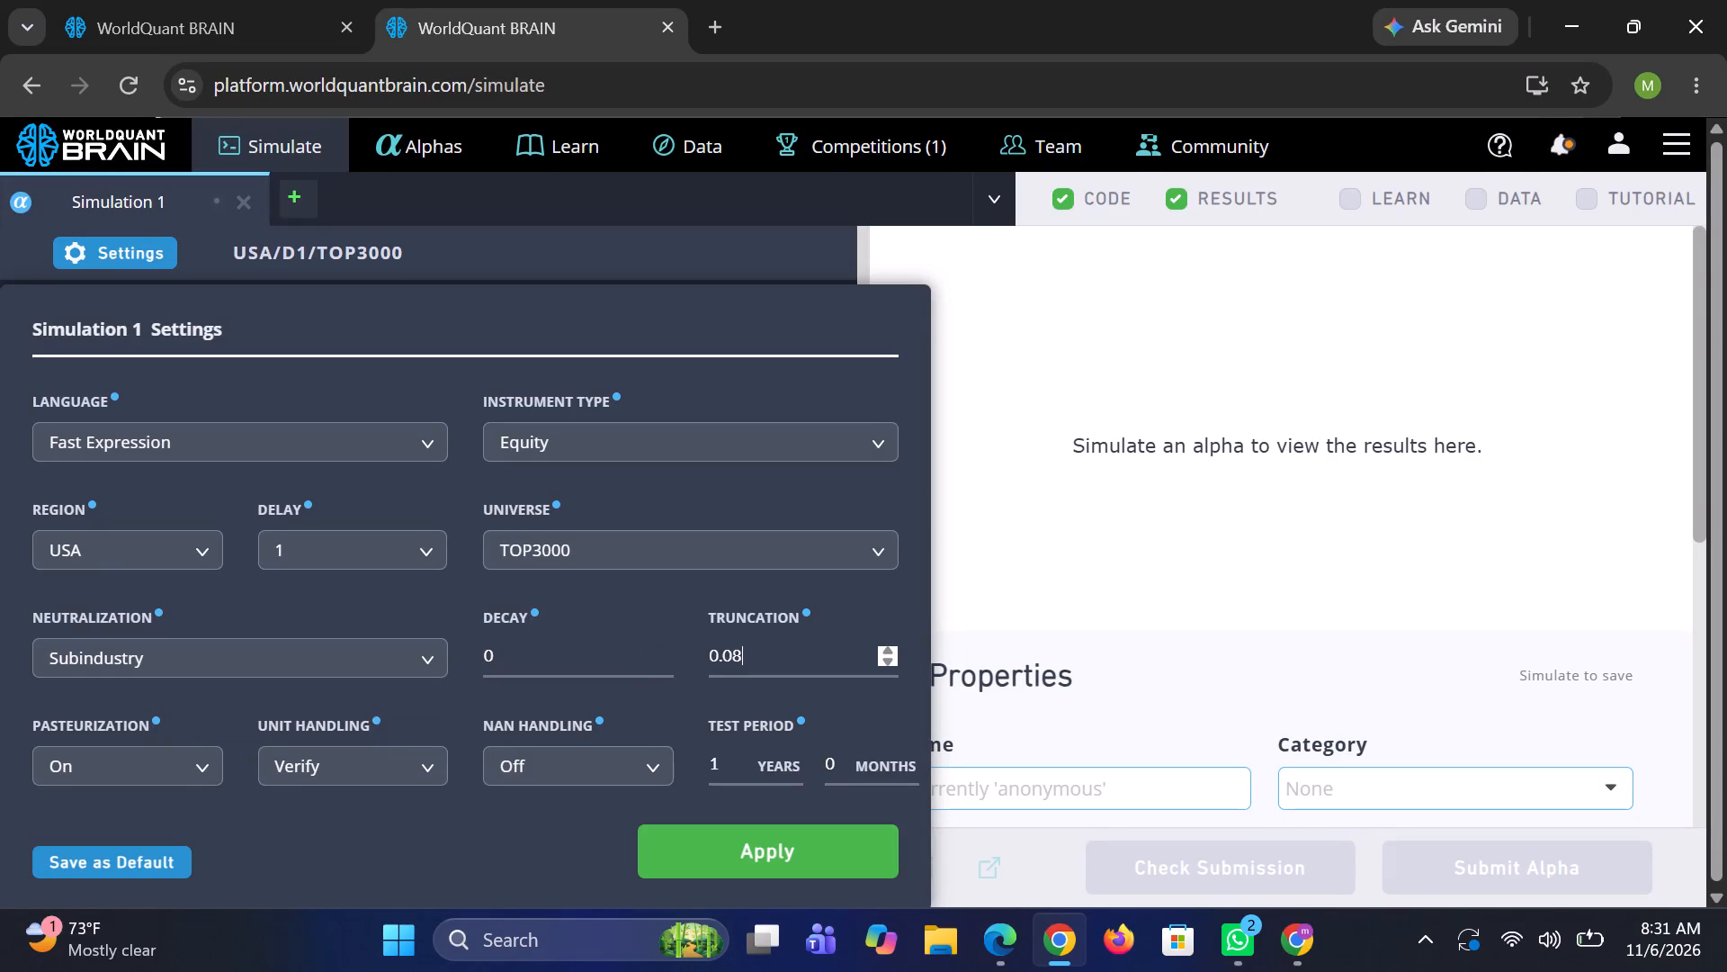
pyautogui.press('BackSpace')
pyautogui.press('1')
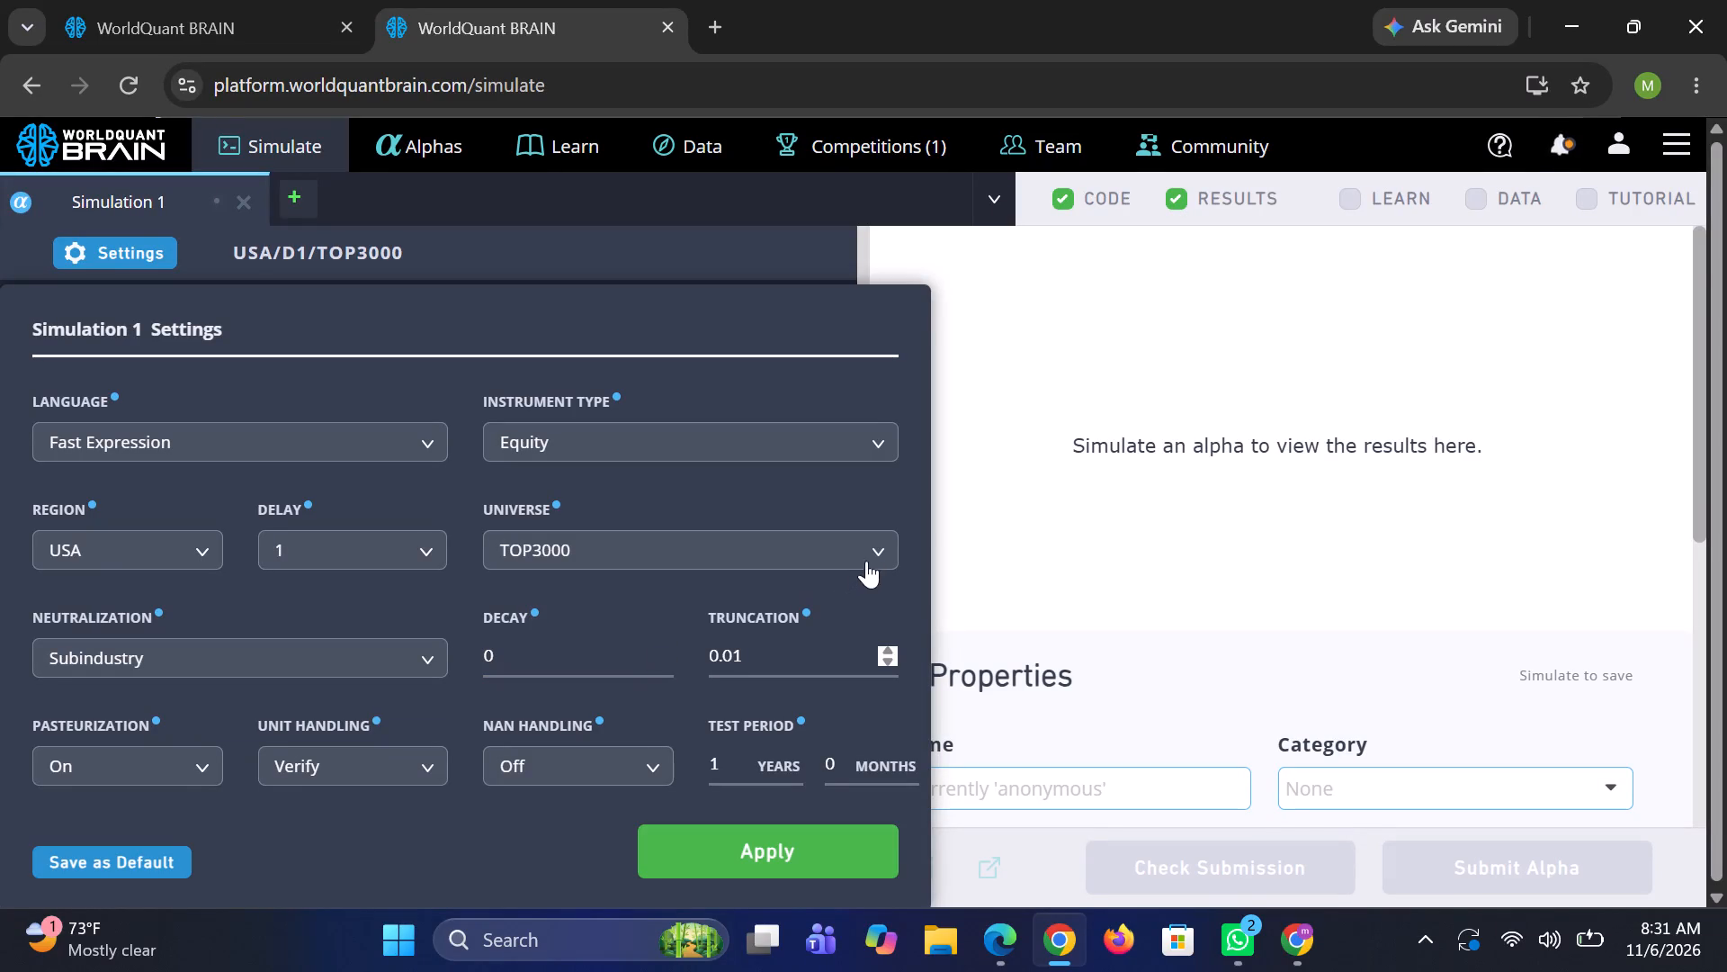
pyautogui.click(878, 544)
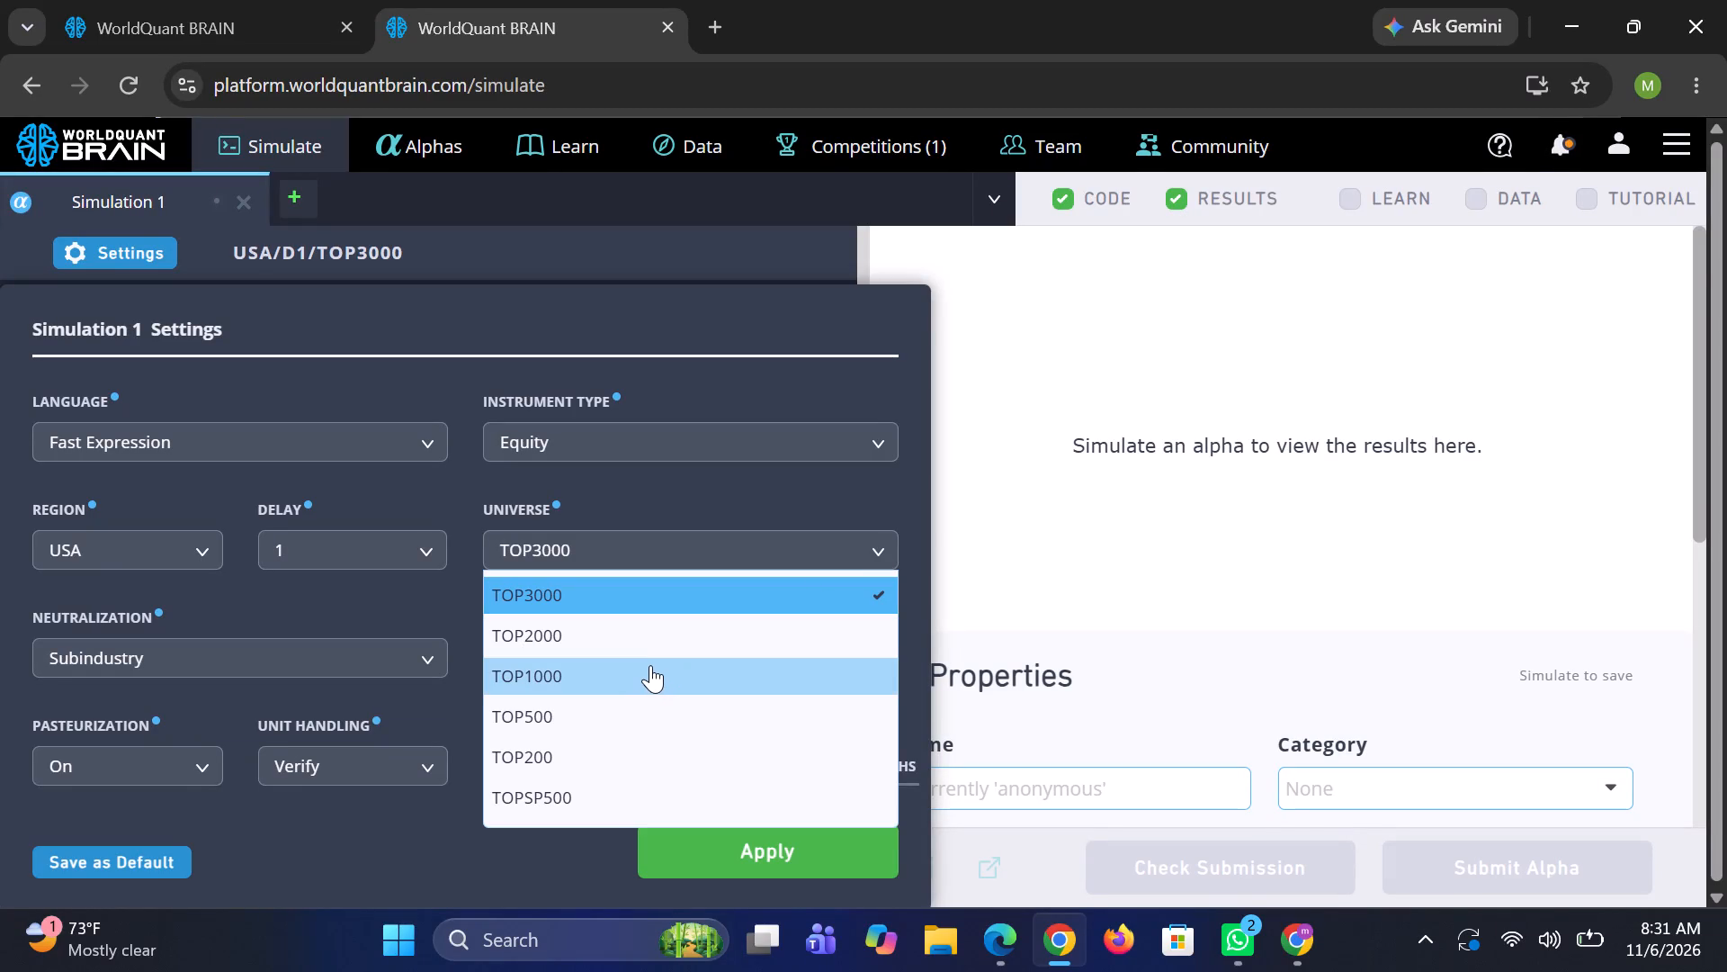
pyautogui.click(650, 665)
pyautogui.click(726, 758)
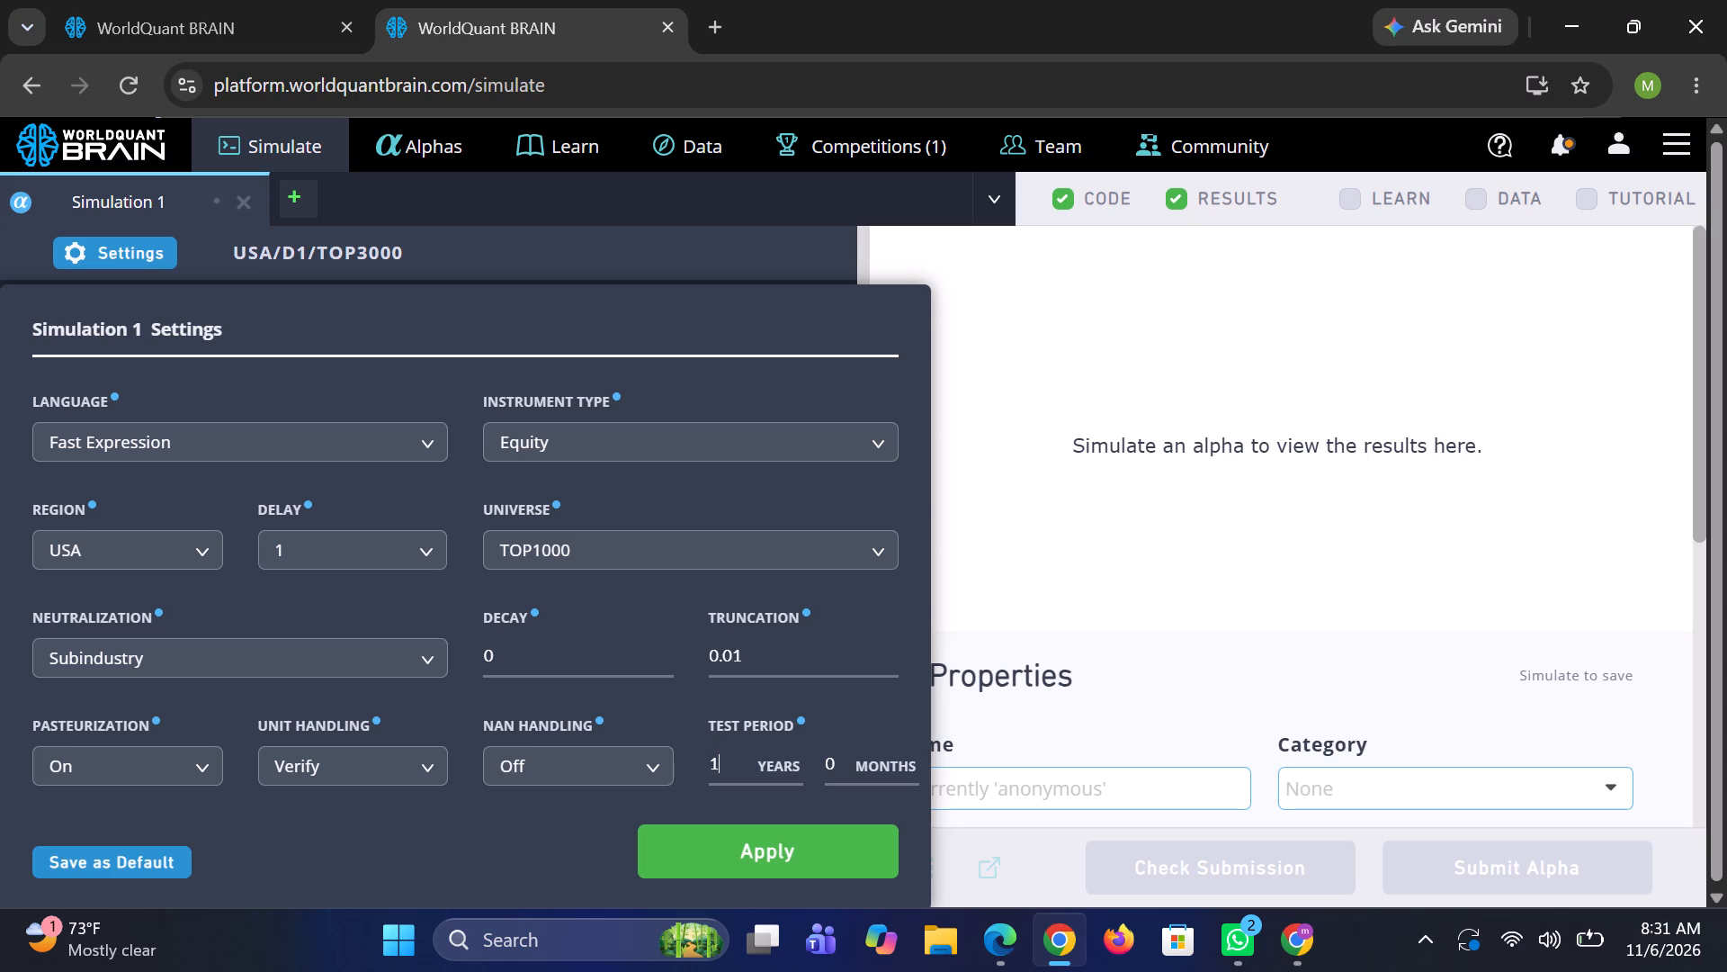
pyautogui.press('BackSpace')
pyautogui.press('0')
pyautogui.click(425, 671)
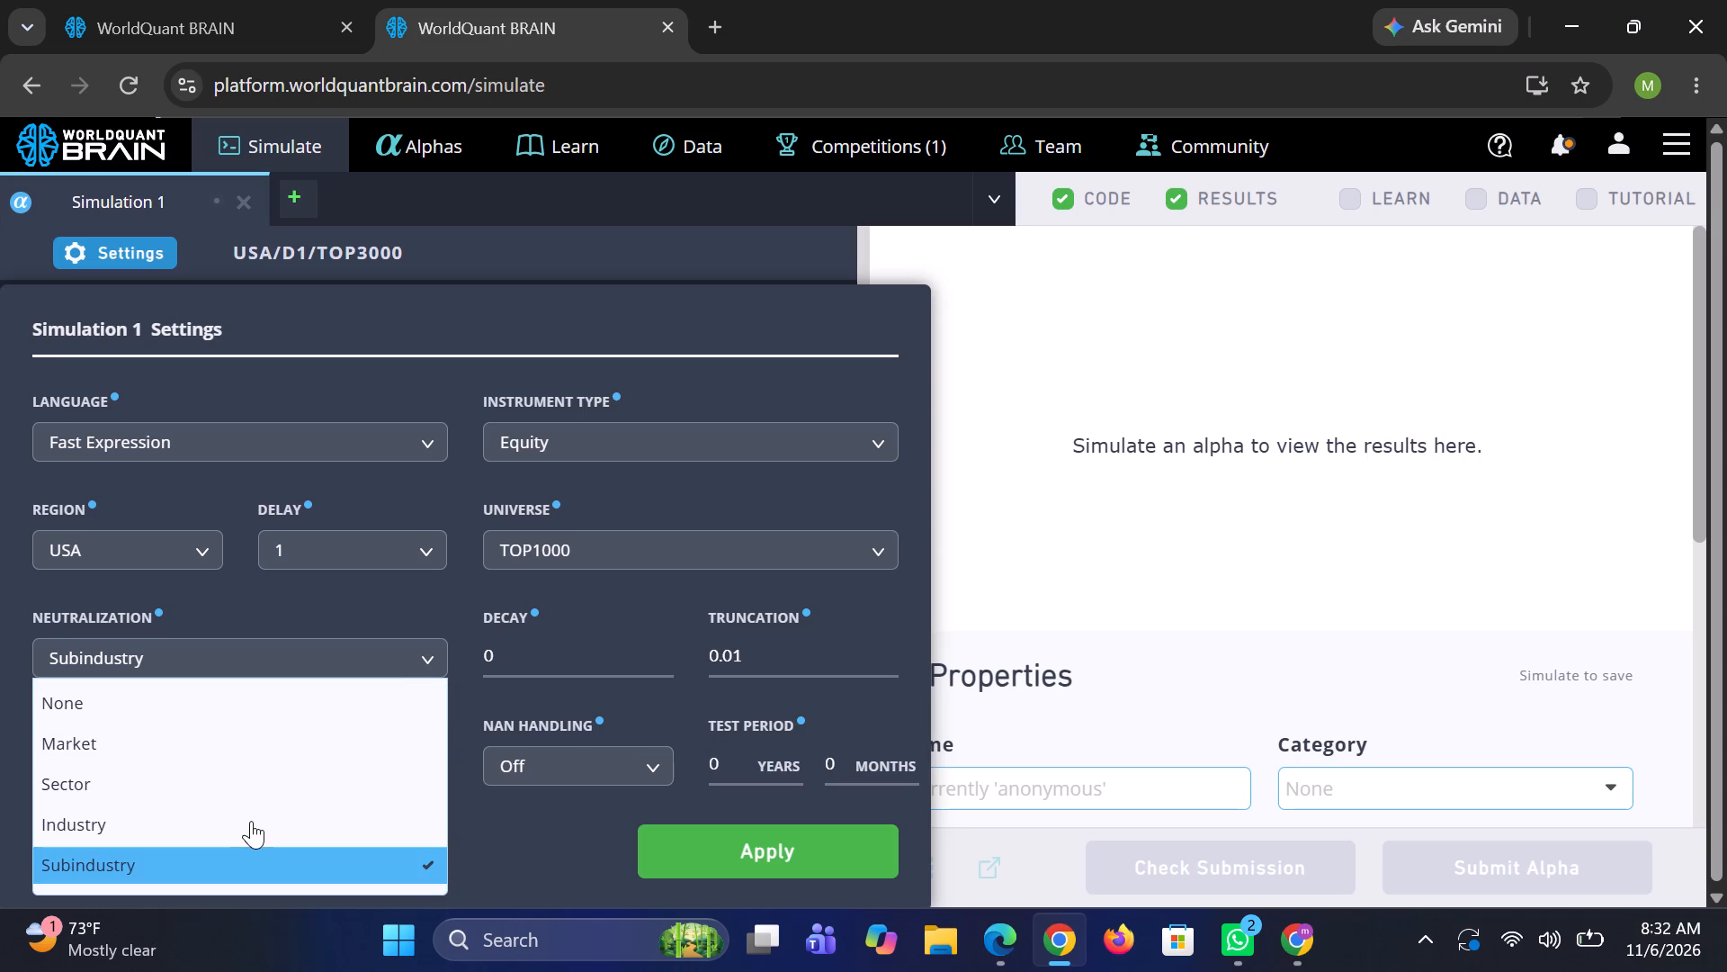
pyautogui.click(251, 821)
pyautogui.click(774, 860)
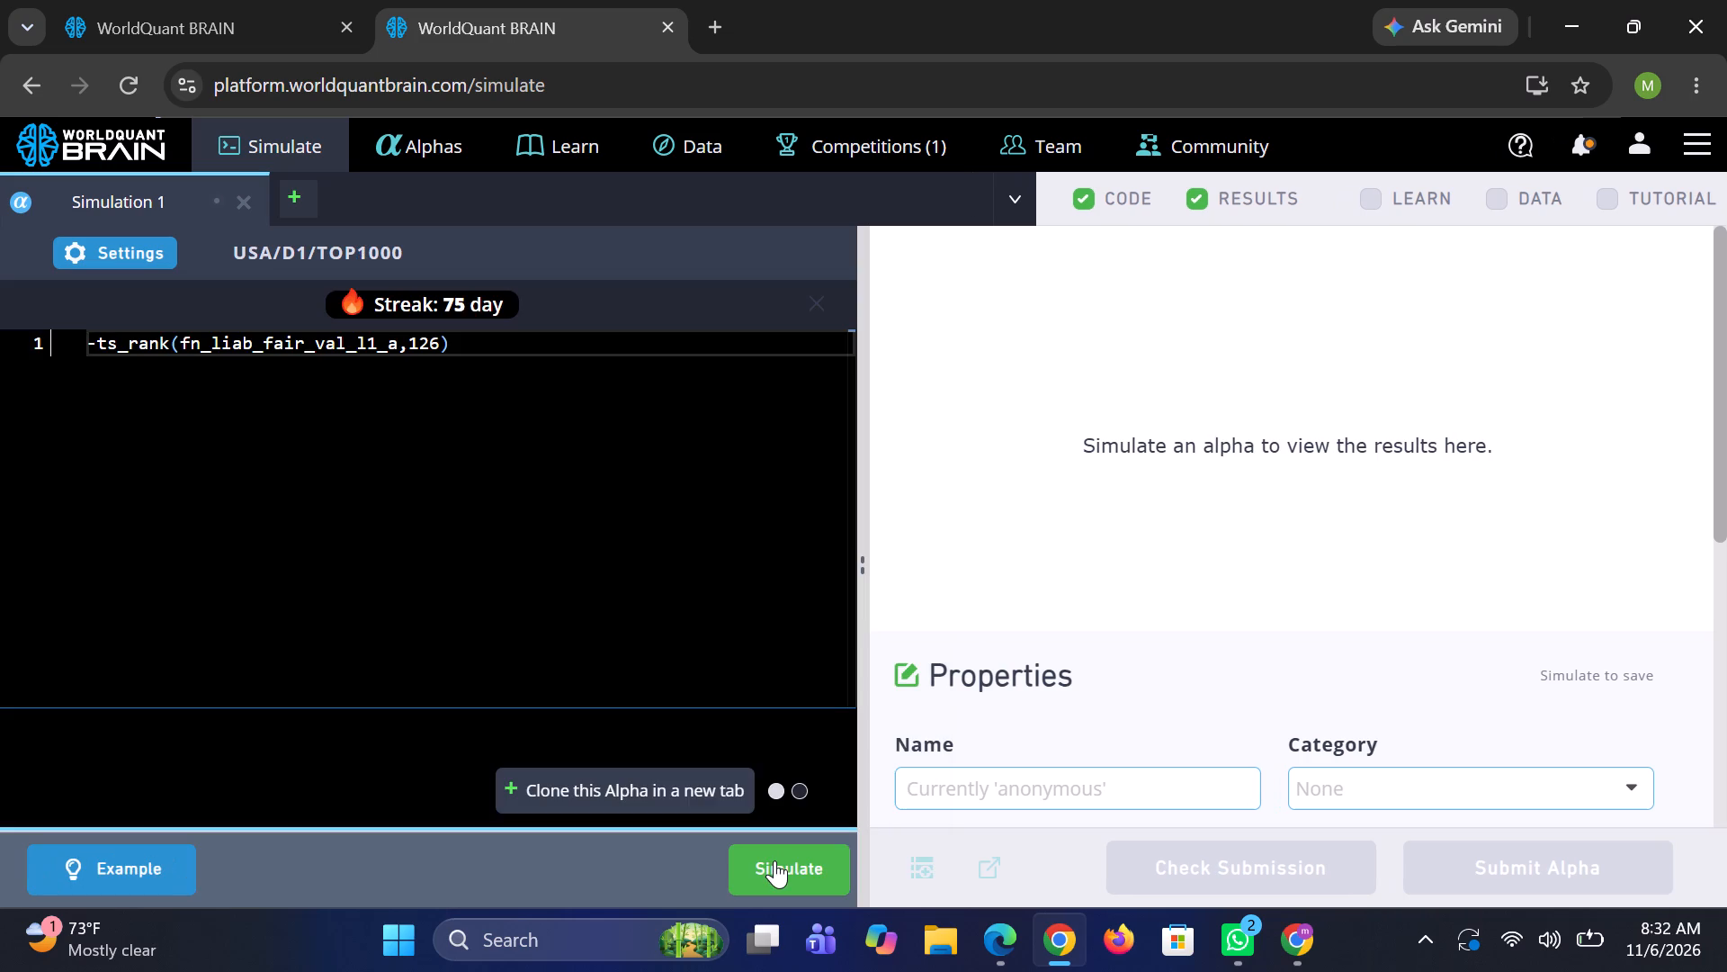
pyautogui.click(774, 860)
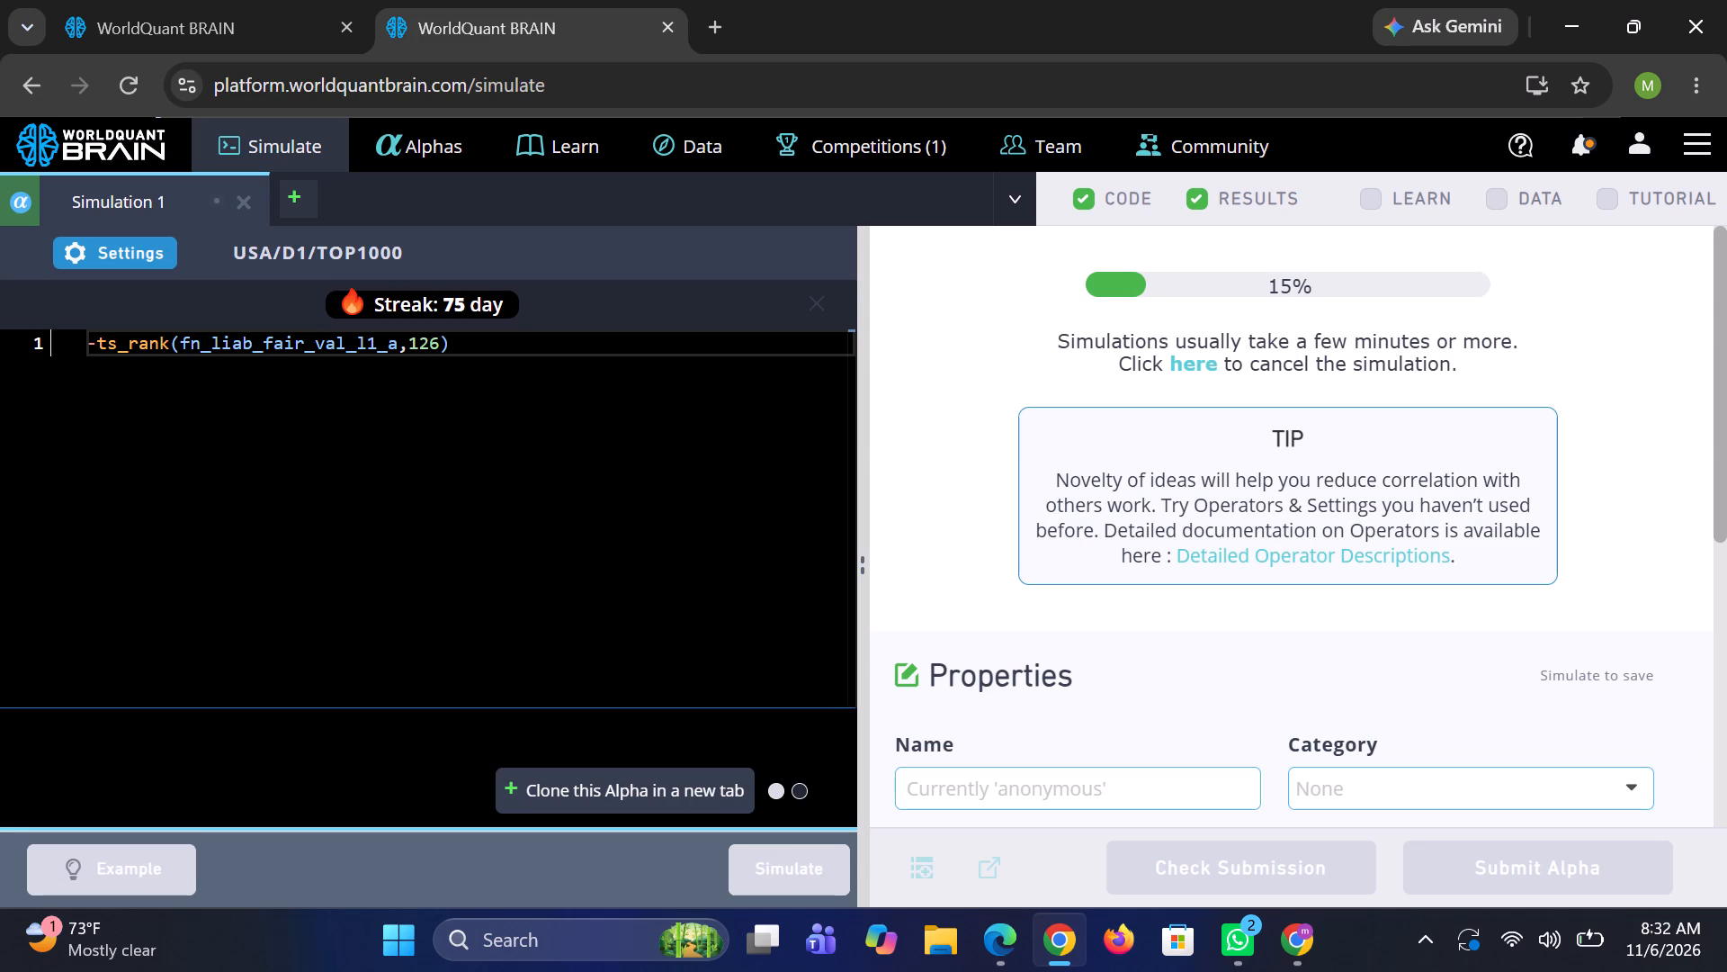
# Open the WorldQuant BRAIN simulate page in a third browser tab.
pyautogui.click(700, 31)
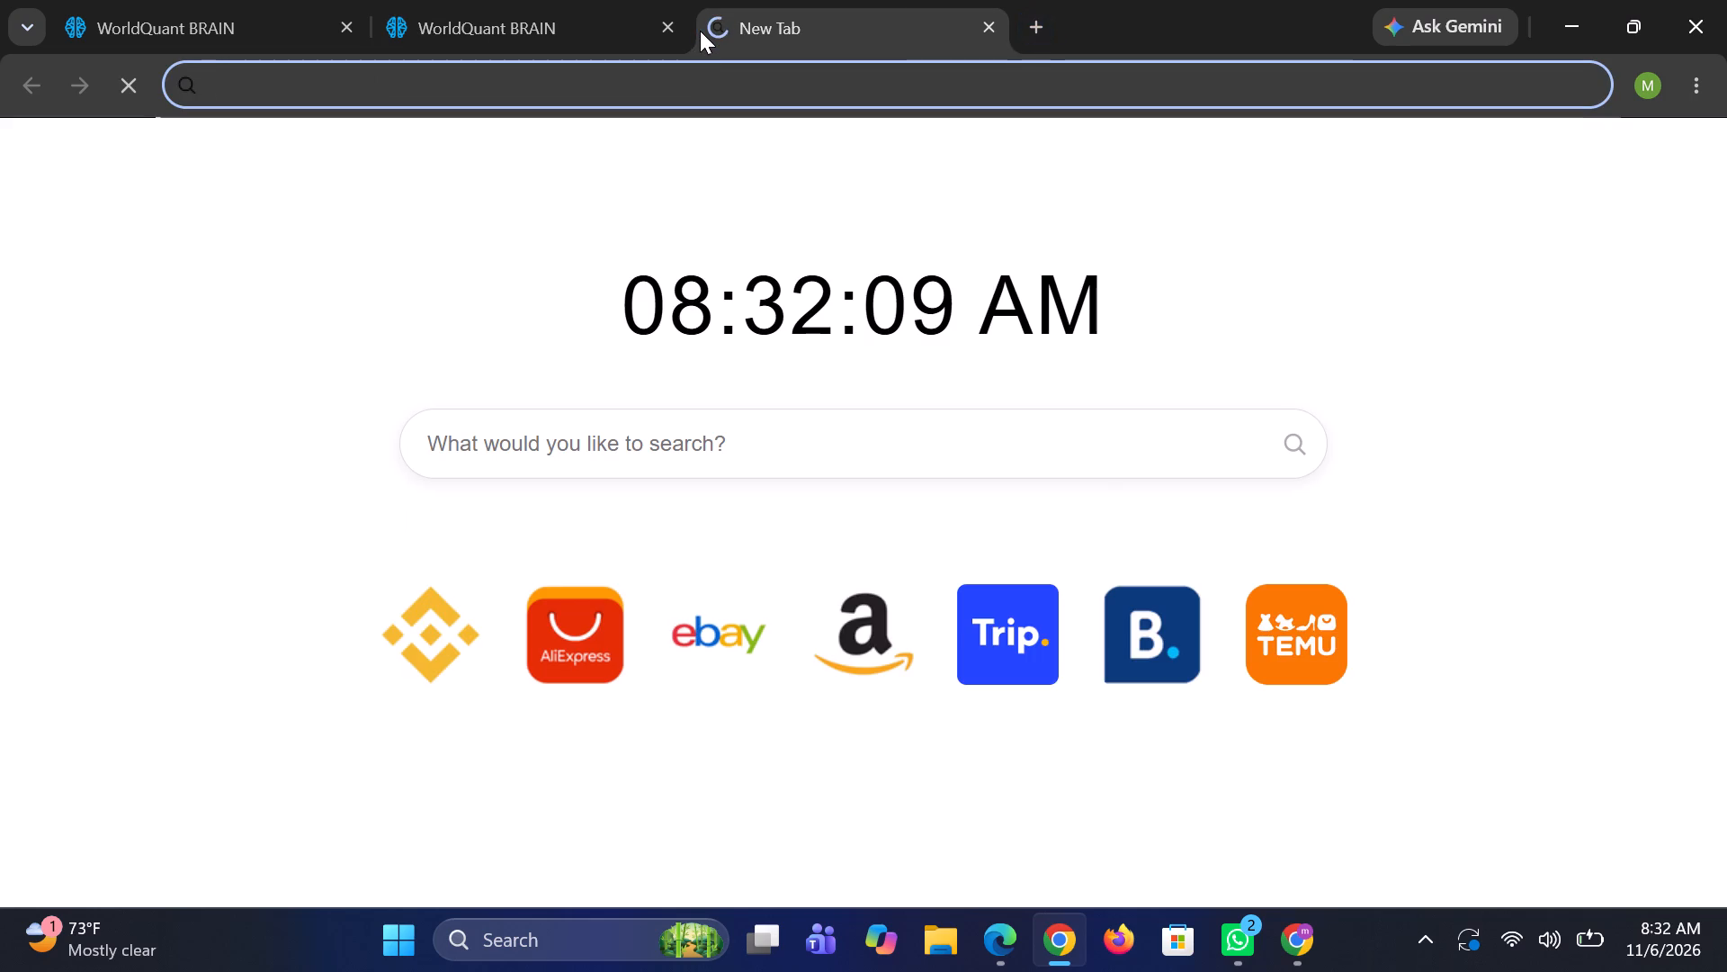
pyautogui.press('w')
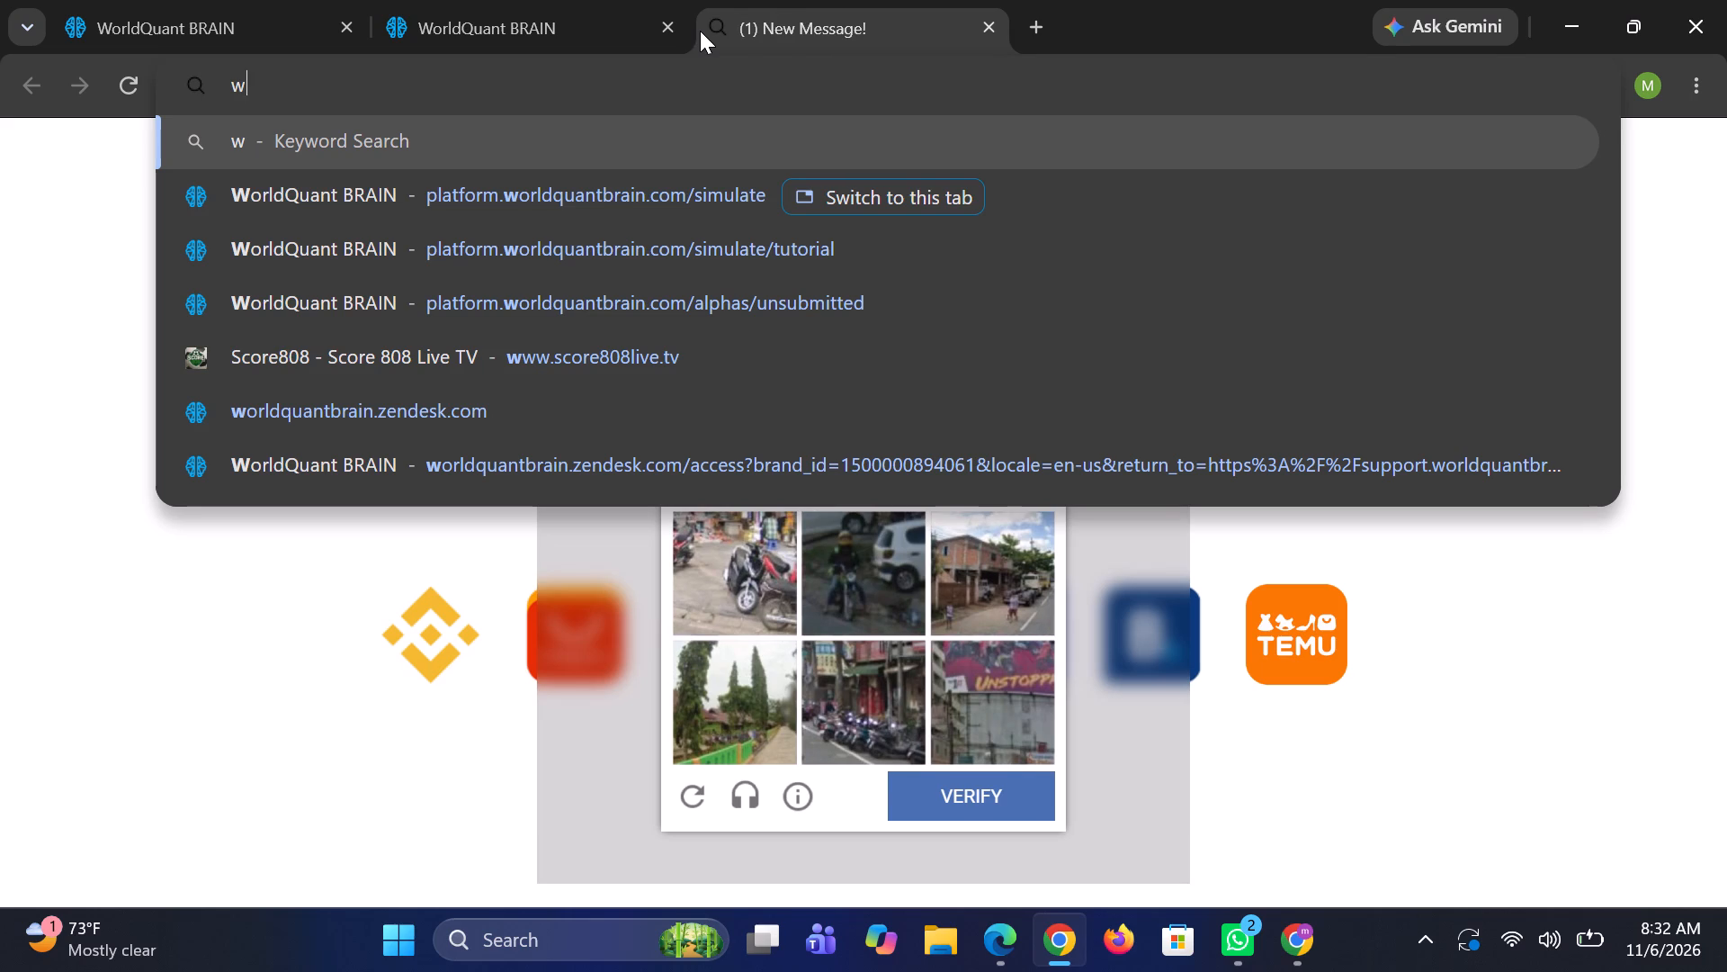
pyautogui.click(469, 187)
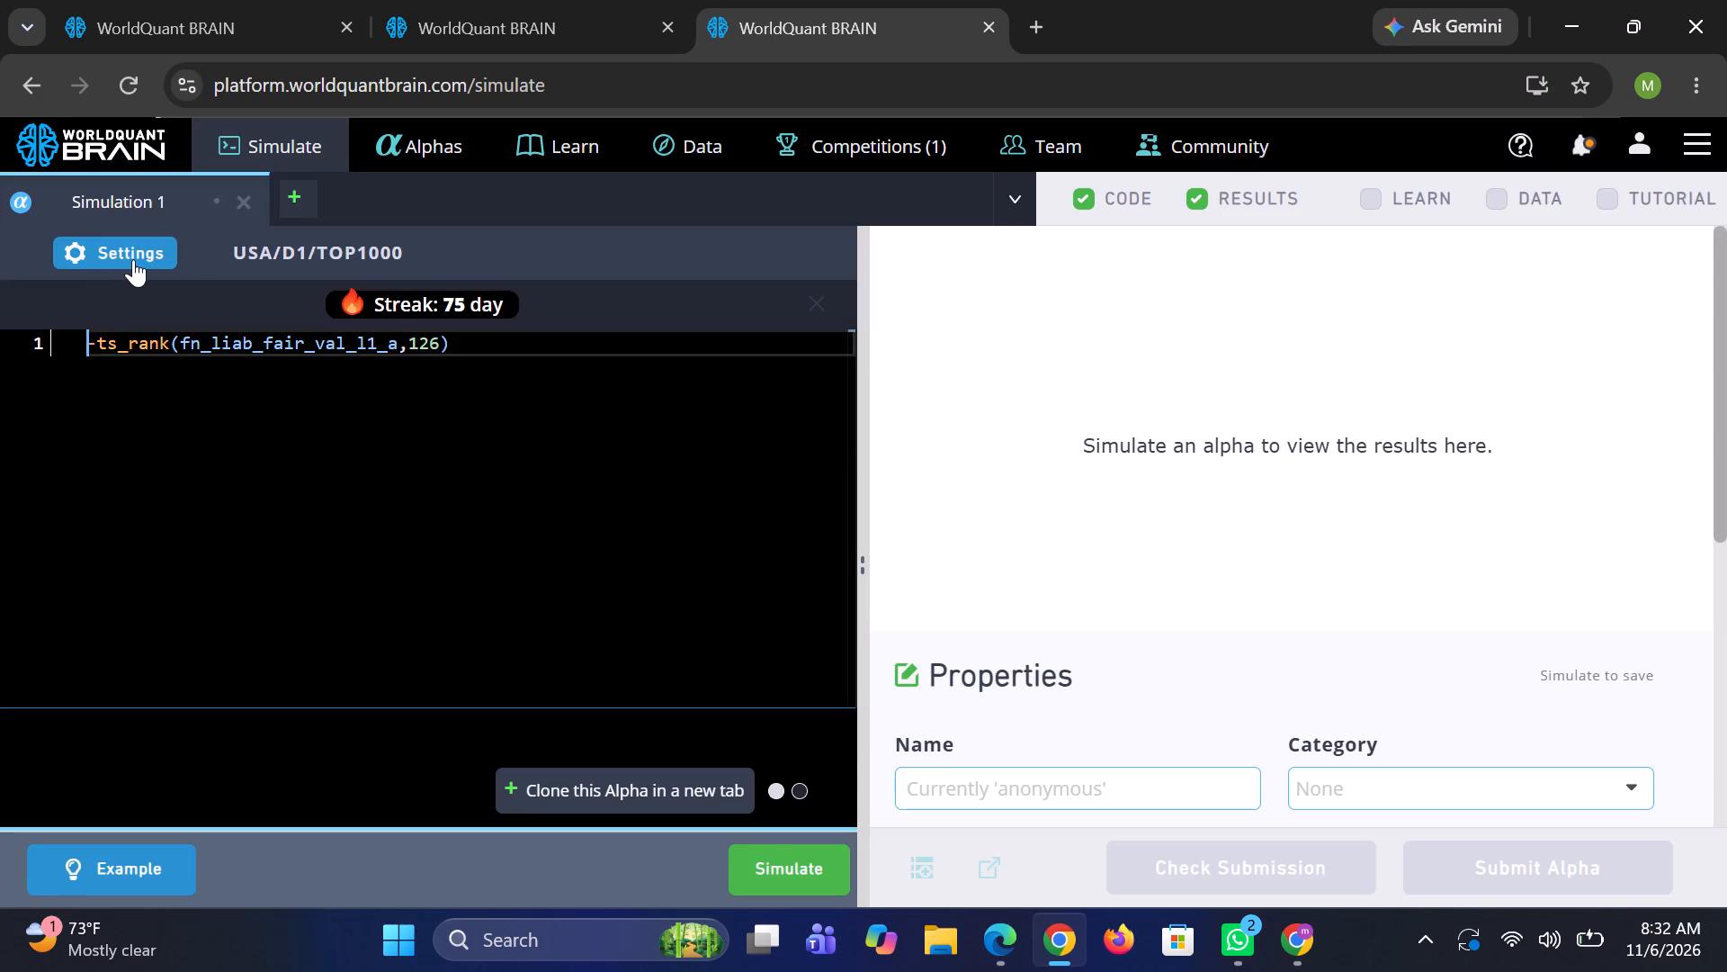
# Set decay to 1, universe to TOP500 and neutralization to Market, and simulate the alpha with these settings.
pyautogui.click(137, 249)
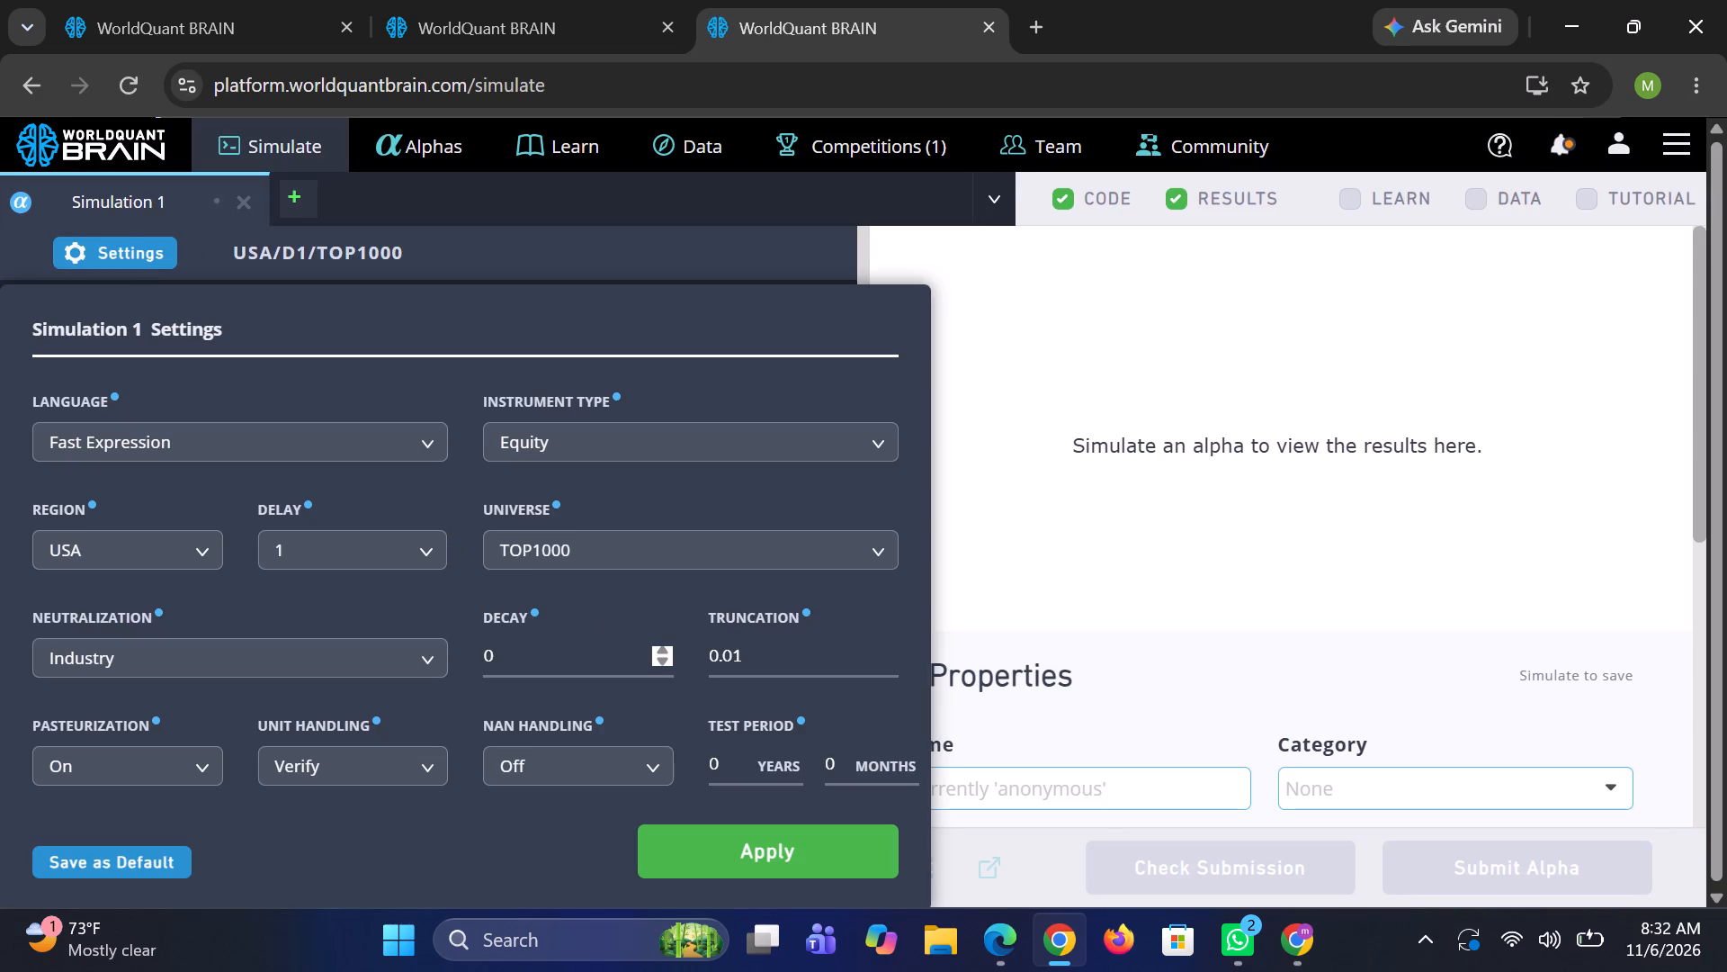
pyautogui.click(568, 643)
pyautogui.press('BackSpace')
pyautogui.press('1')
pyautogui.click(890, 545)
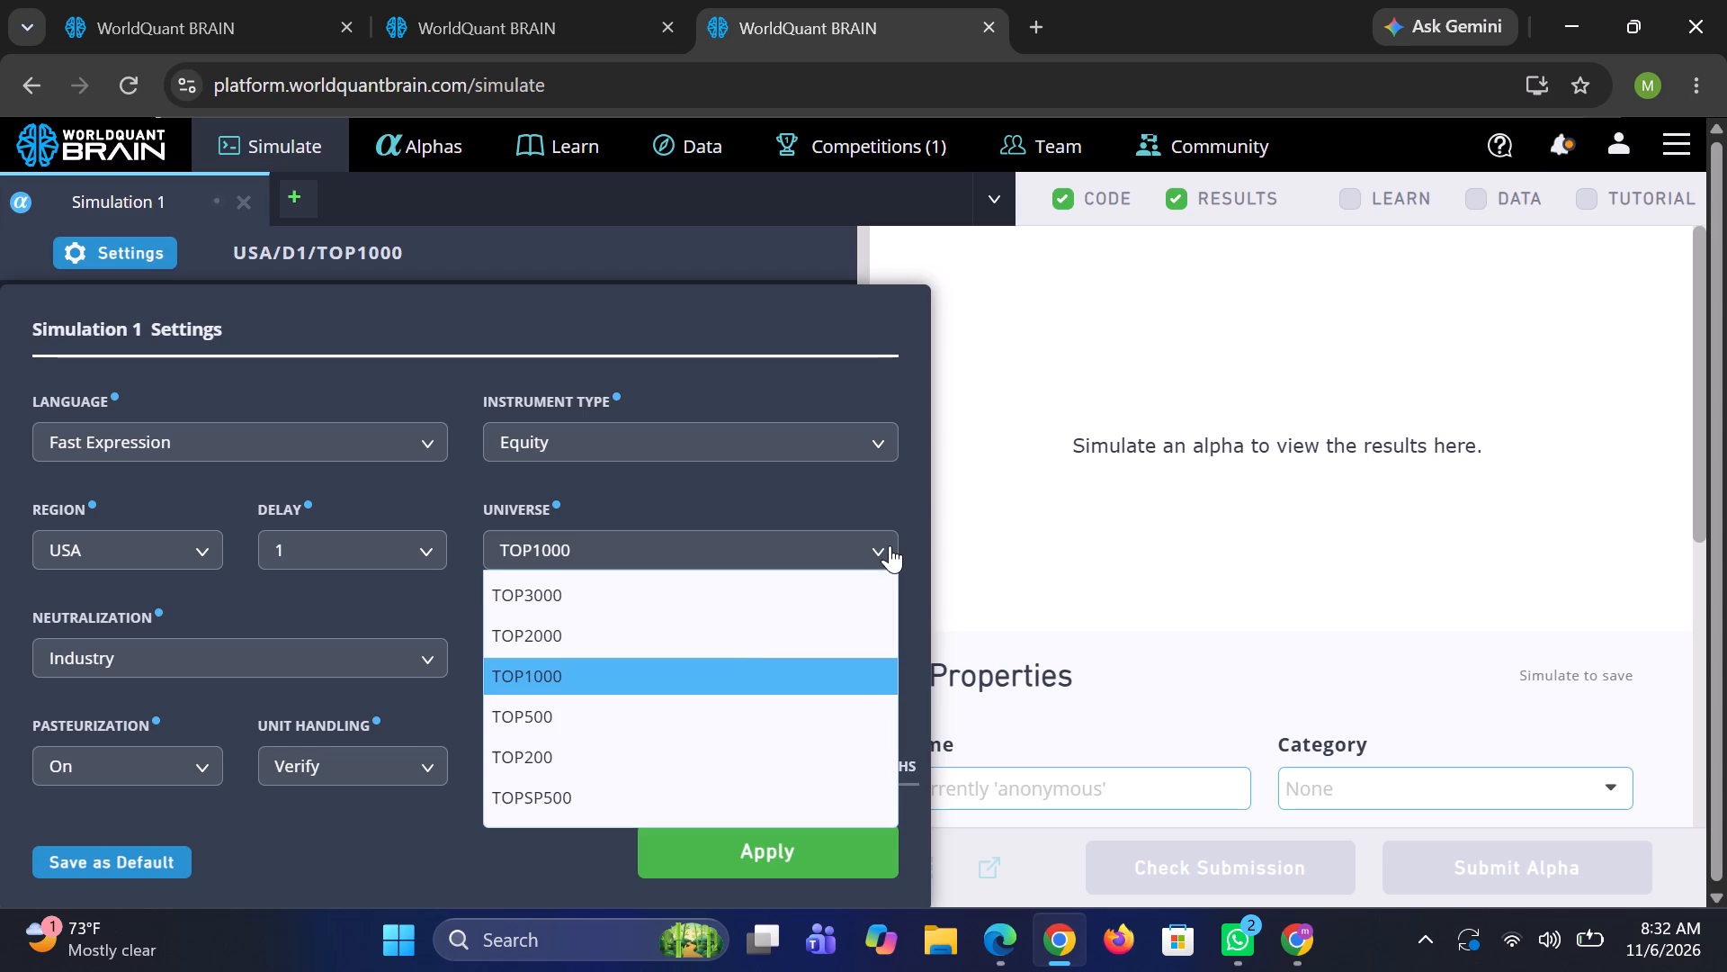
pyautogui.click(623, 713)
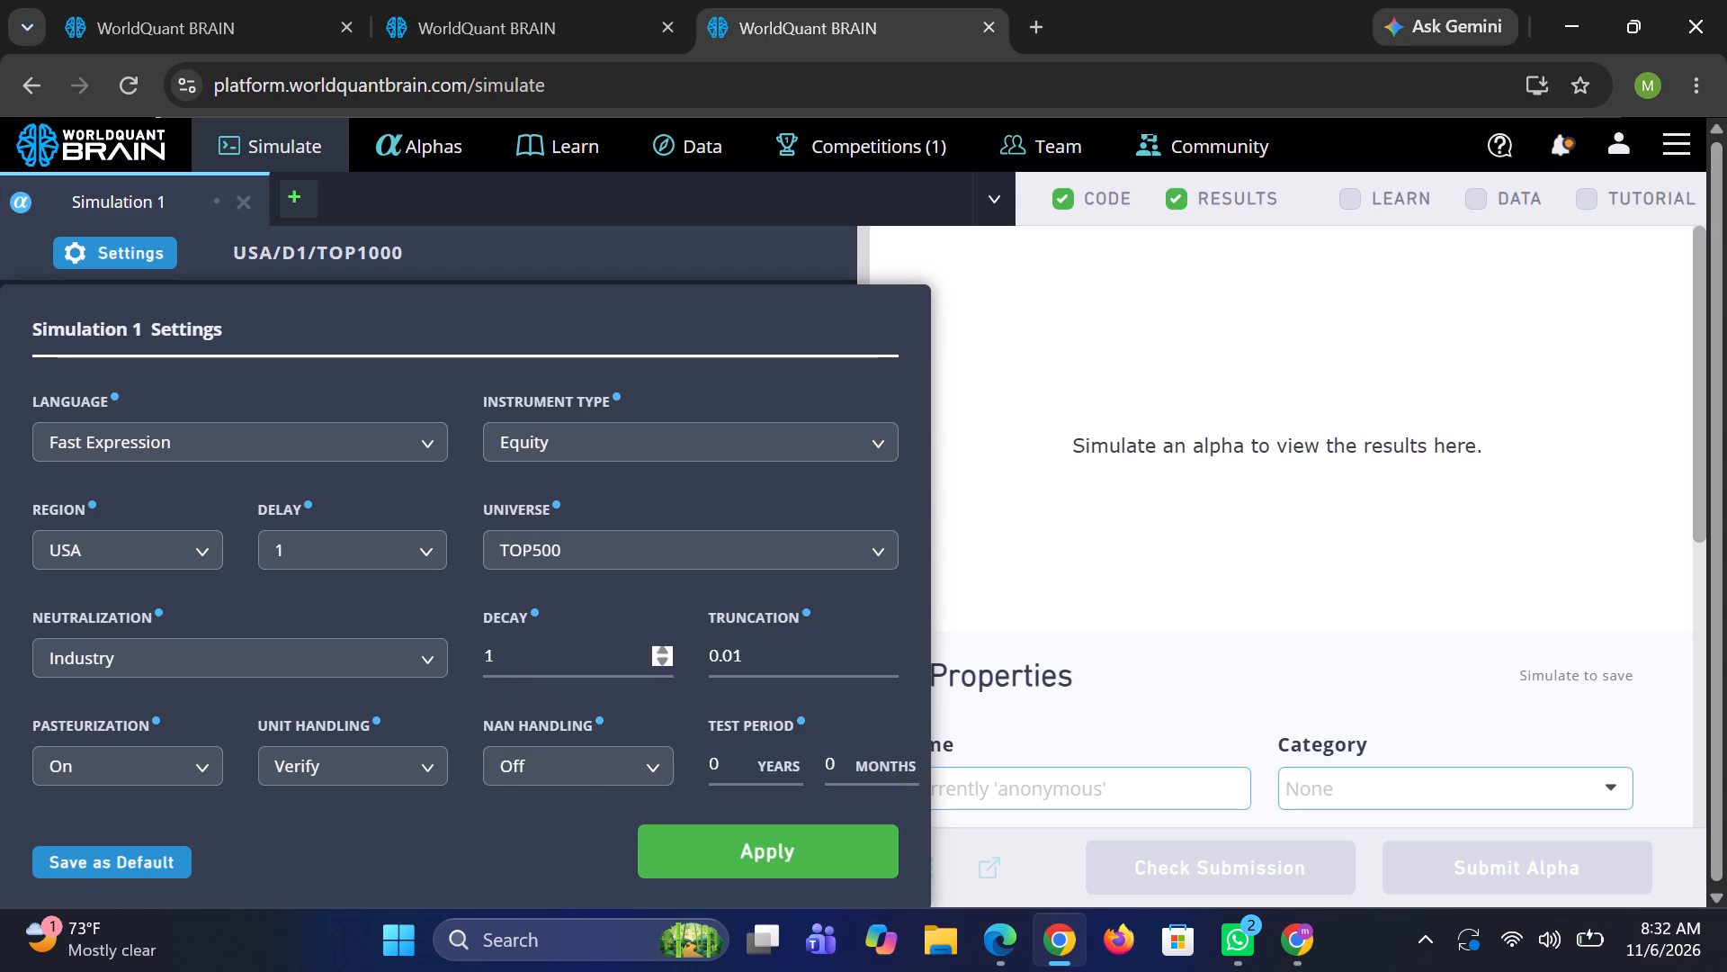
pyautogui.click(425, 658)
pyautogui.click(247, 737)
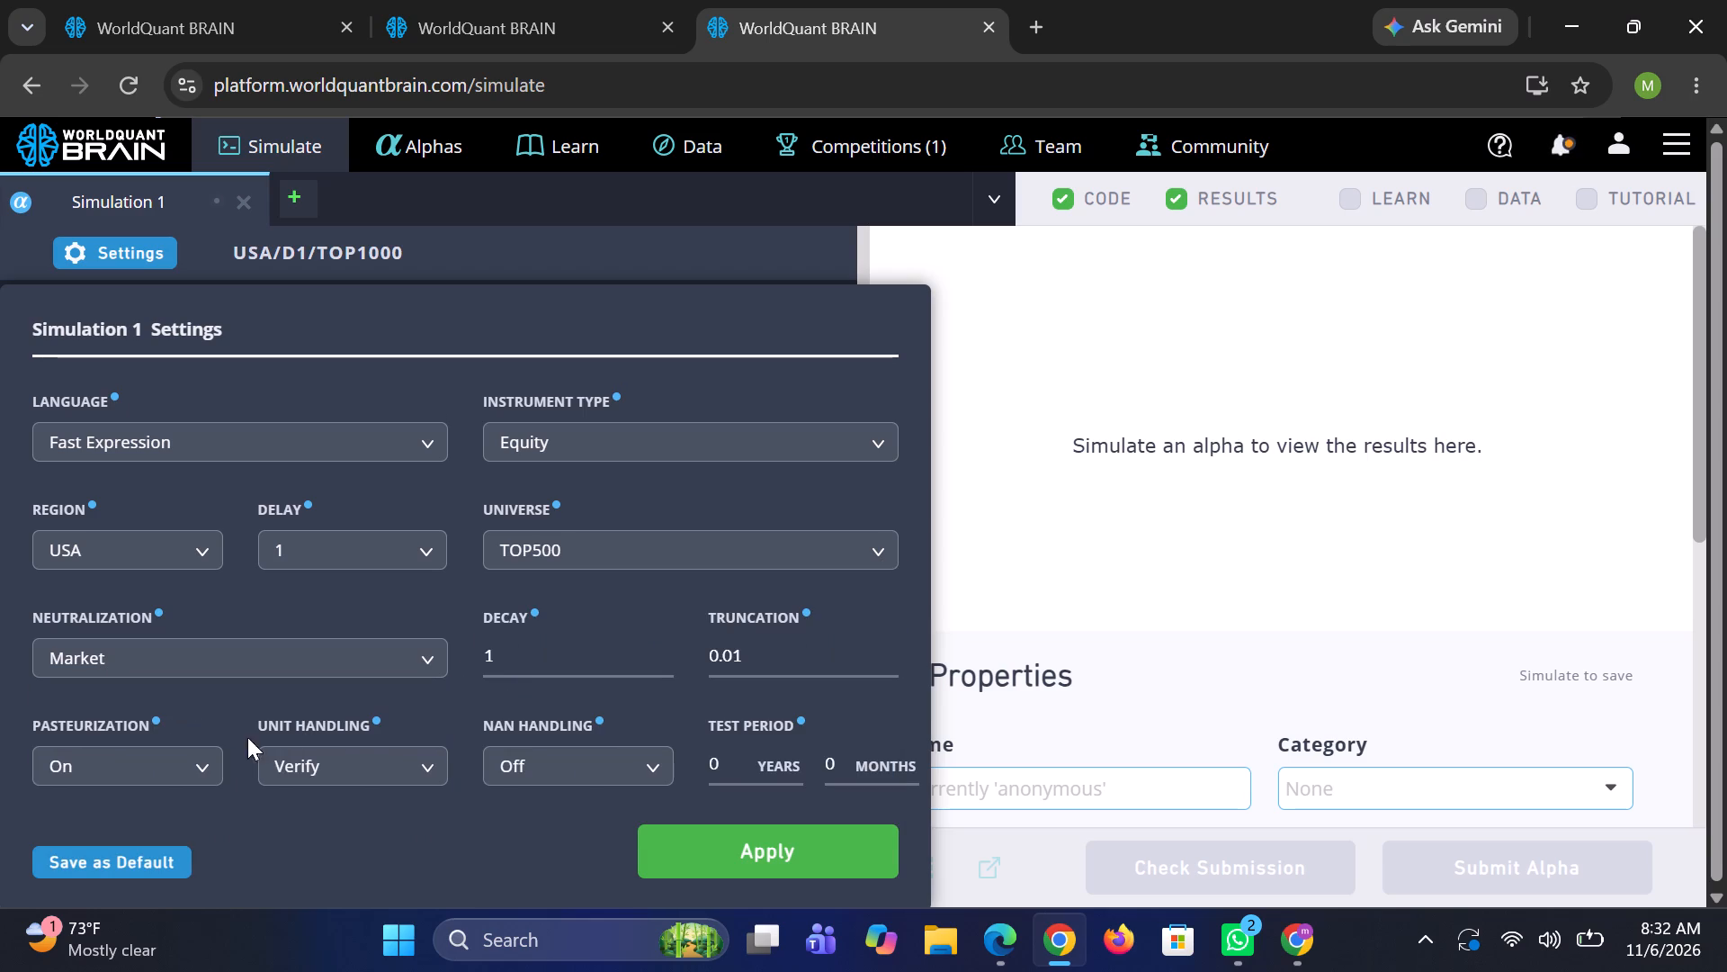
pyautogui.click(758, 844)
pyautogui.click(775, 861)
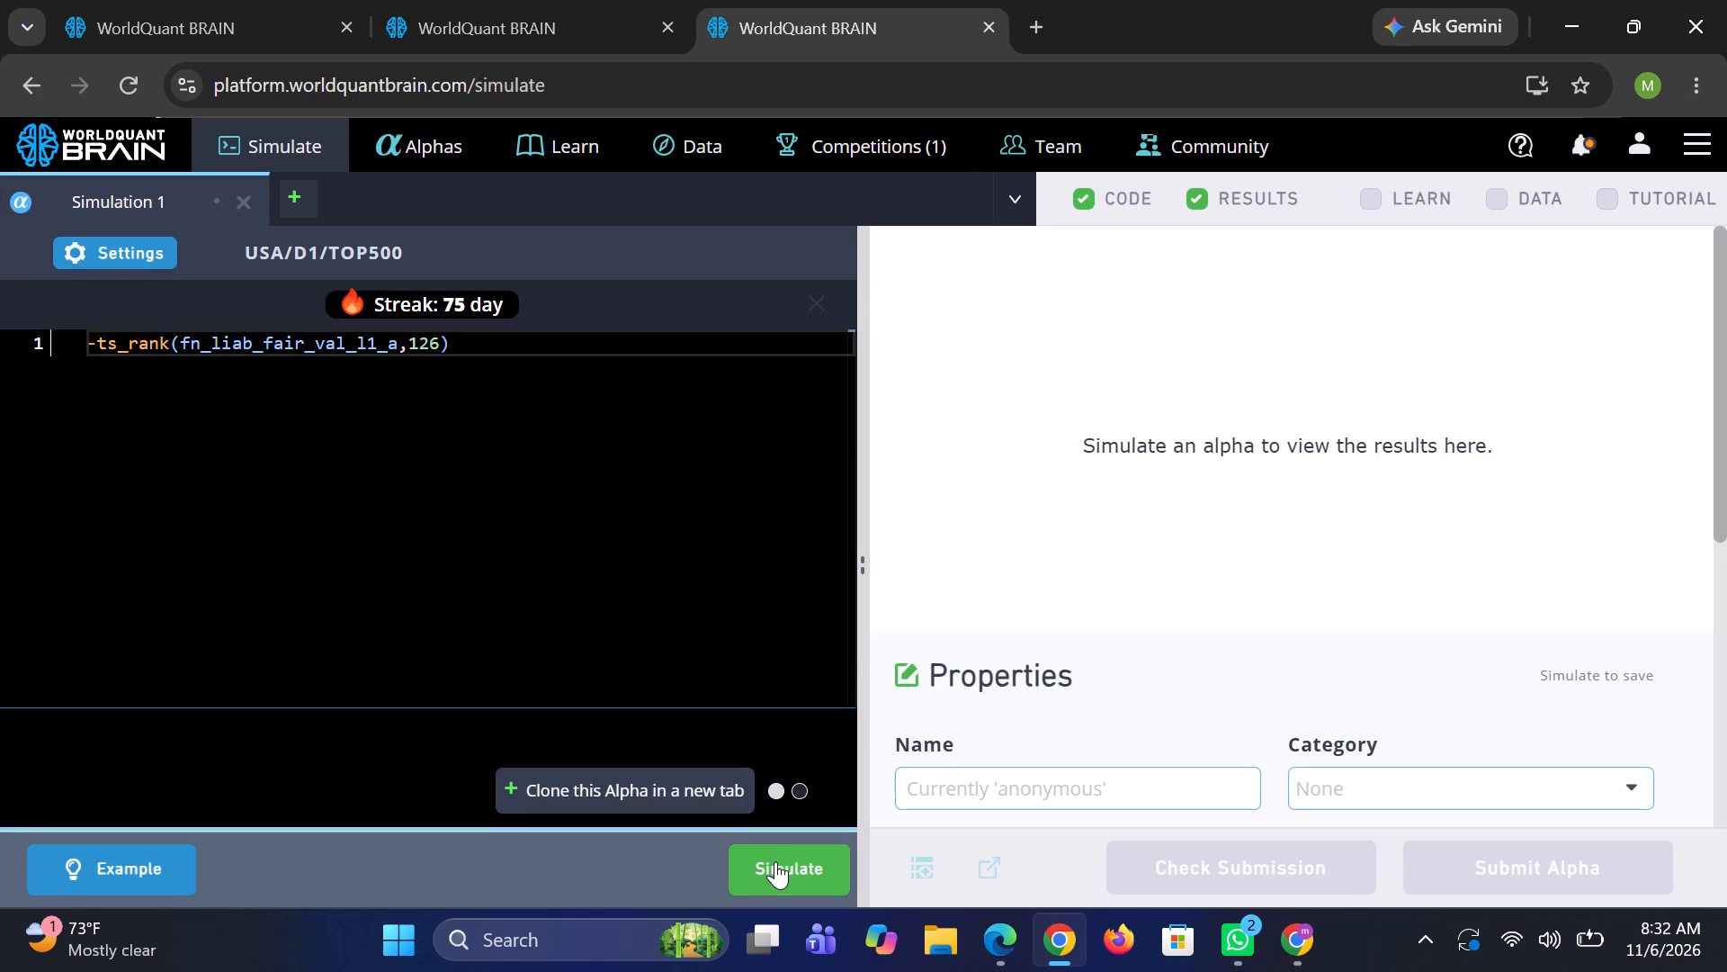
# Dismiss the streak message, examine the TOP3000 simulation's chart and summary, and check the TOP1000 simulation's progress.
pyautogui.click(266, 26)
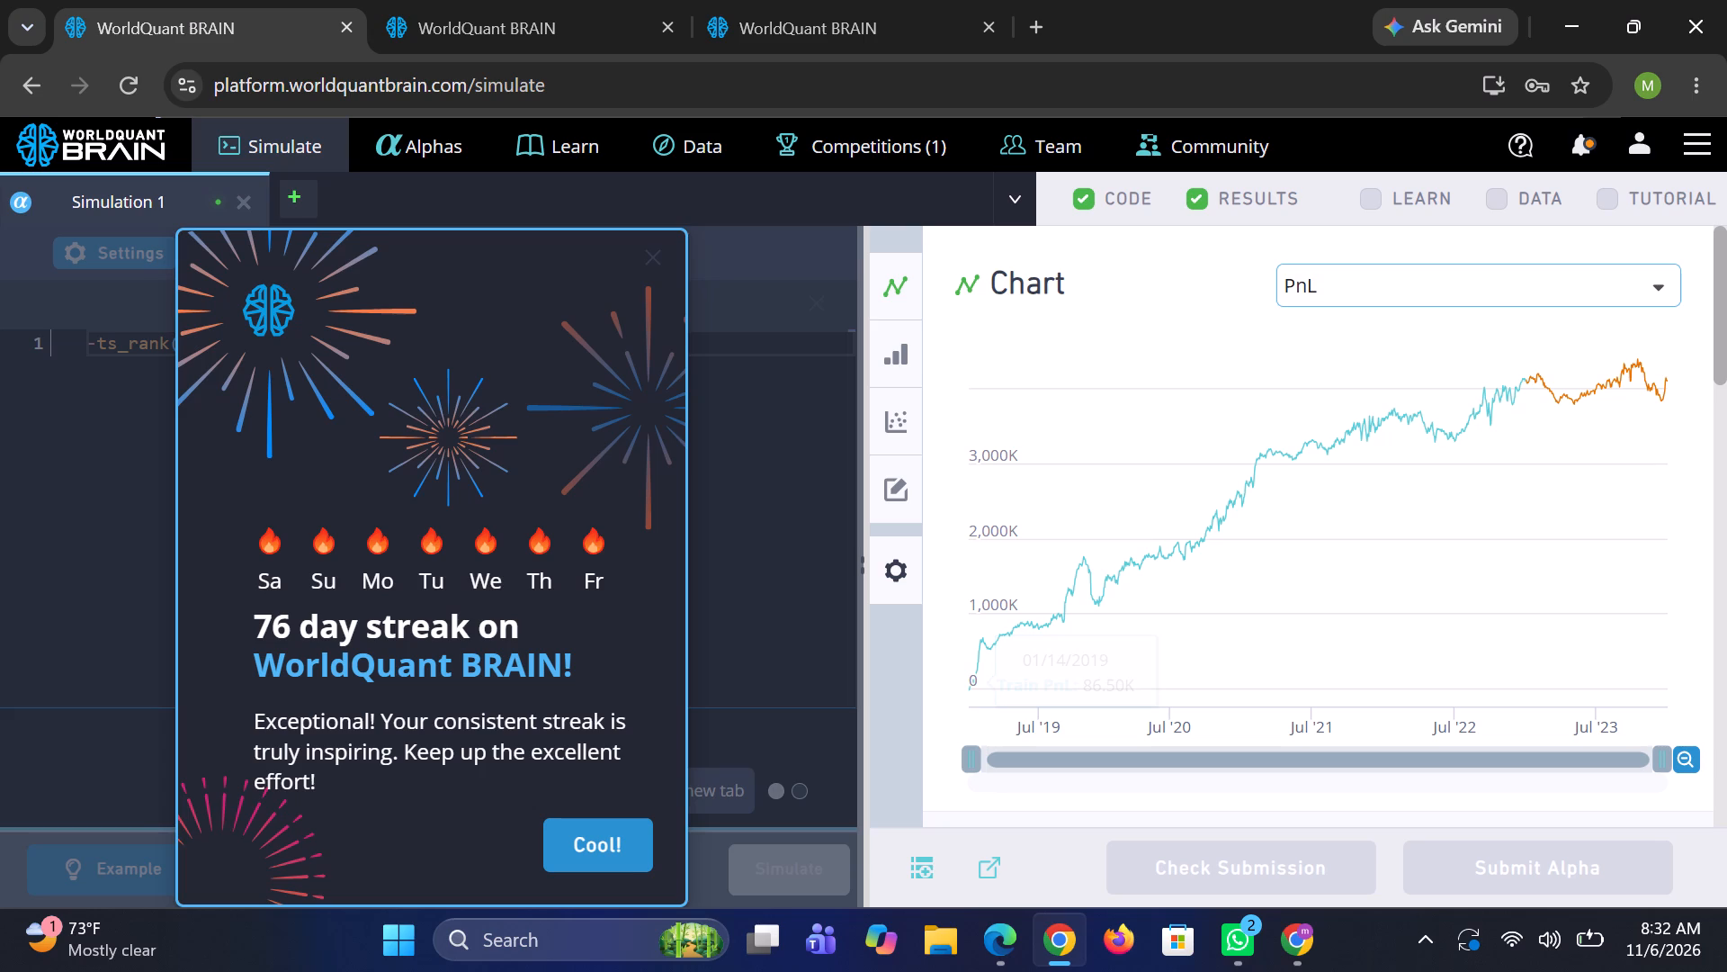
pyautogui.click(603, 845)
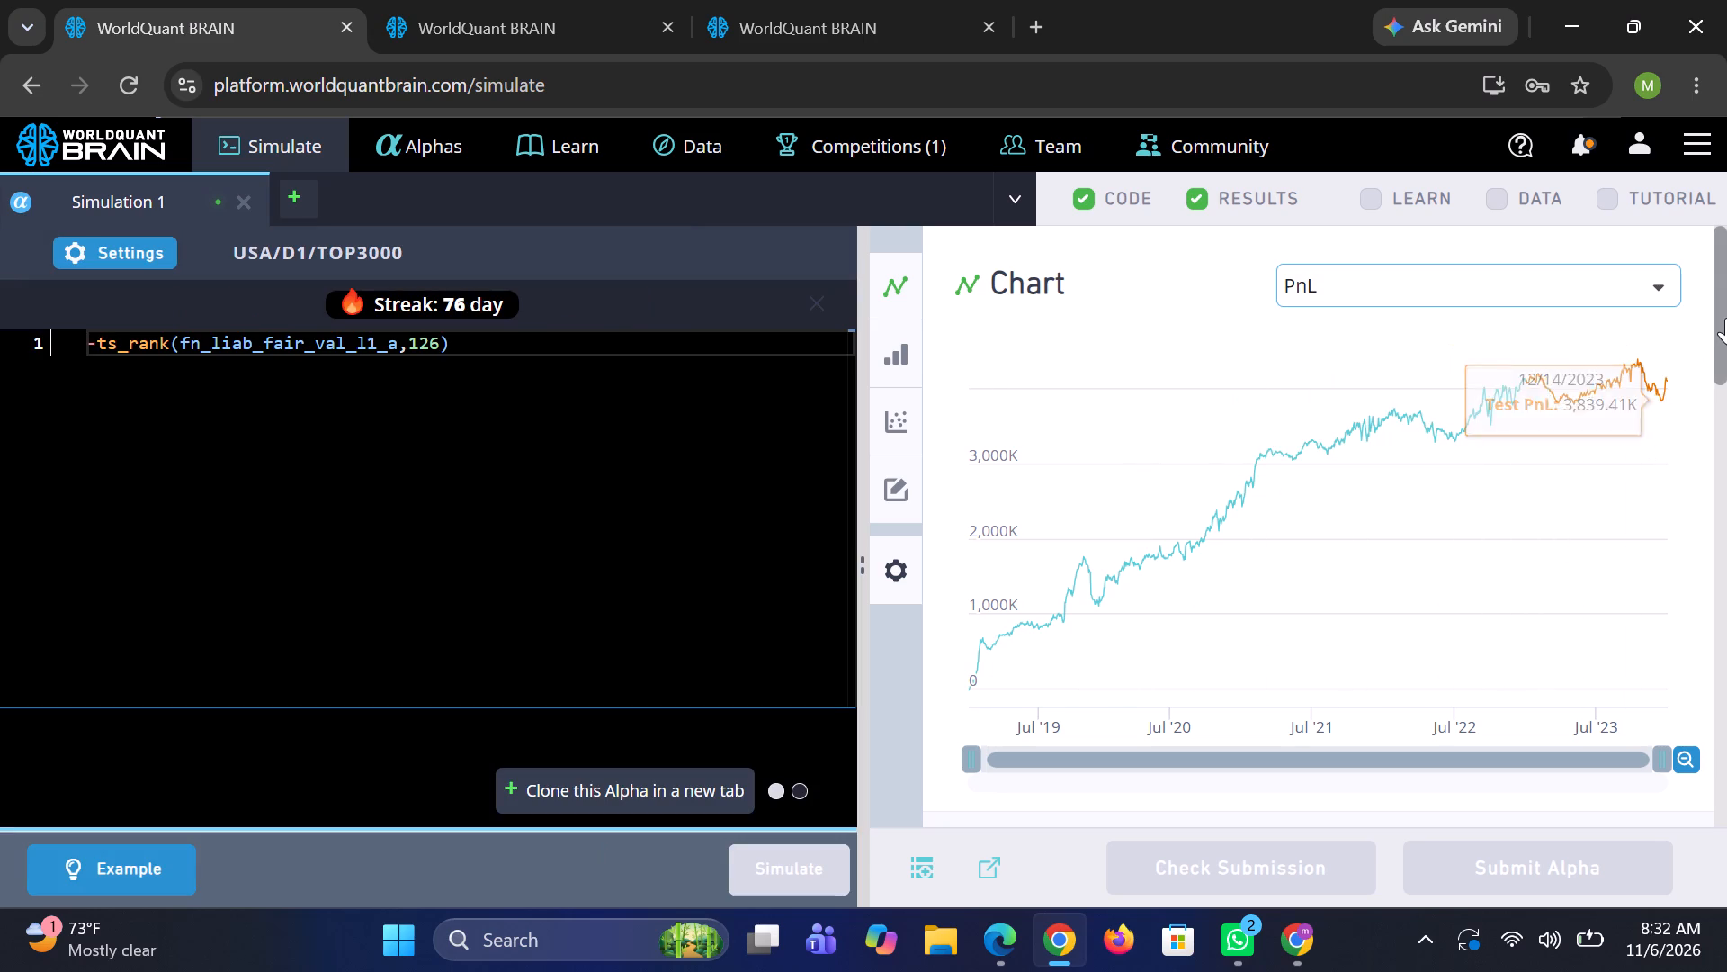
pyautogui.moveTo(1726, 318); pyautogui.dragTo(1726, 374)
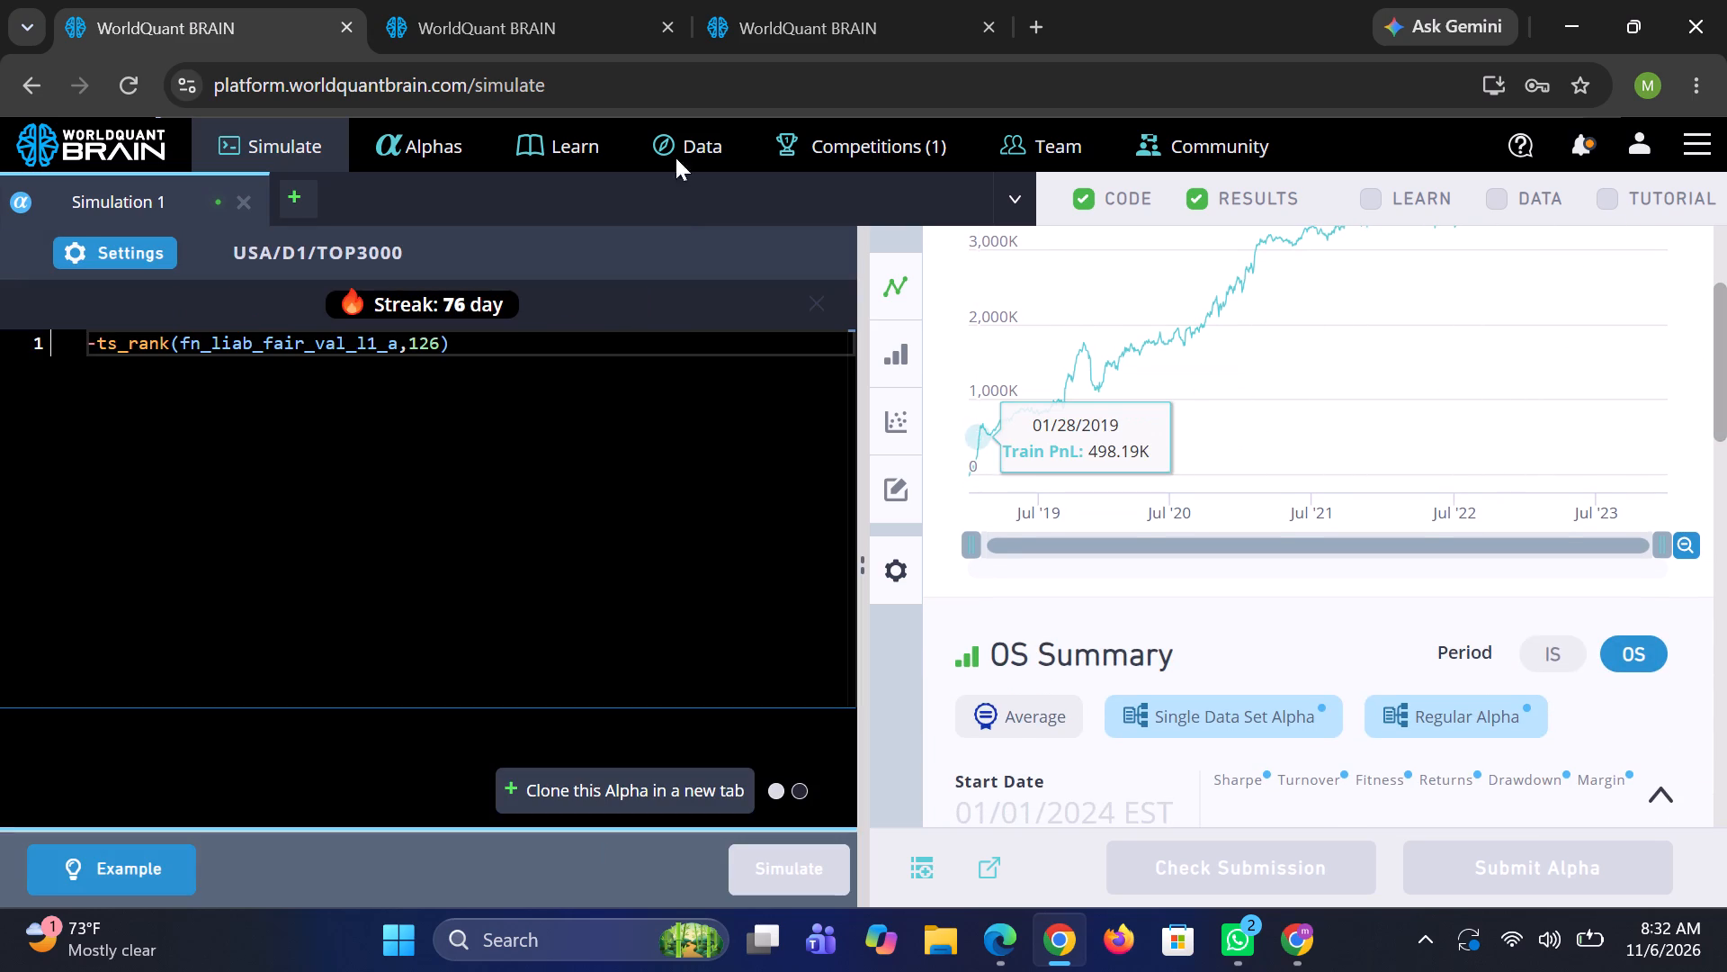
pyautogui.click(519, 0)
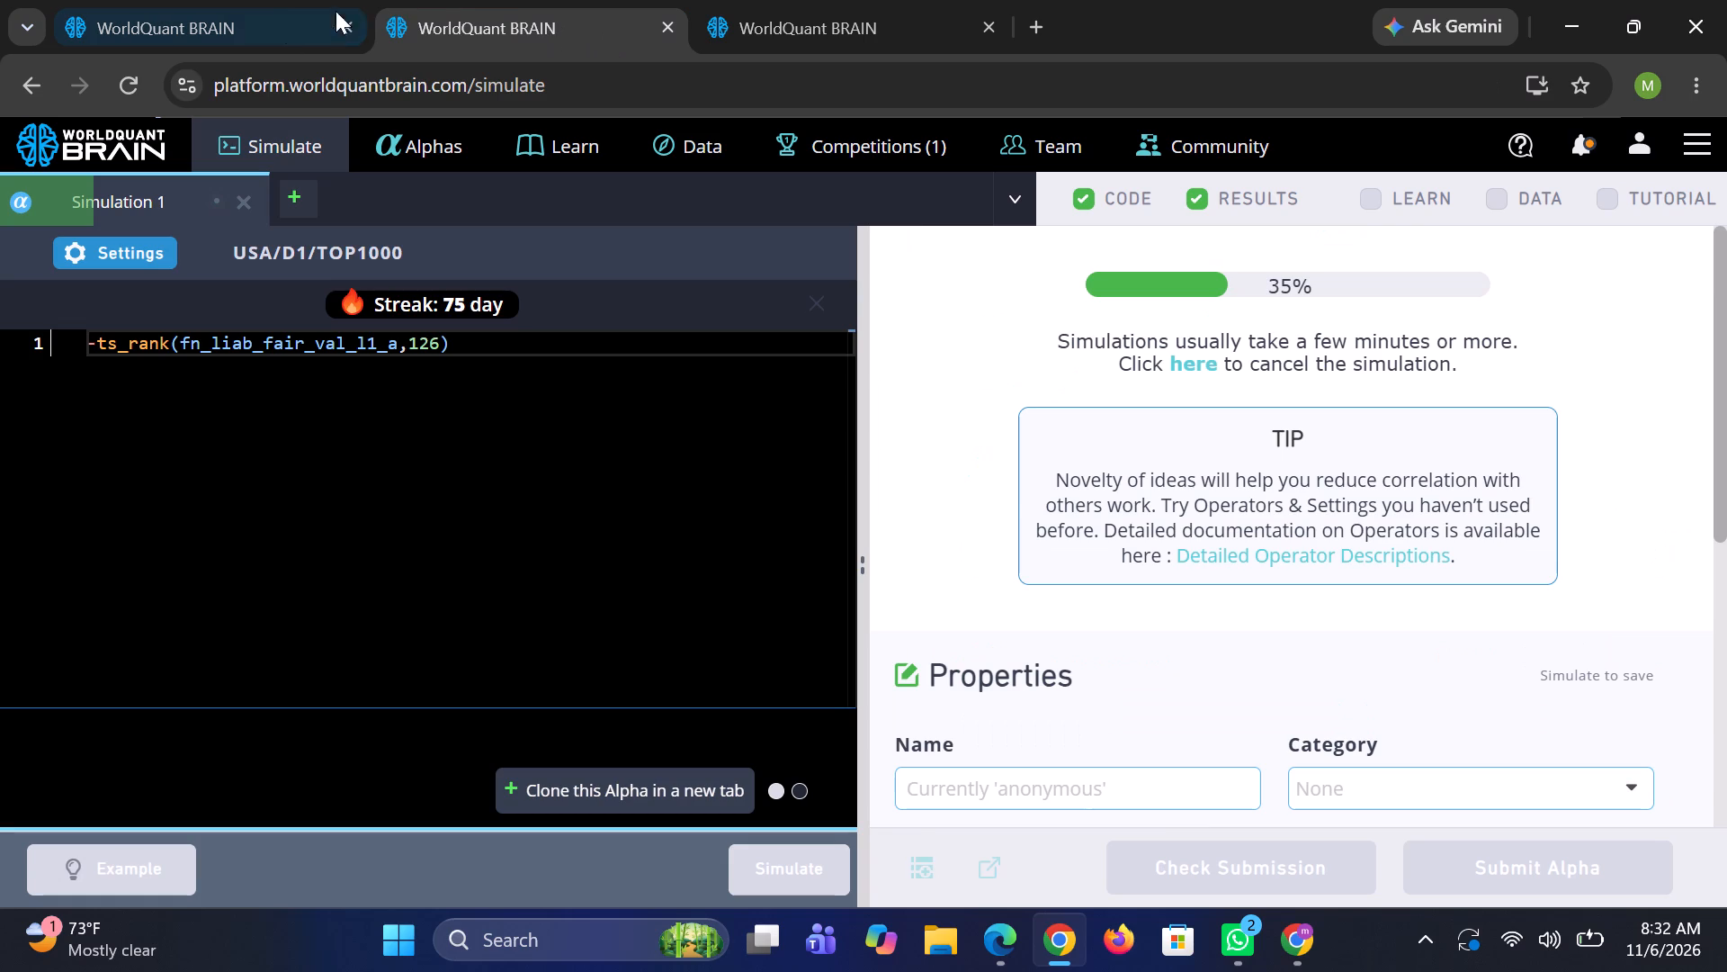
# Rerun the TOP3000 simulation with a test period of 0 years, decay 12, truncation 0.062 and Market neutralization.
pyautogui.click(264, 23)
pyautogui.click(148, 247)
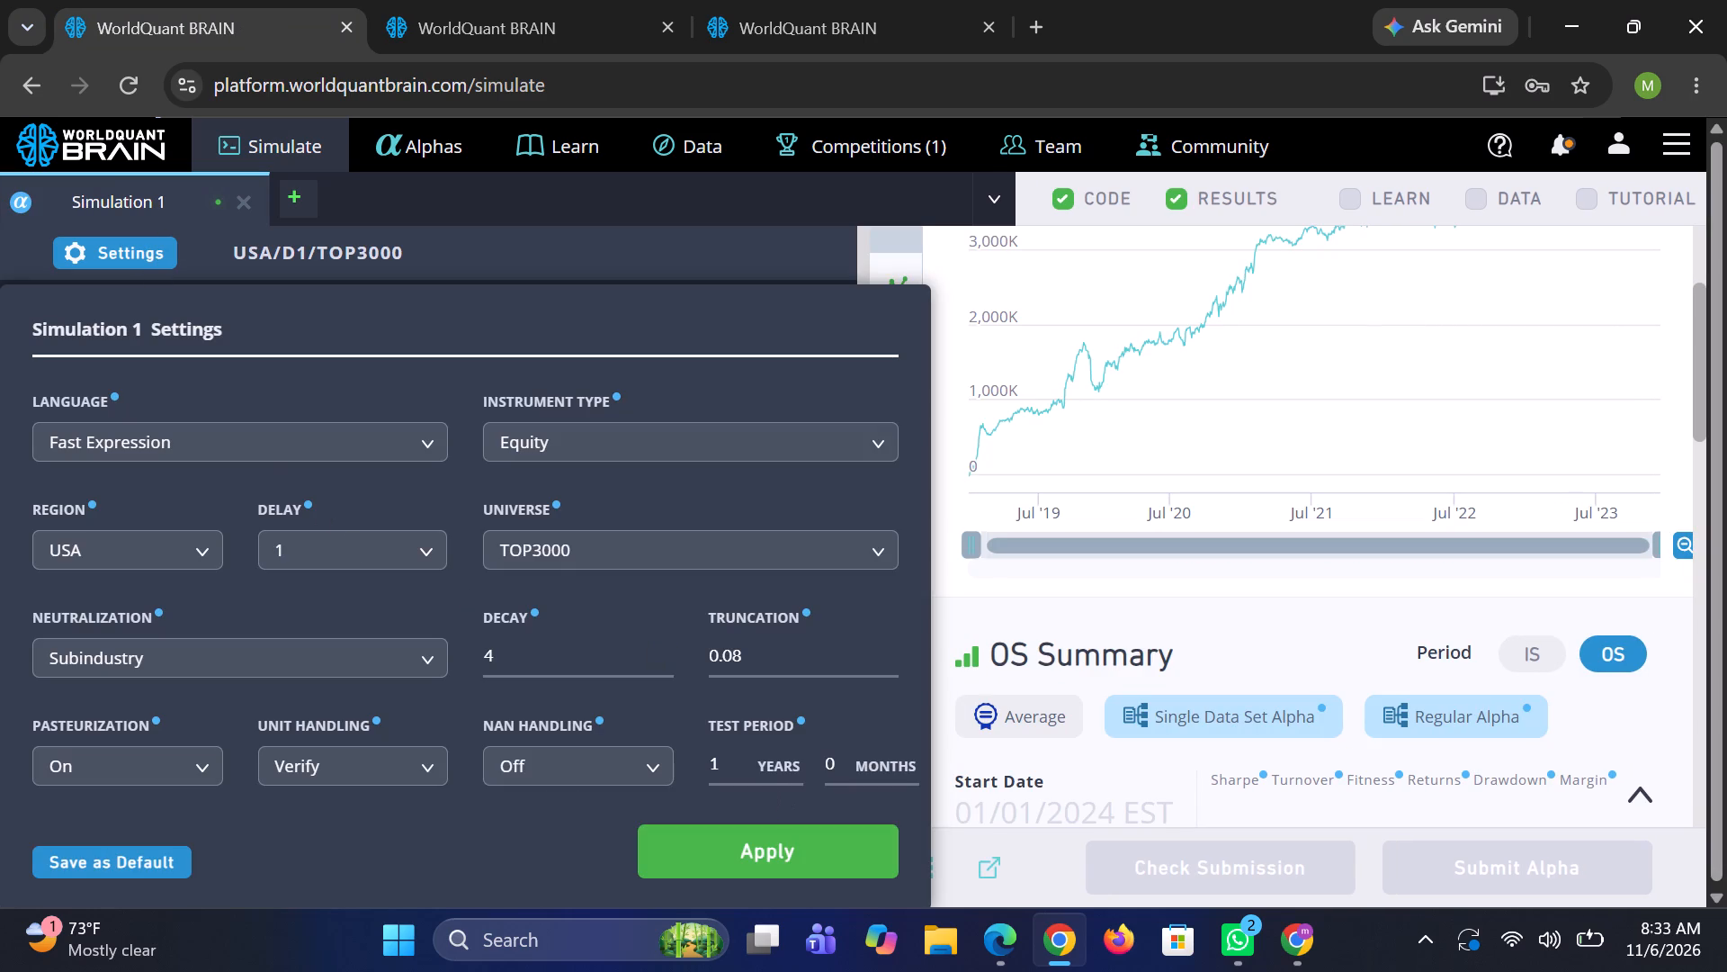
pyautogui.click(745, 769)
pyautogui.press('BackSpace')
pyautogui.press('0')
pyautogui.click(548, 668)
pyautogui.press('BackSpace')
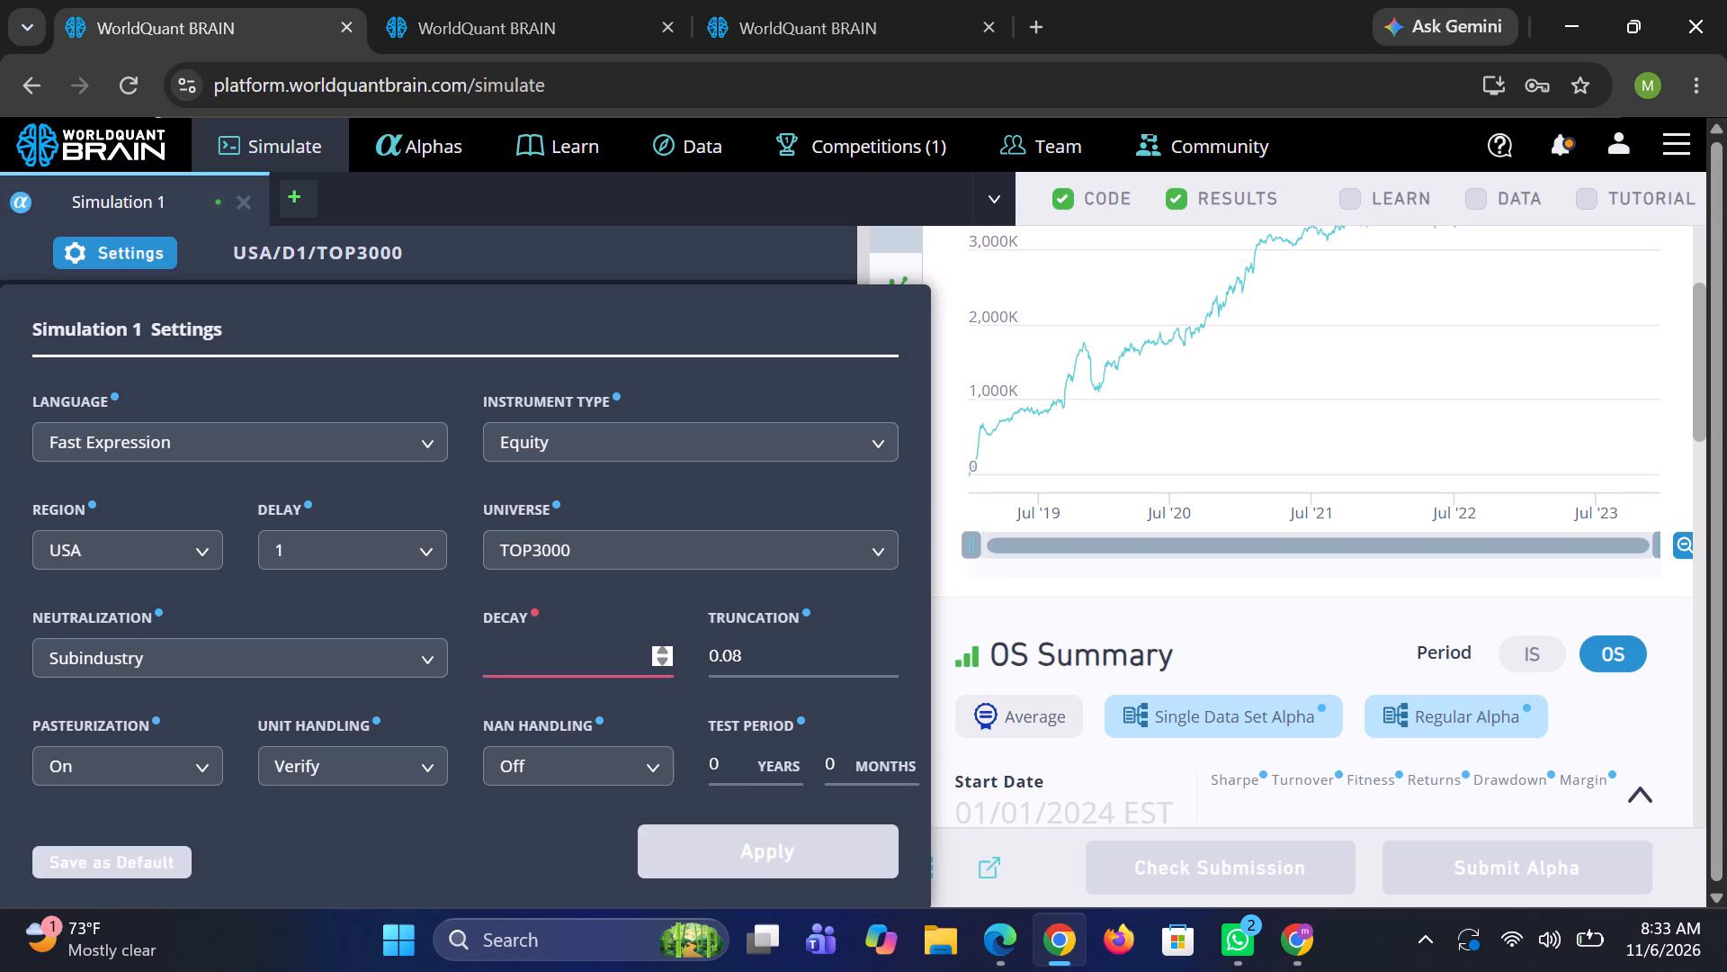
pyautogui.write('12')
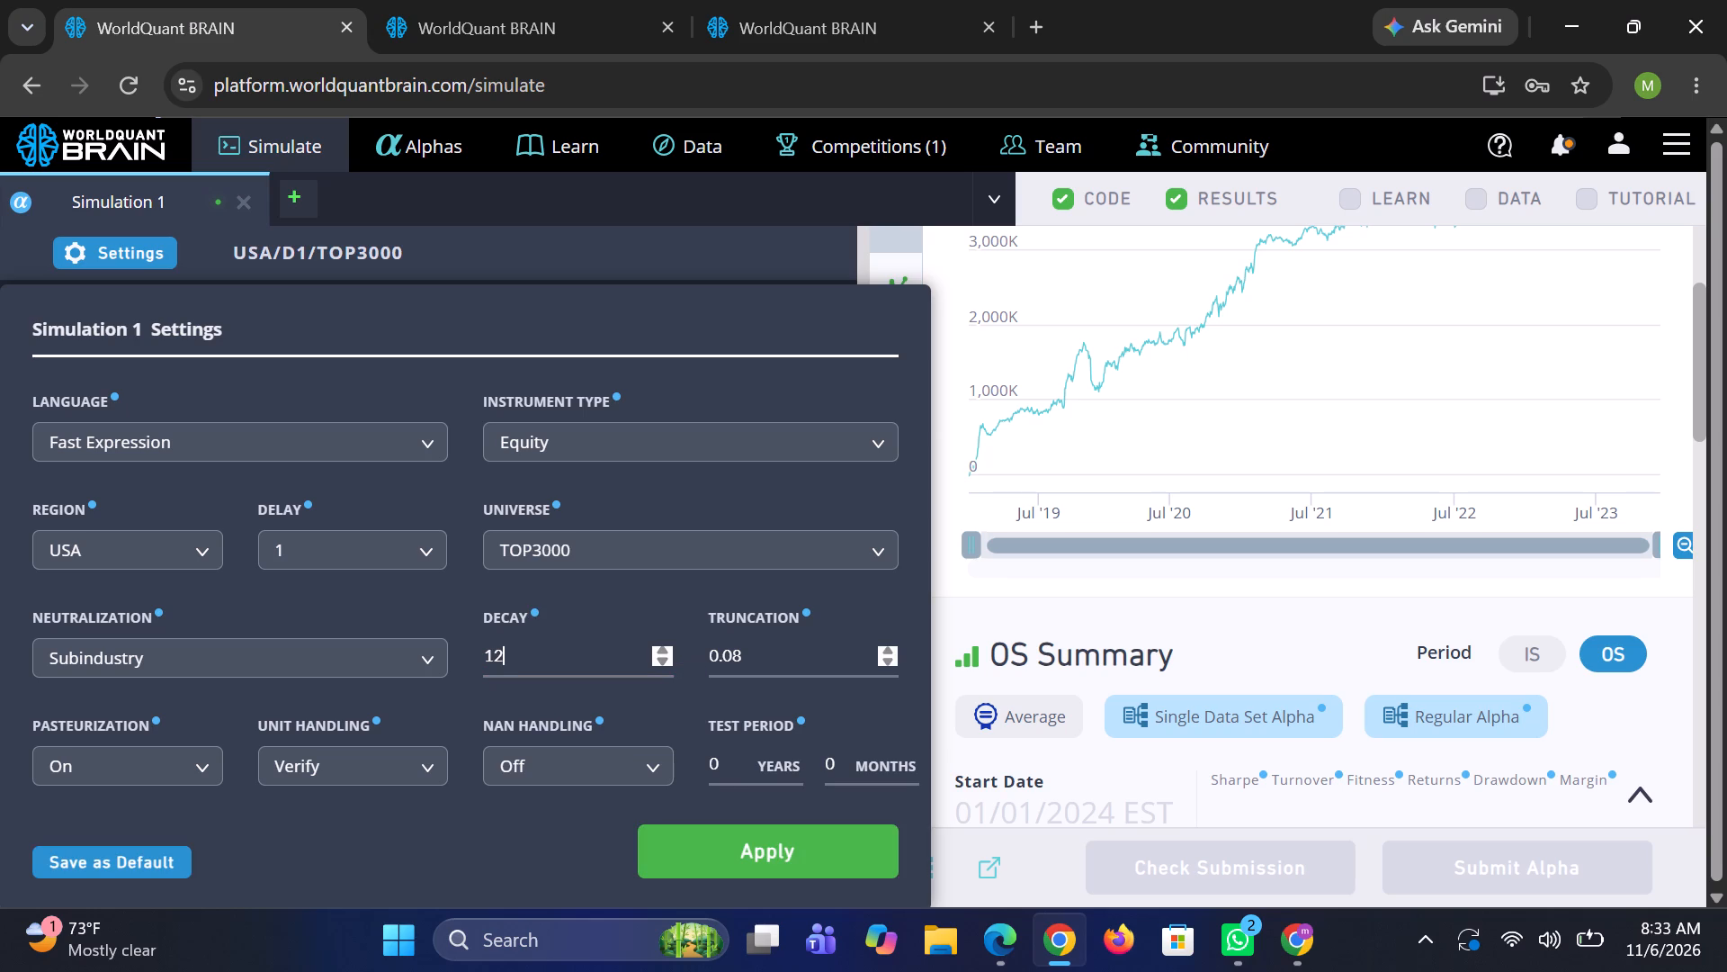
pyautogui.click(750, 650)
pyautogui.press('BackSpace')
pyautogui.write('62')
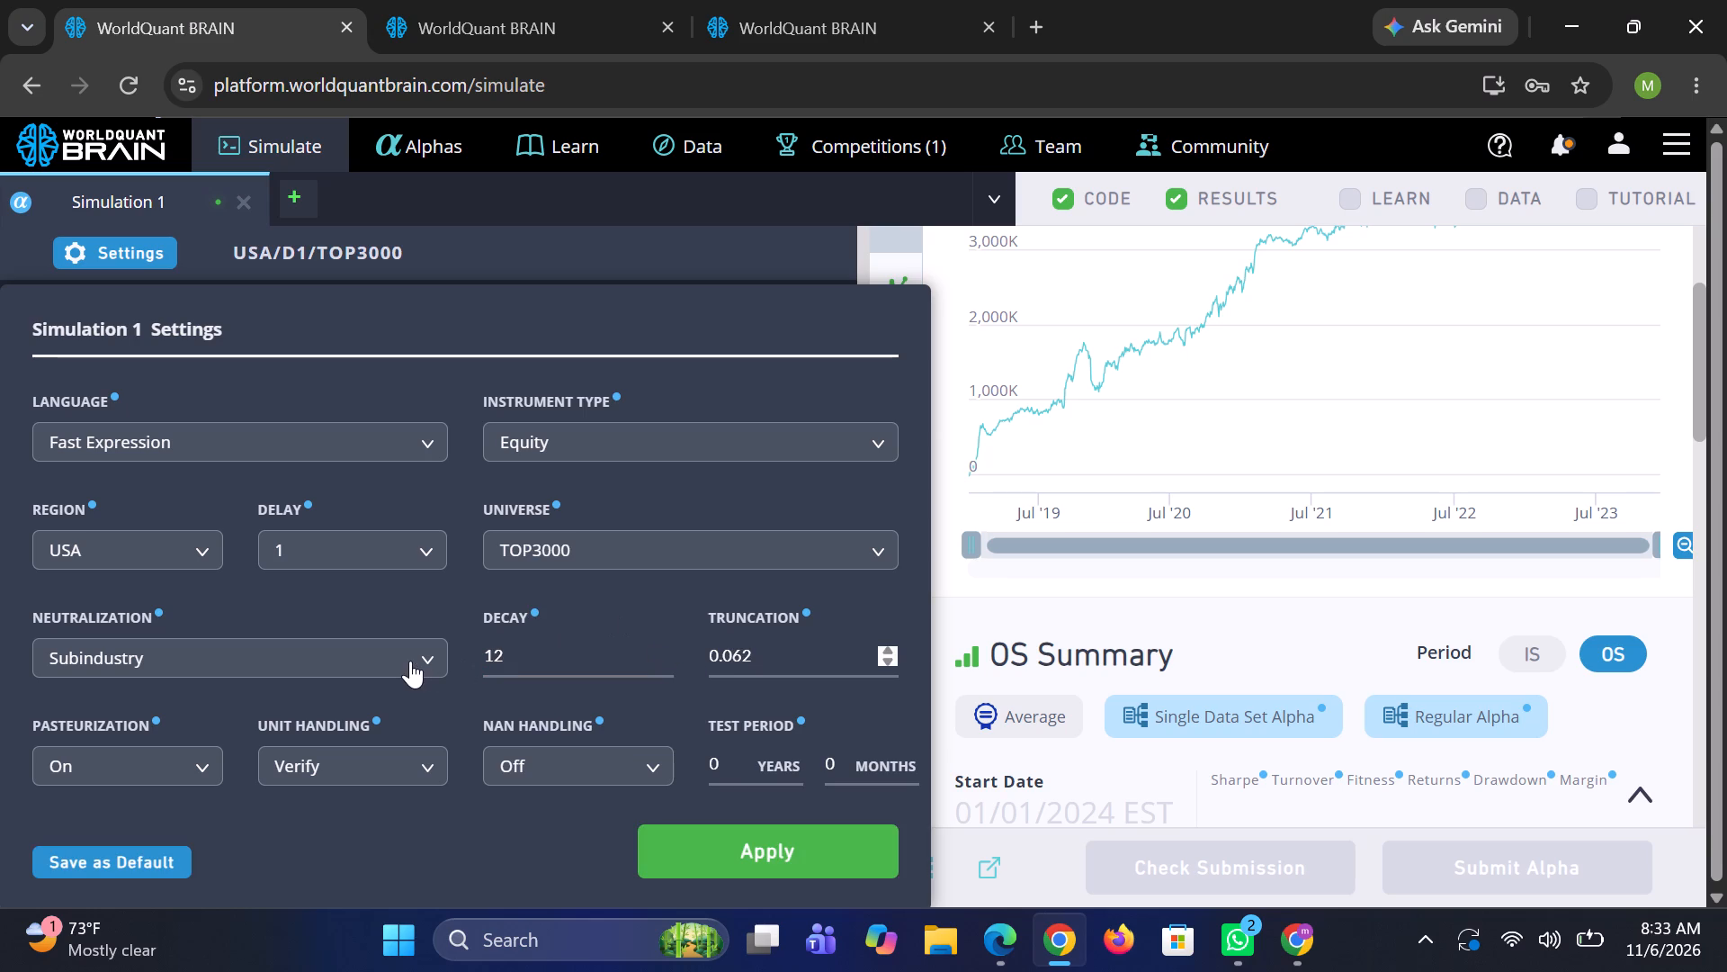
pyautogui.click(426, 661)
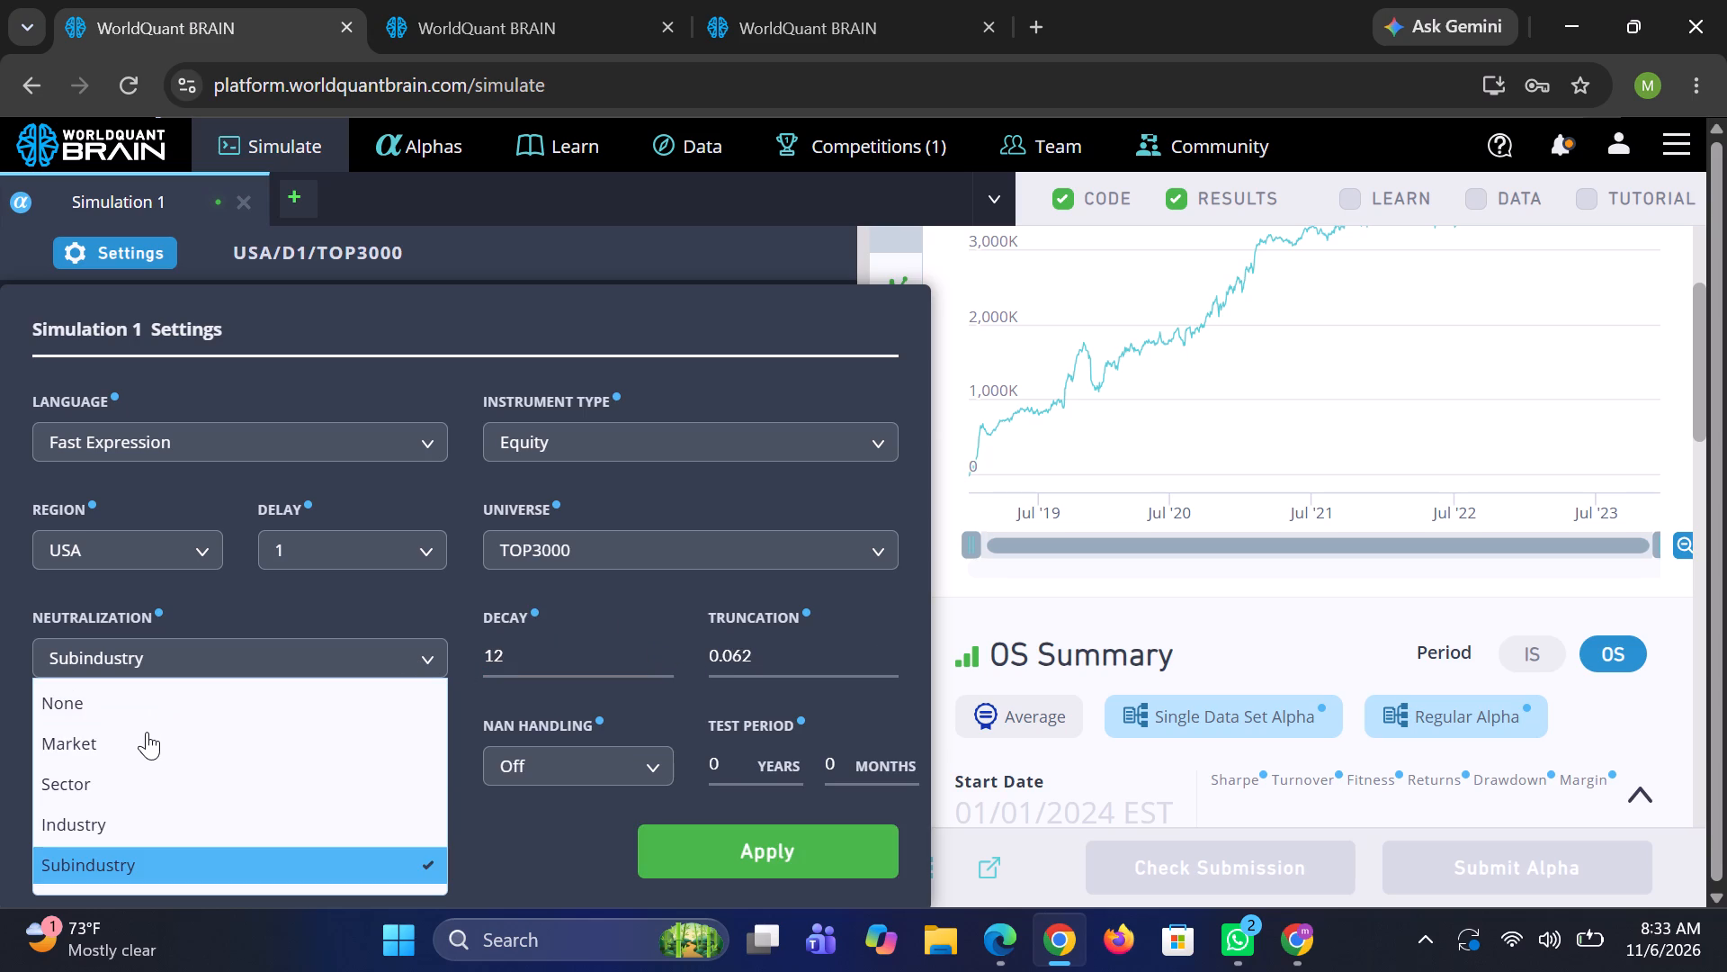
pyautogui.click(147, 732)
pyautogui.click(692, 846)
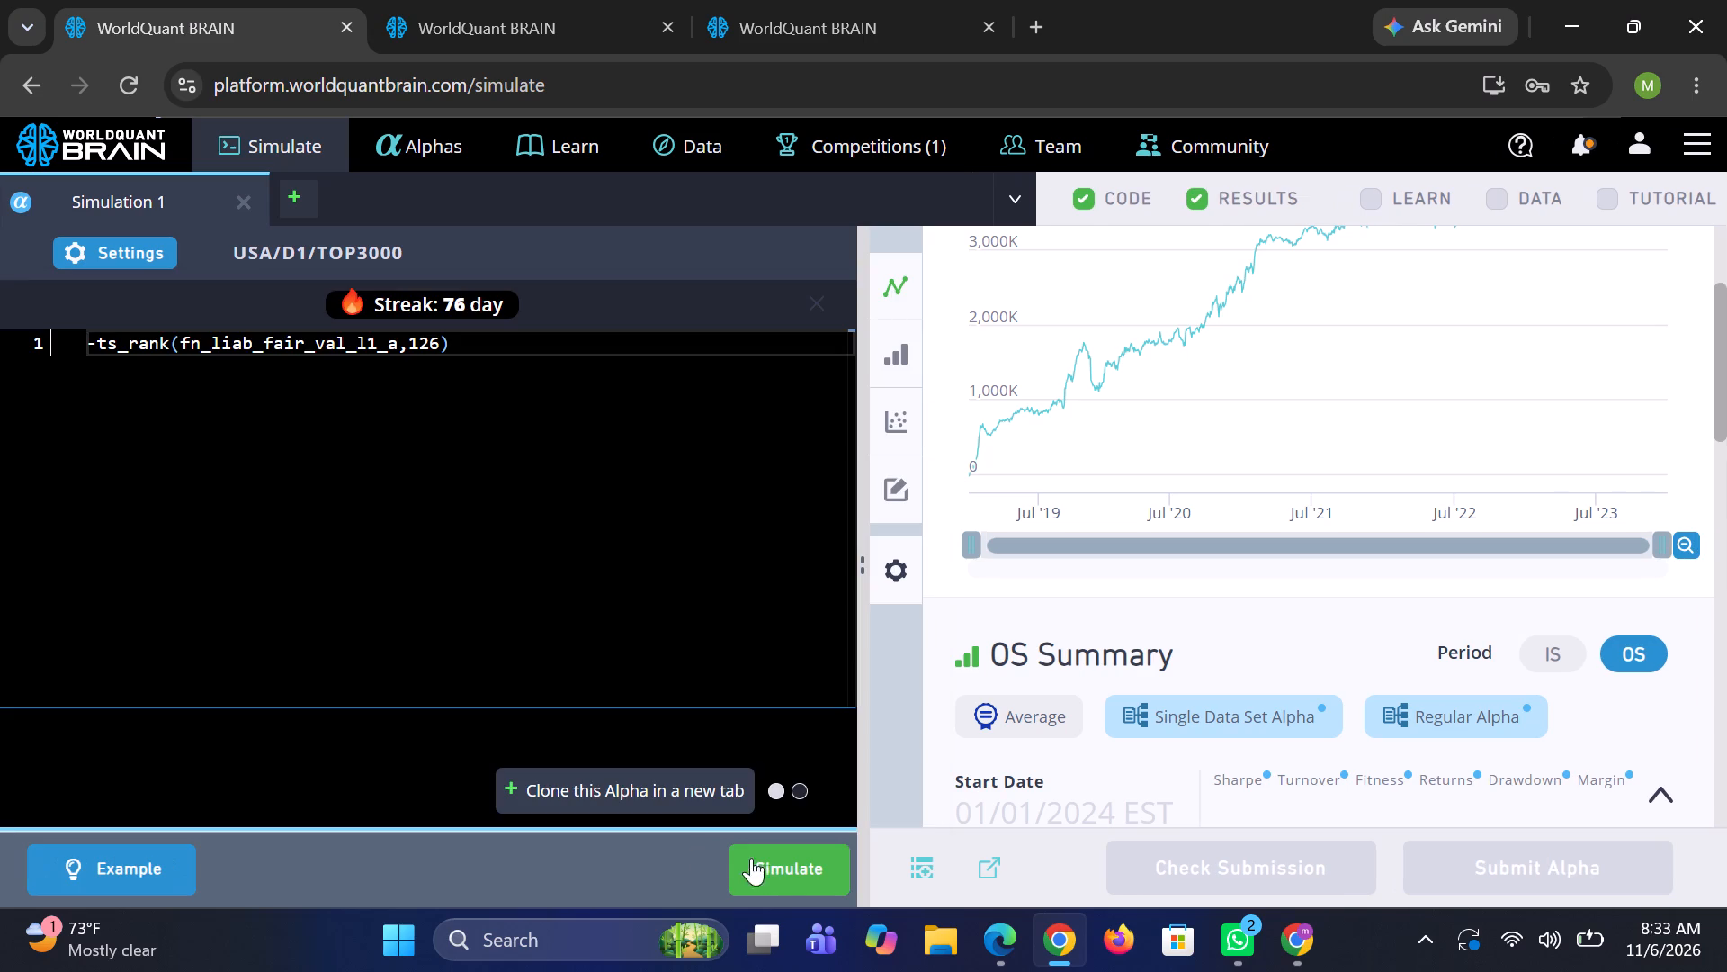
pyautogui.click(790, 873)
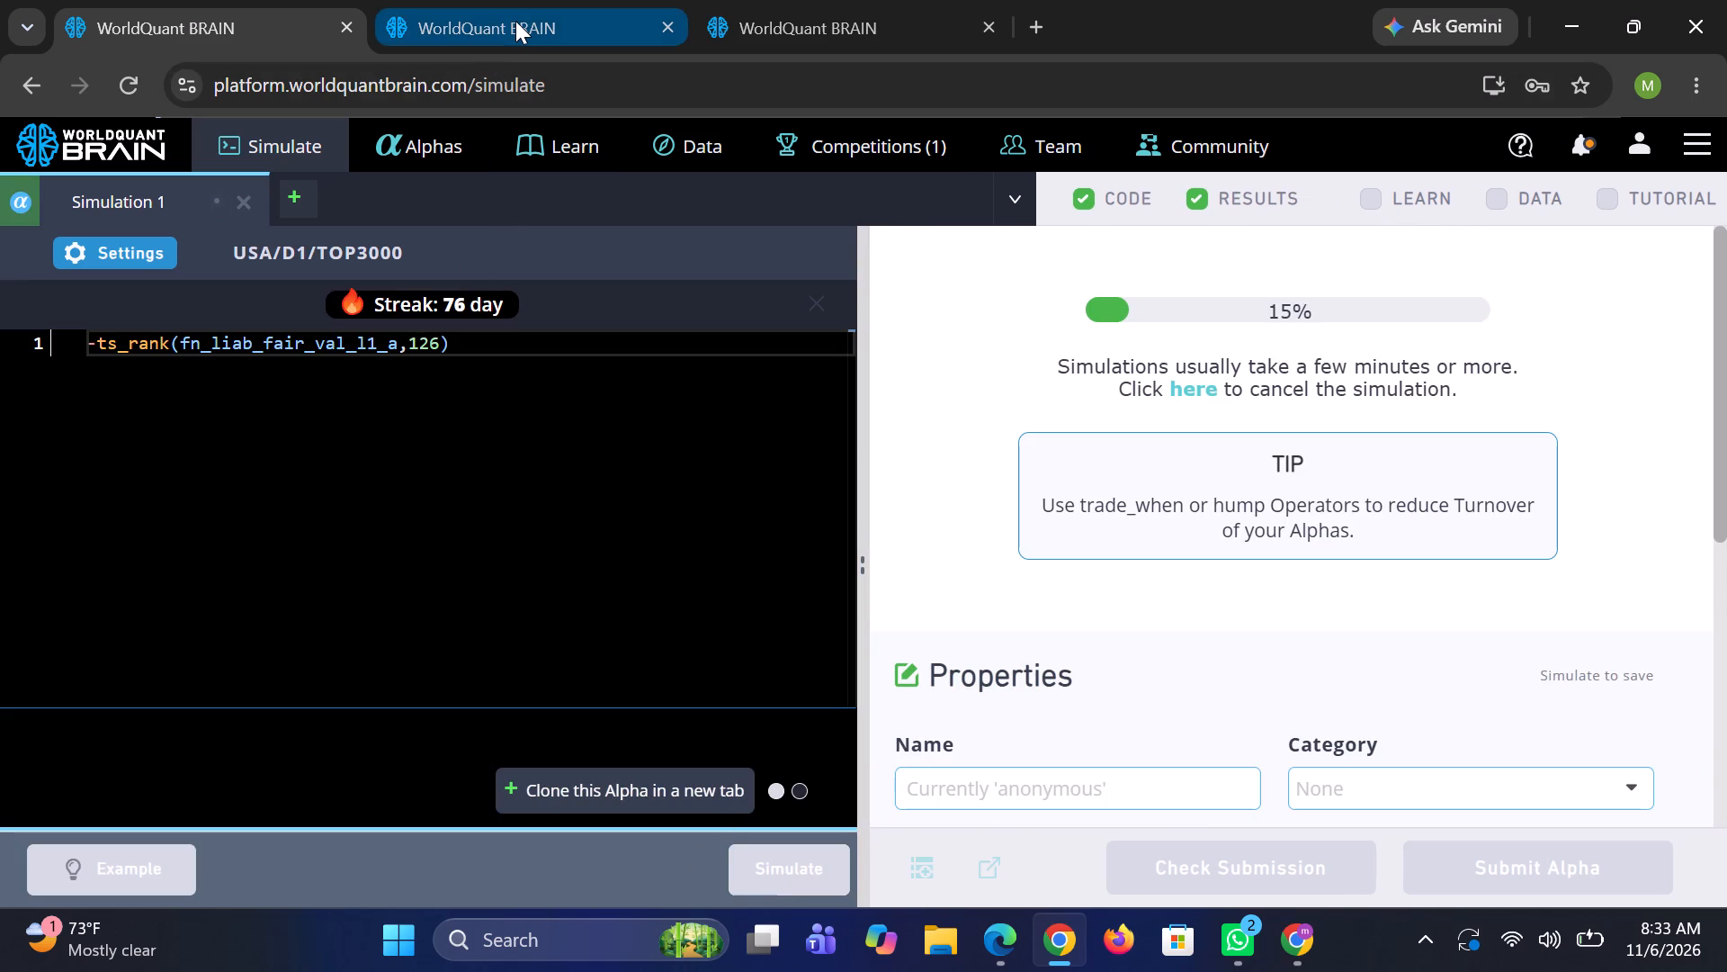
# Dismiss the streak message, examine the TOP1000 simulation's chart and IS Summary, and check on the simulations in the other browser tabs.
pyautogui.click(515, 21)
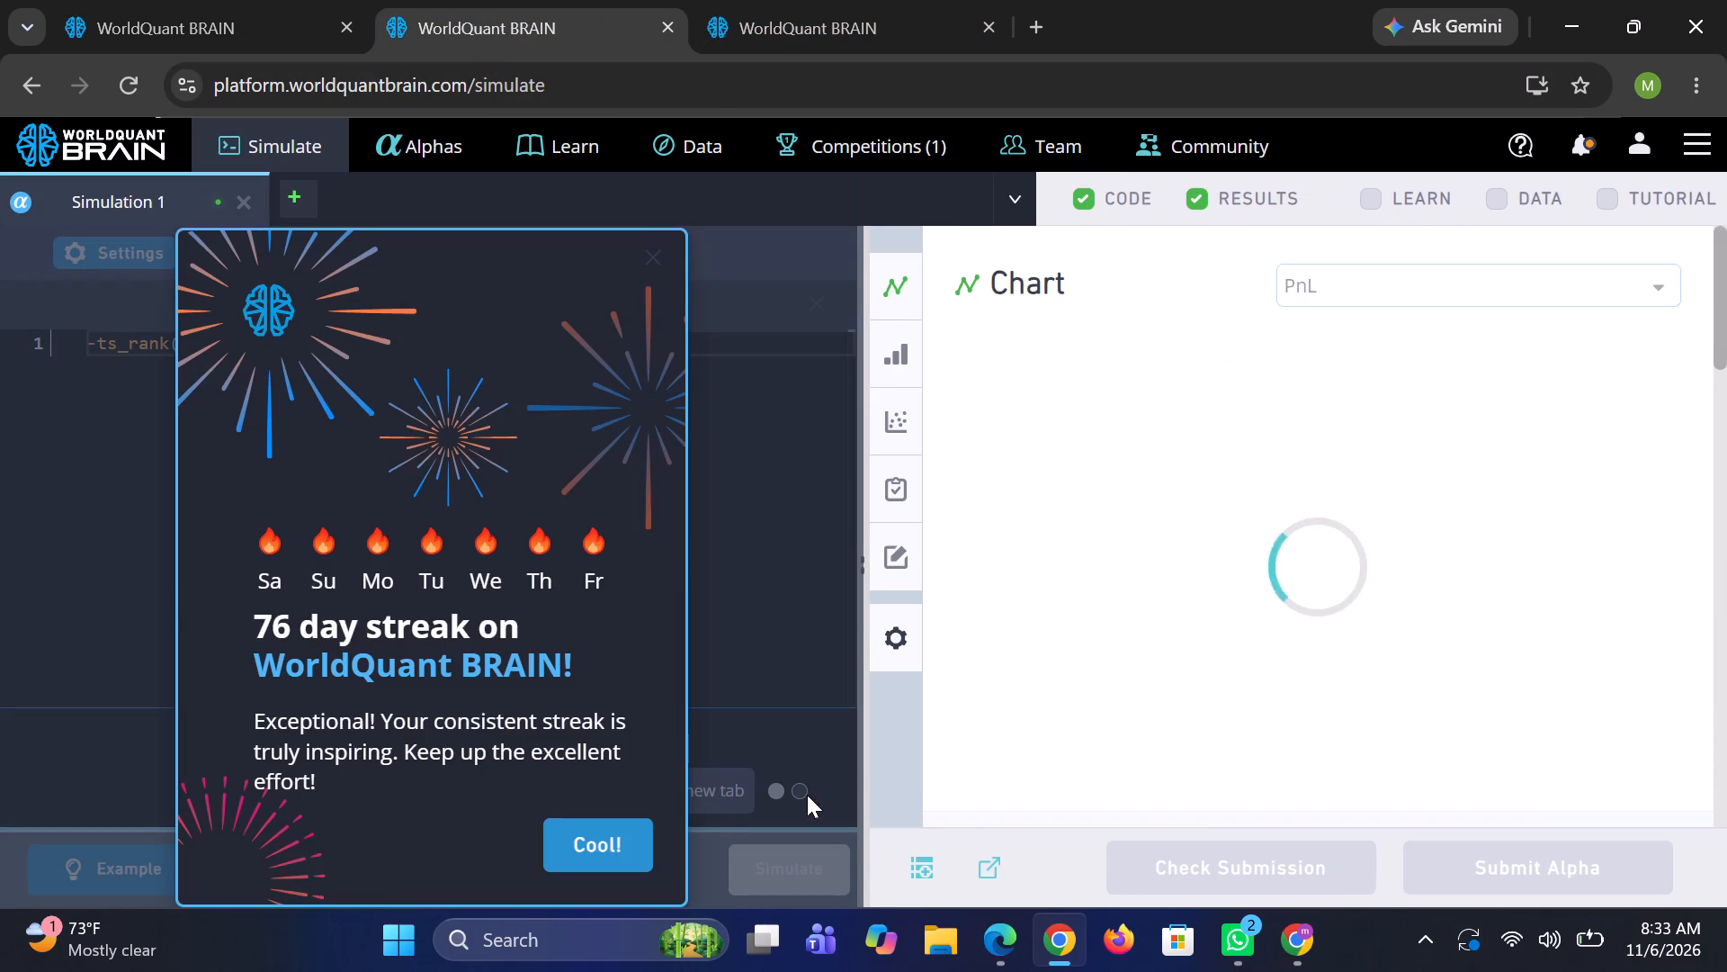
pyautogui.click(614, 851)
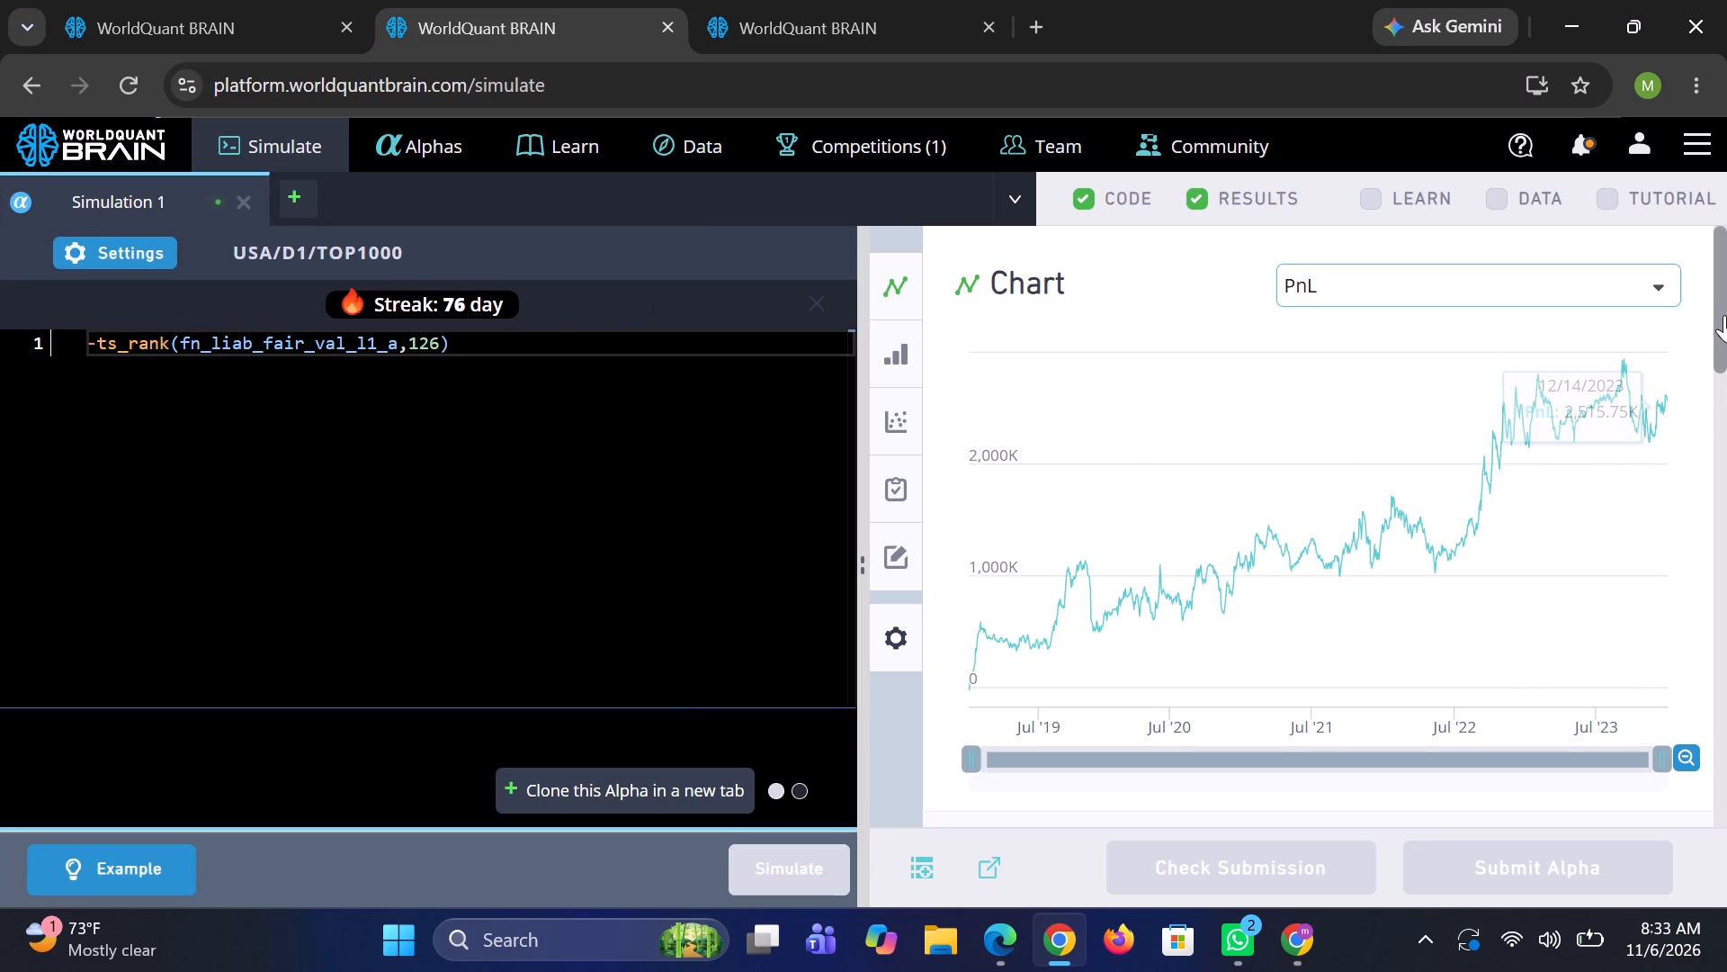
pyautogui.moveTo(1724, 315); pyautogui.dragTo(1726, 380)
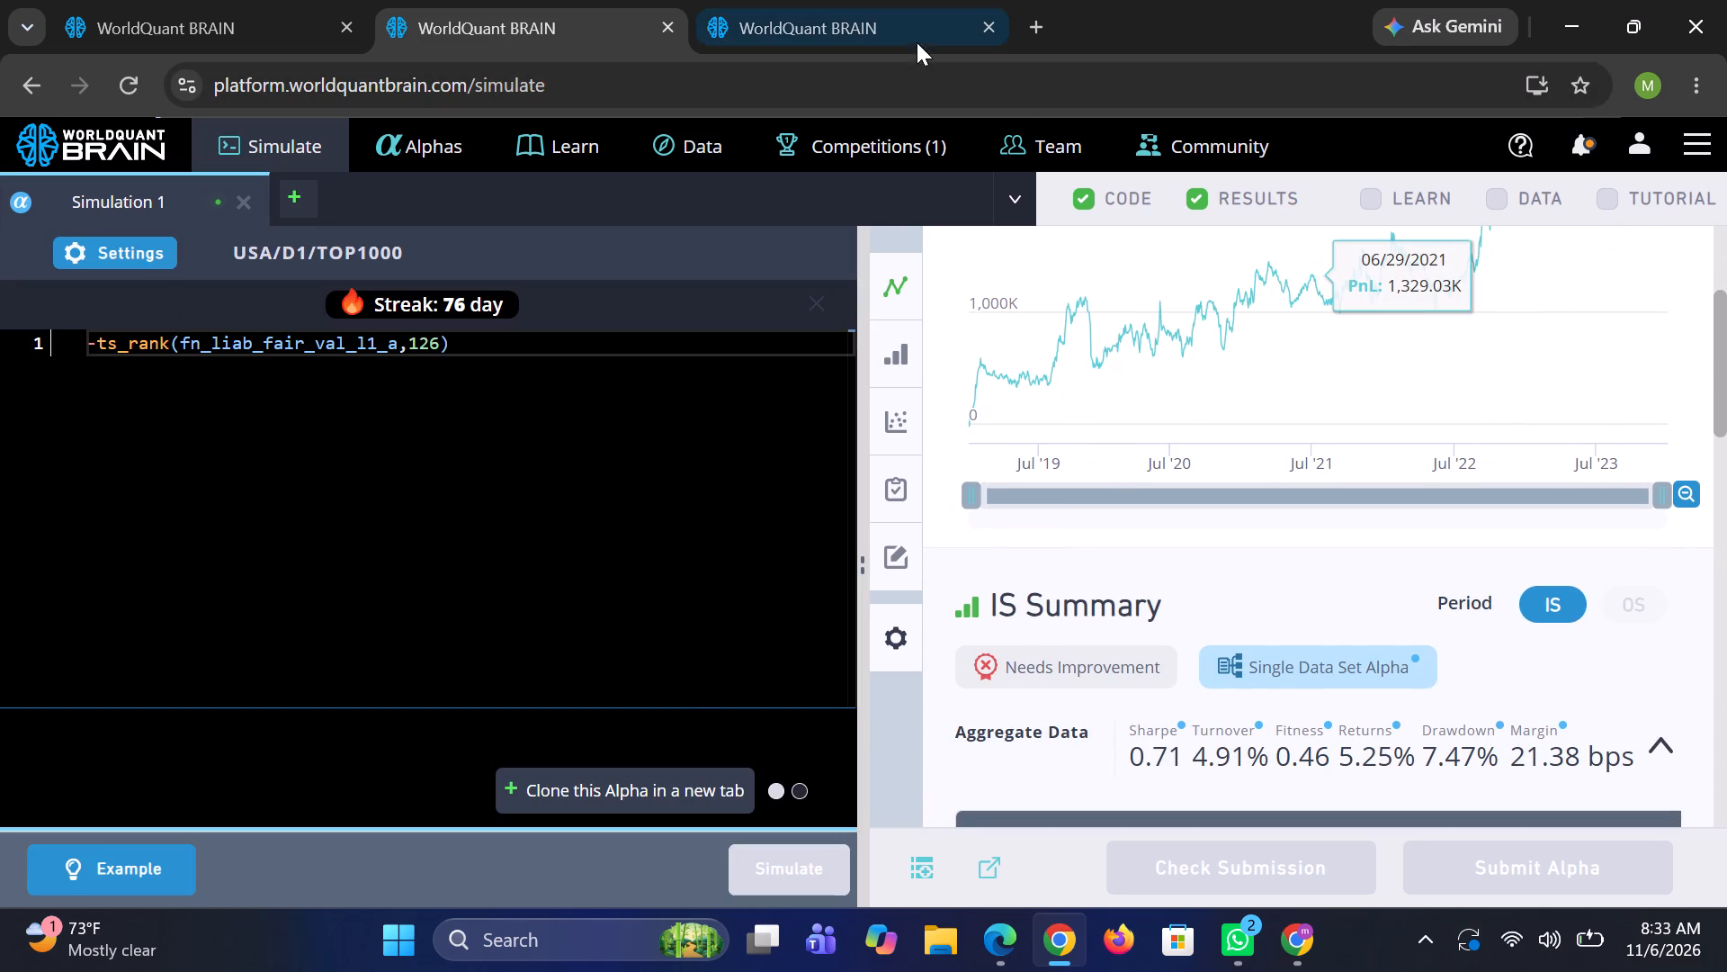
pyautogui.click(883, 9)
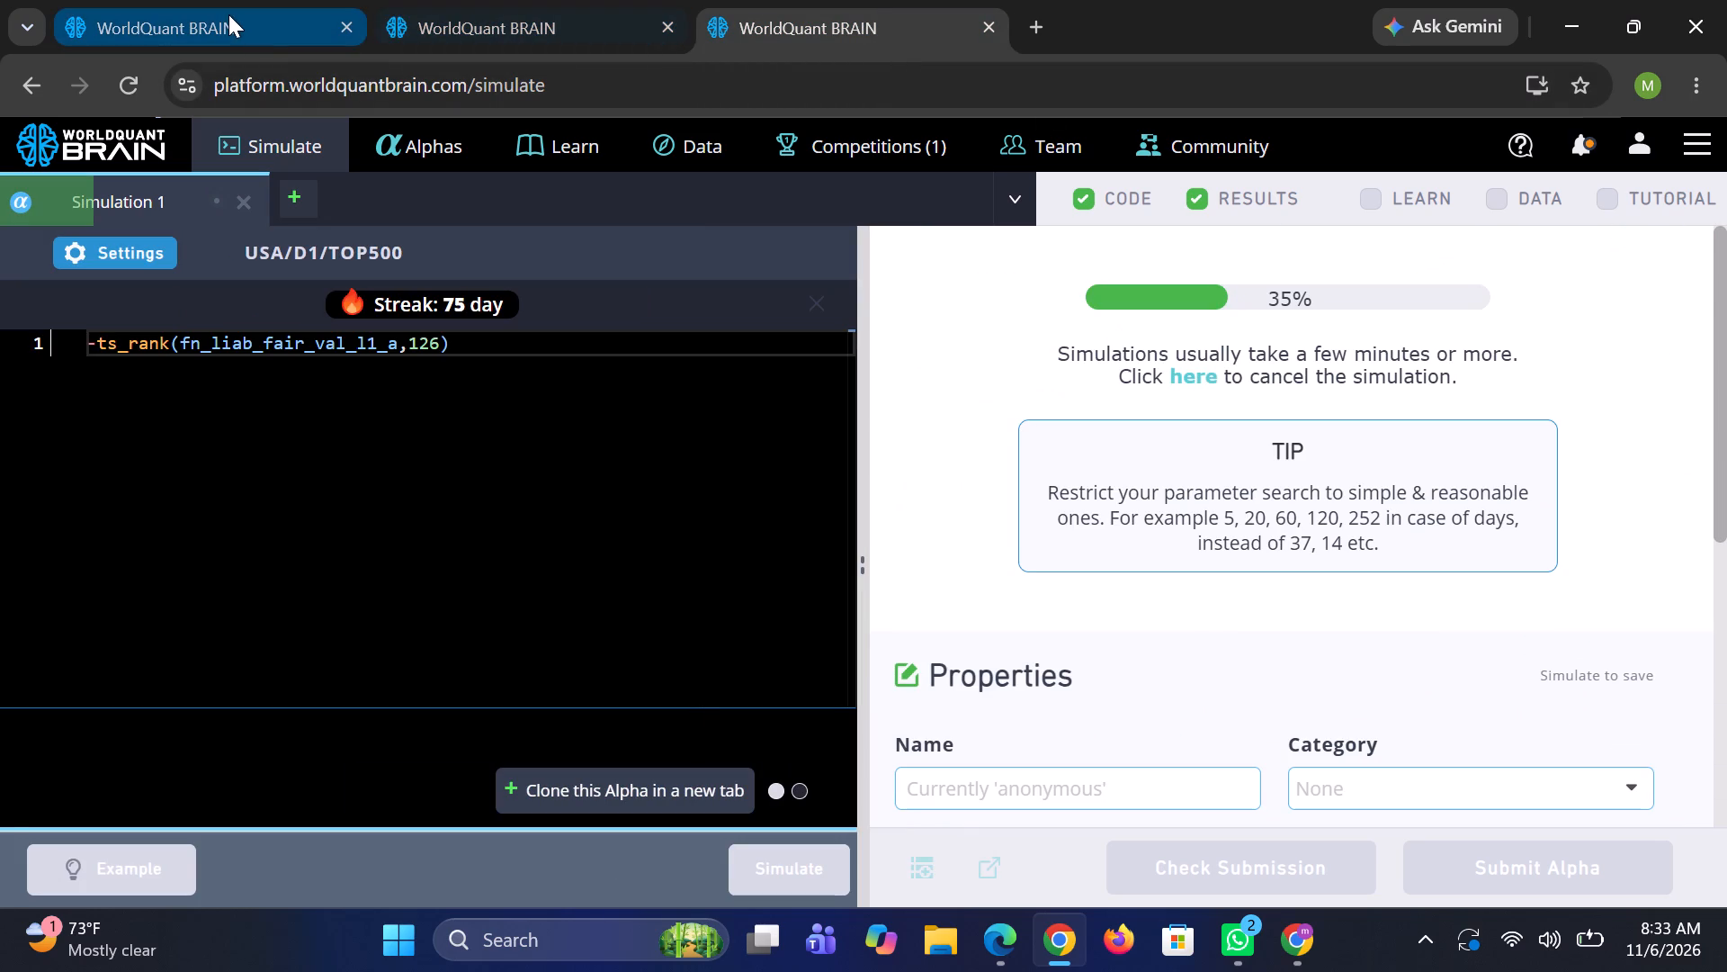
pyautogui.click(228, 14)
# Rerun the TOP1000 simulation with decay 5, truncation 0.08, universe TOP500 and Sector neutralization.
pyautogui.click(468, 31)
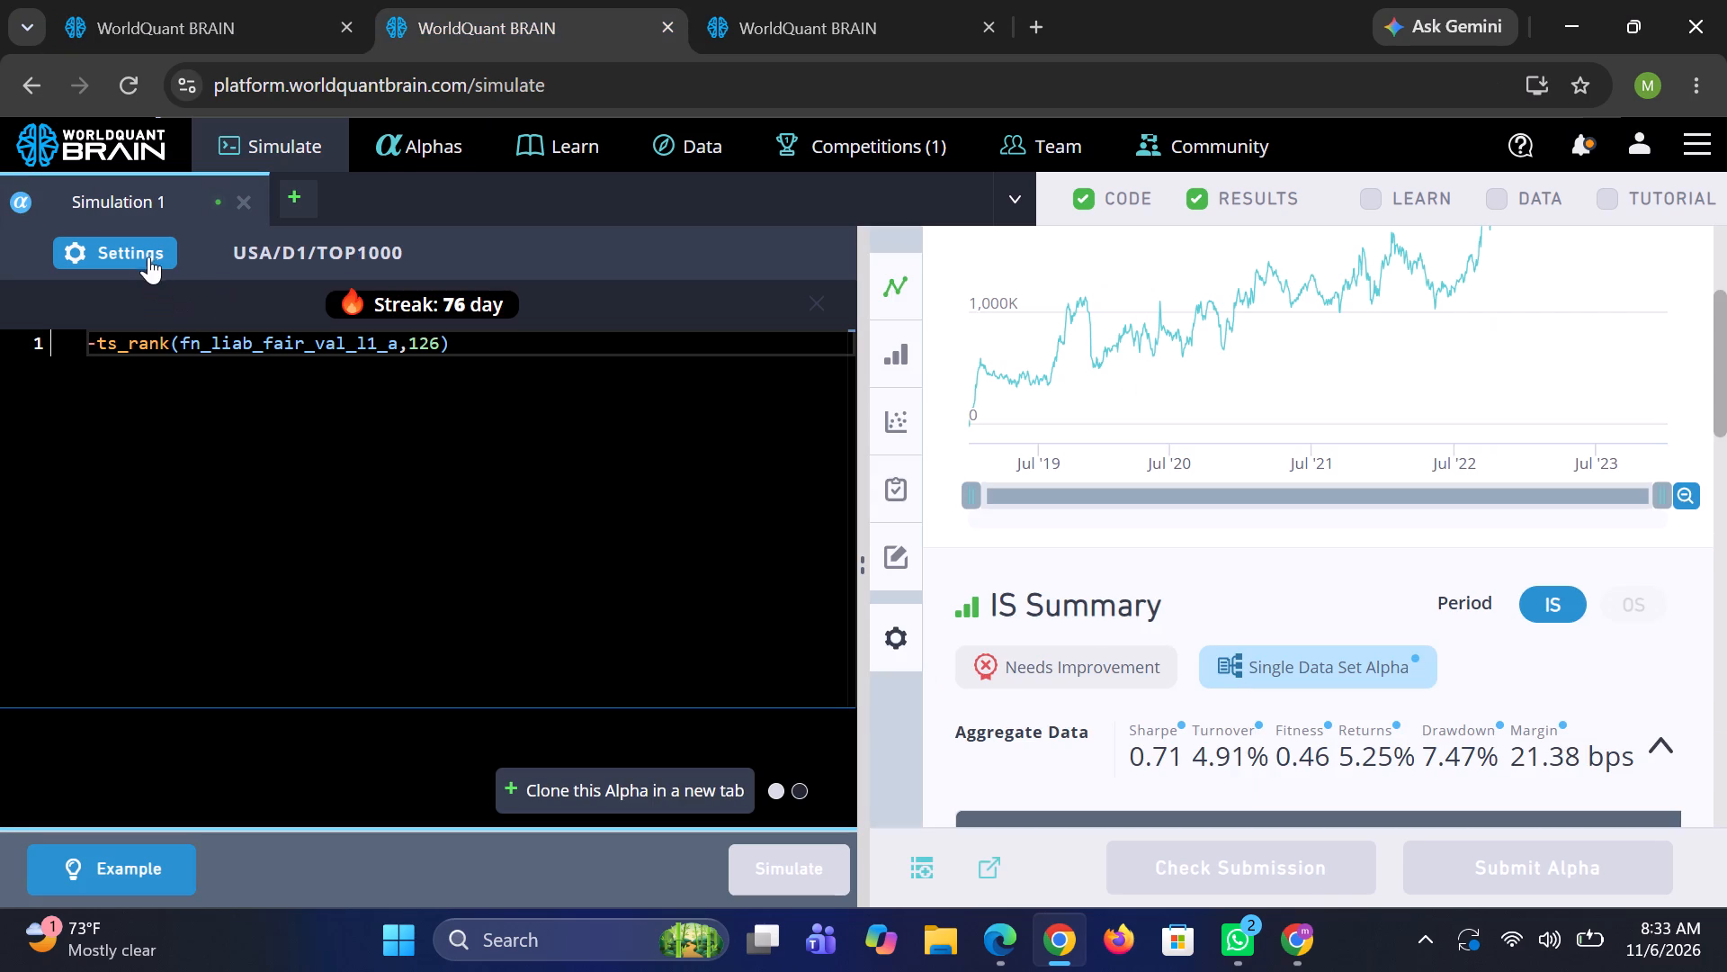
pyautogui.click(149, 252)
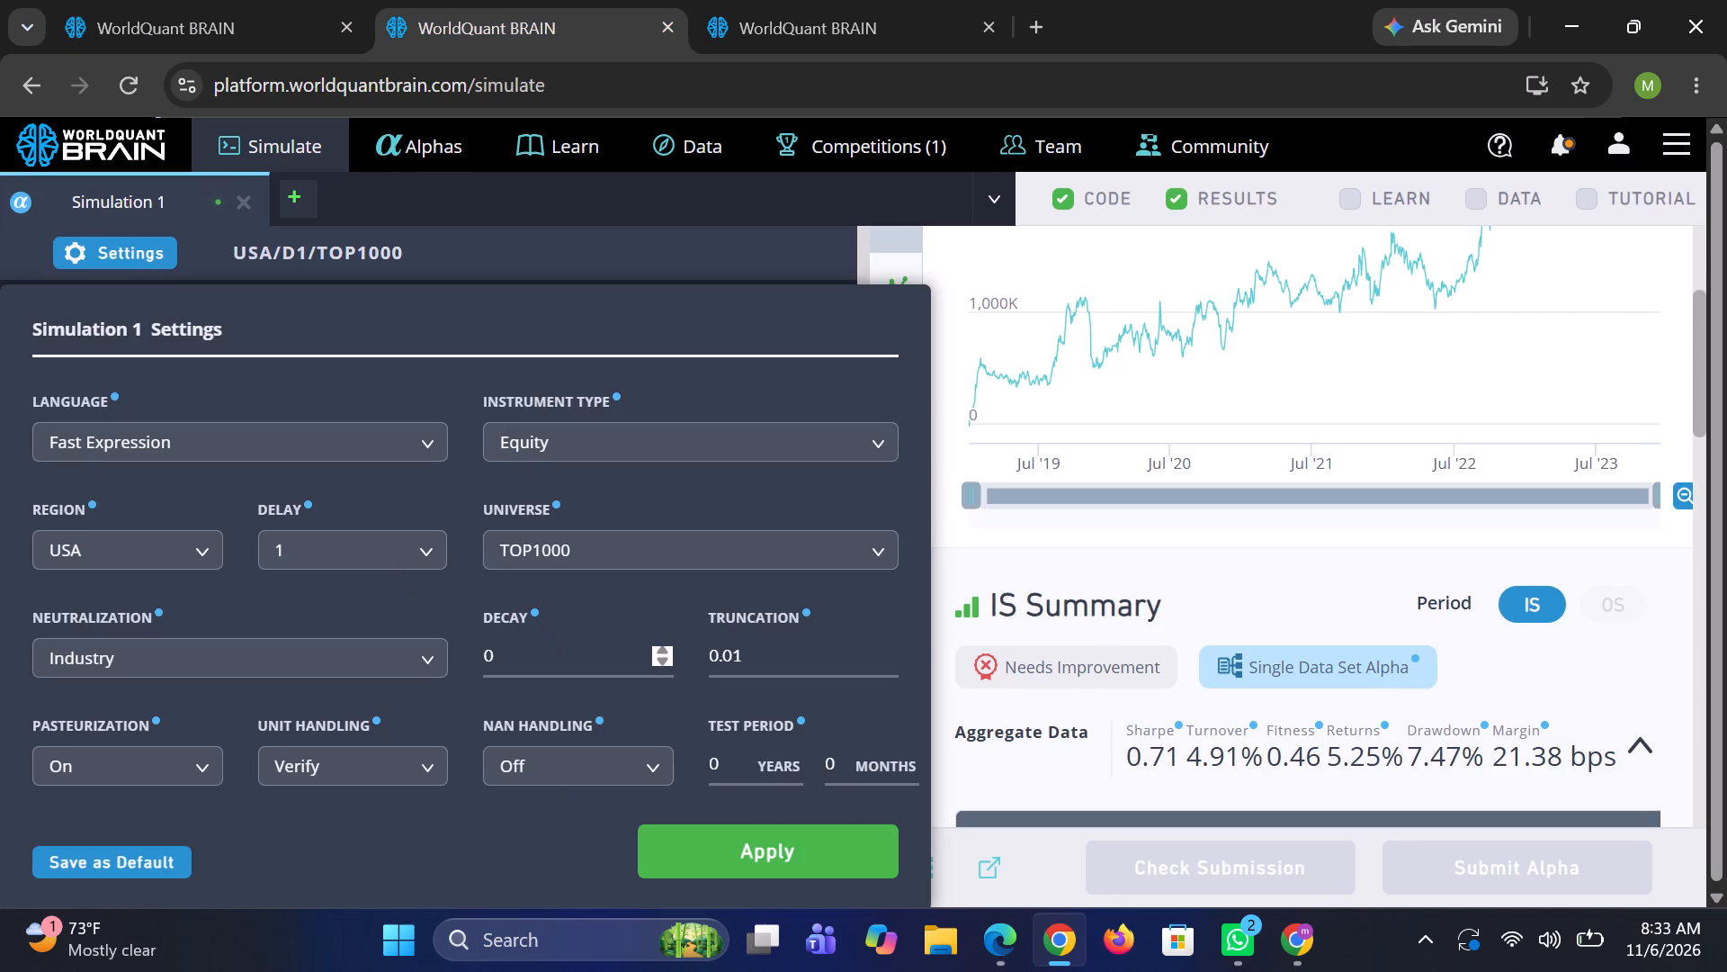
pyautogui.click(541, 652)
pyautogui.press('BackSpace')
pyautogui.press('5')
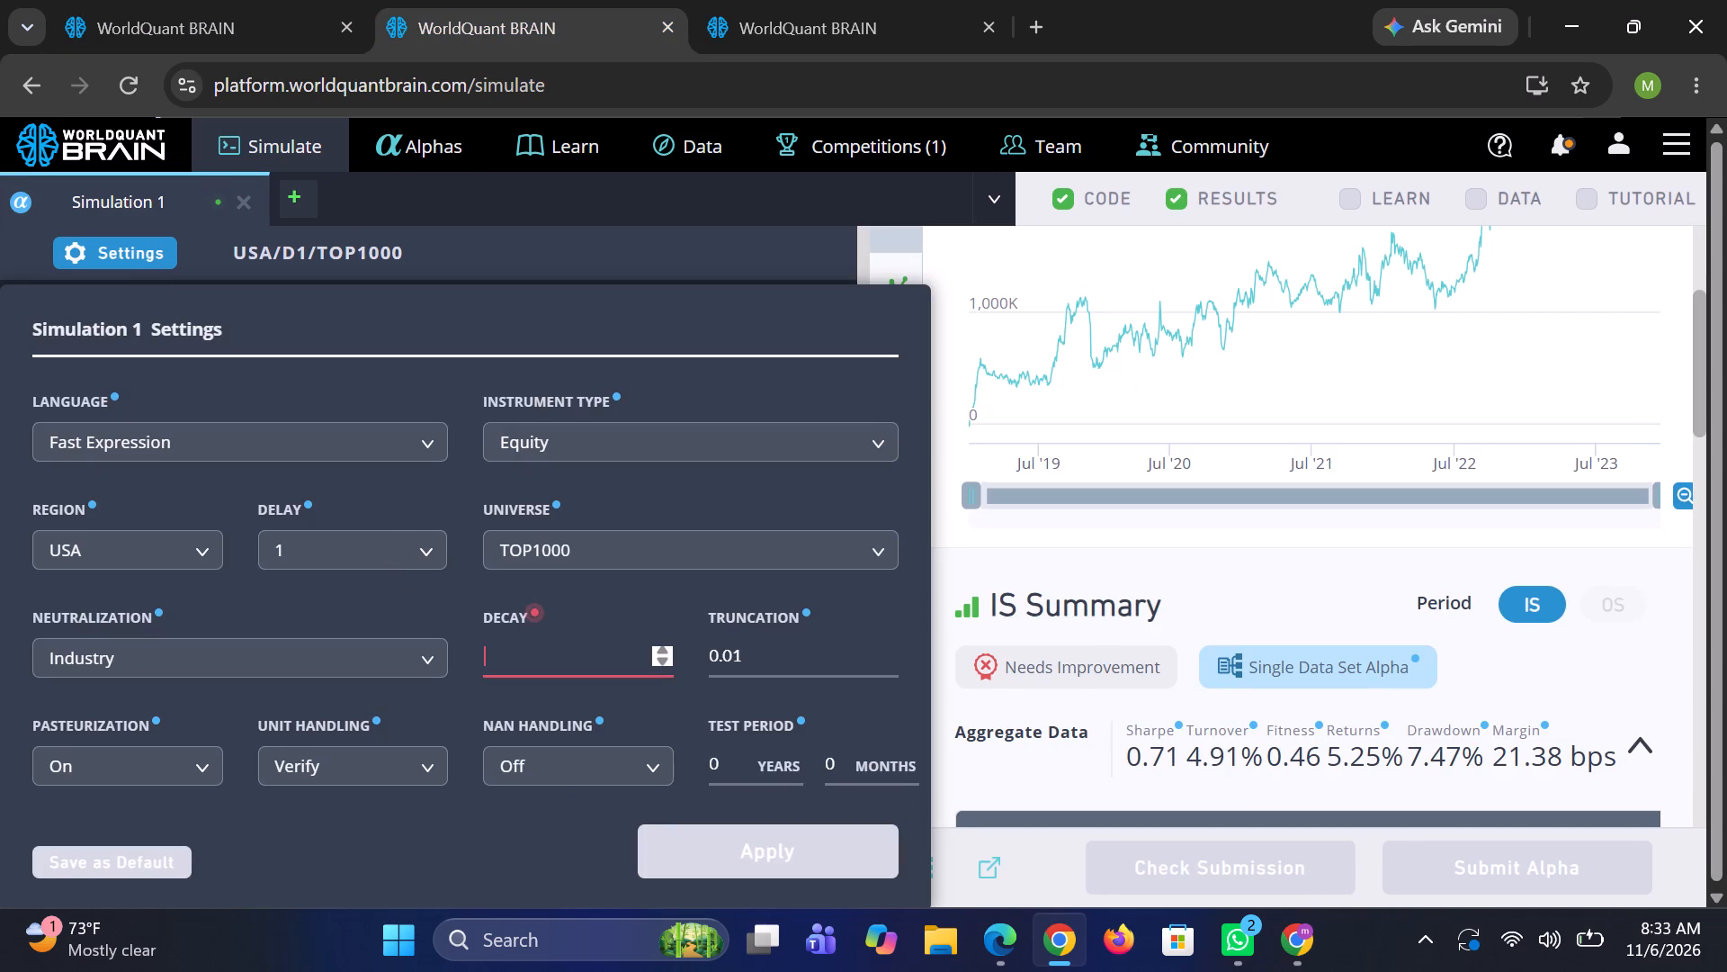
pyautogui.click(774, 653)
pyautogui.press('BackSpace')
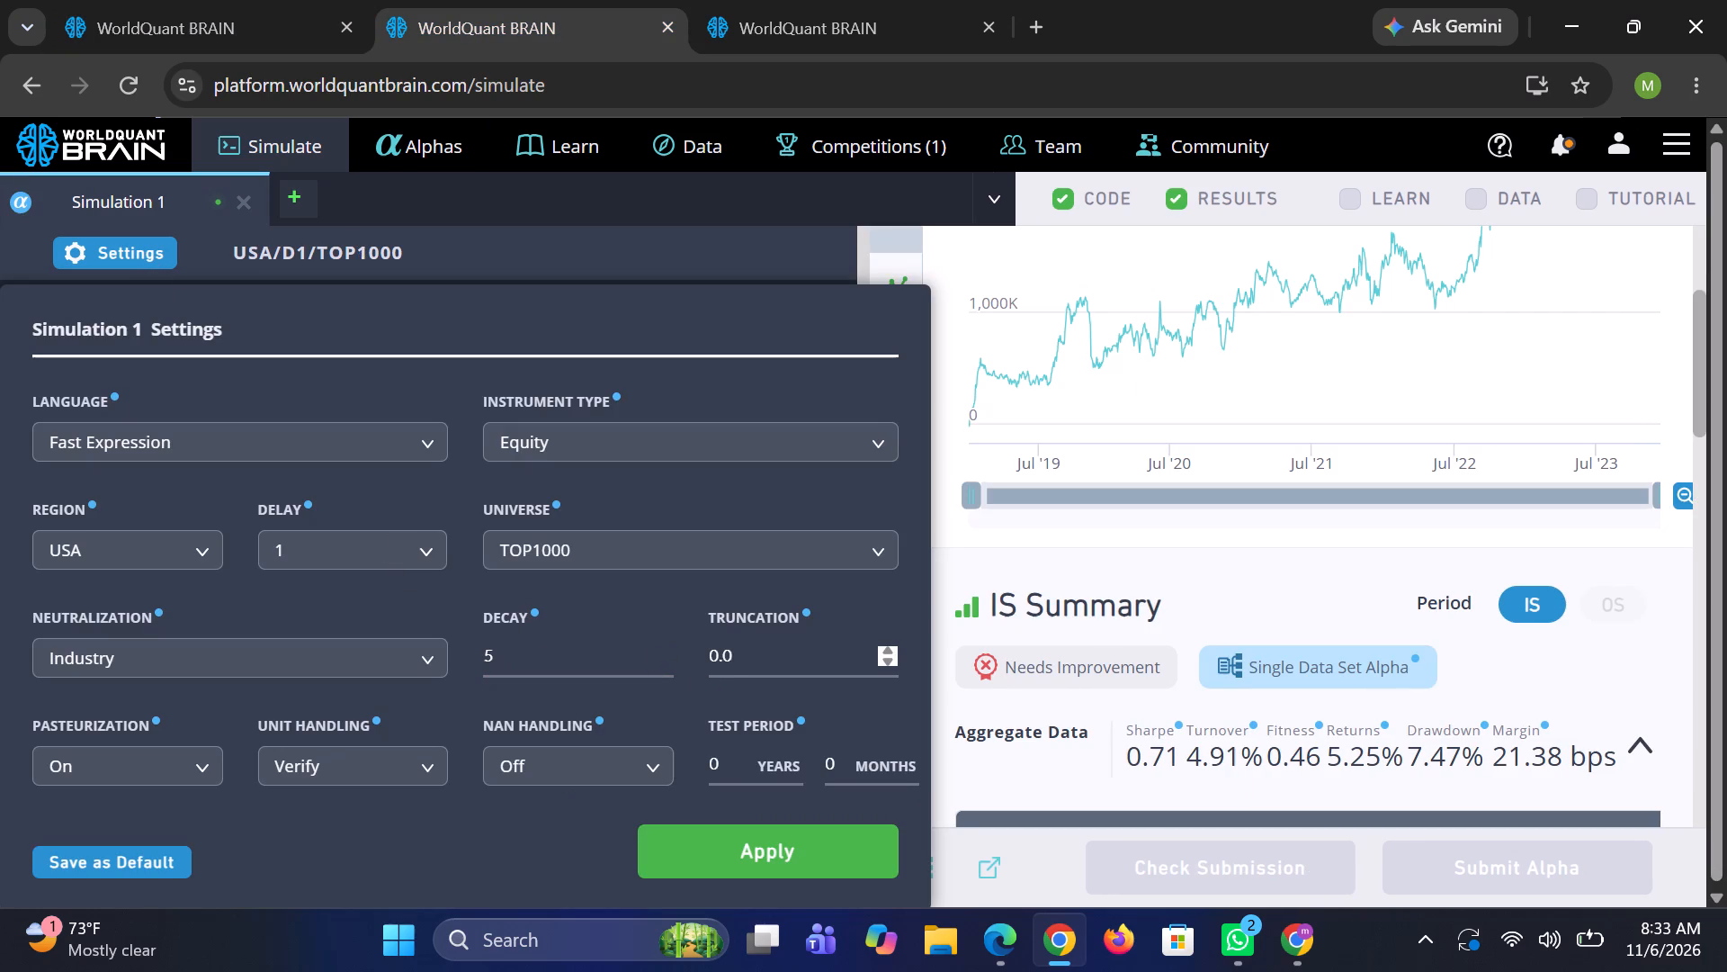
pyautogui.press('8')
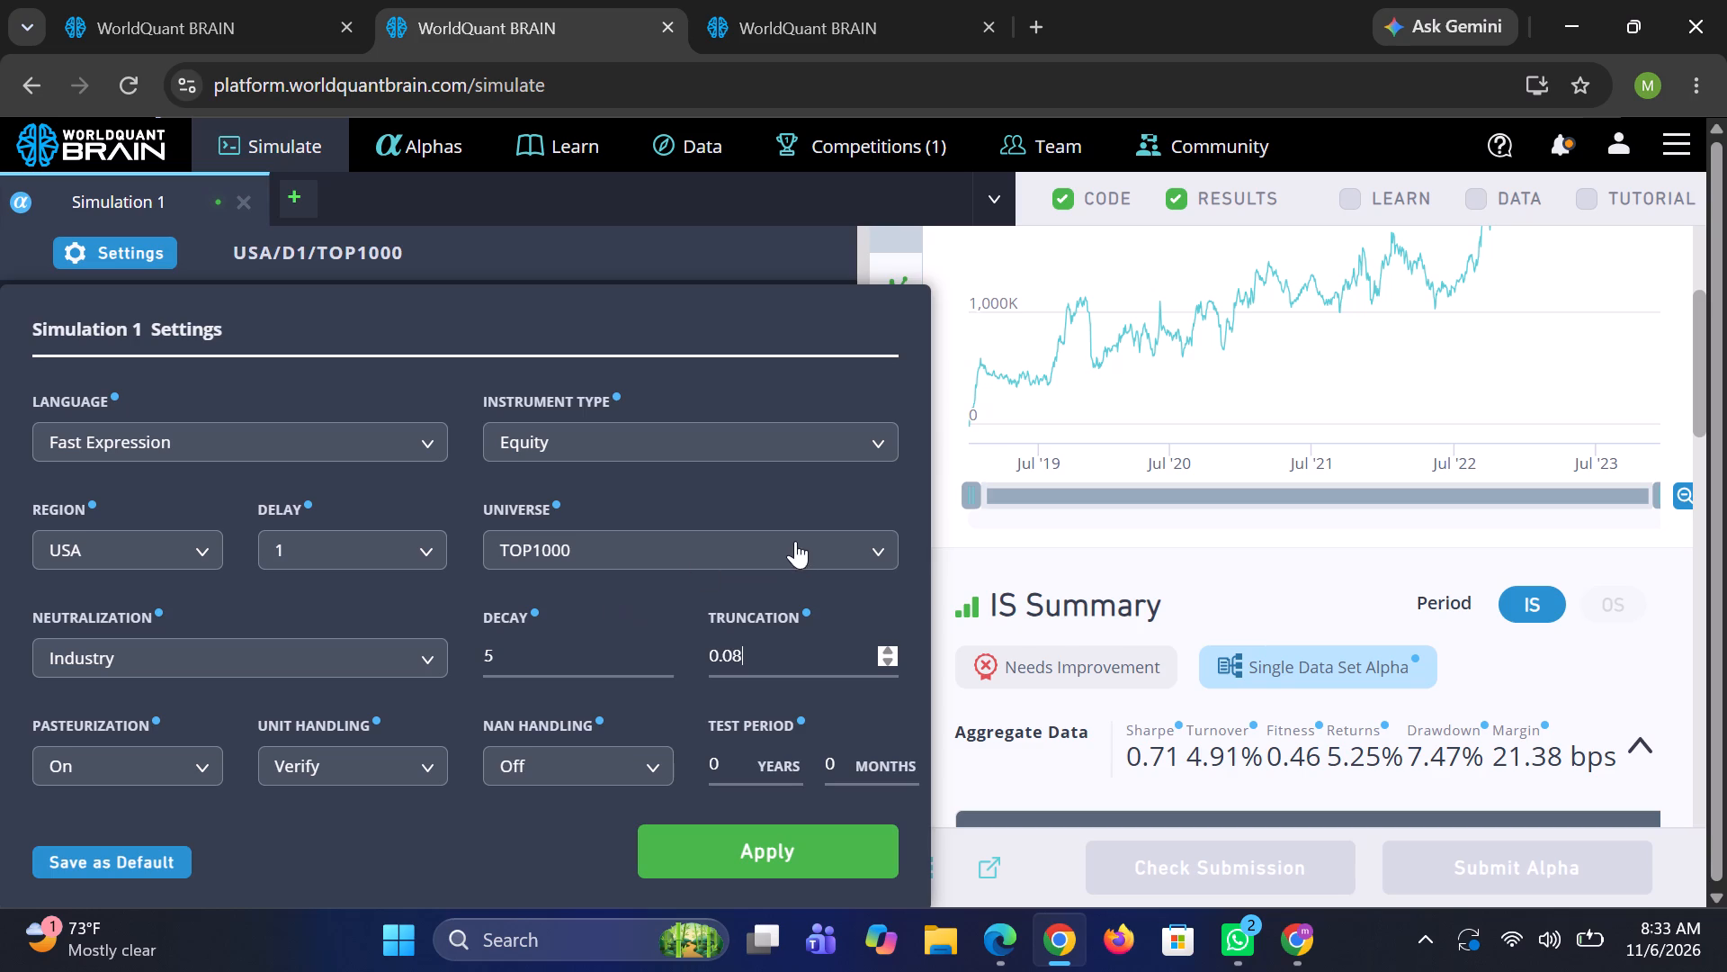
pyautogui.click(875, 542)
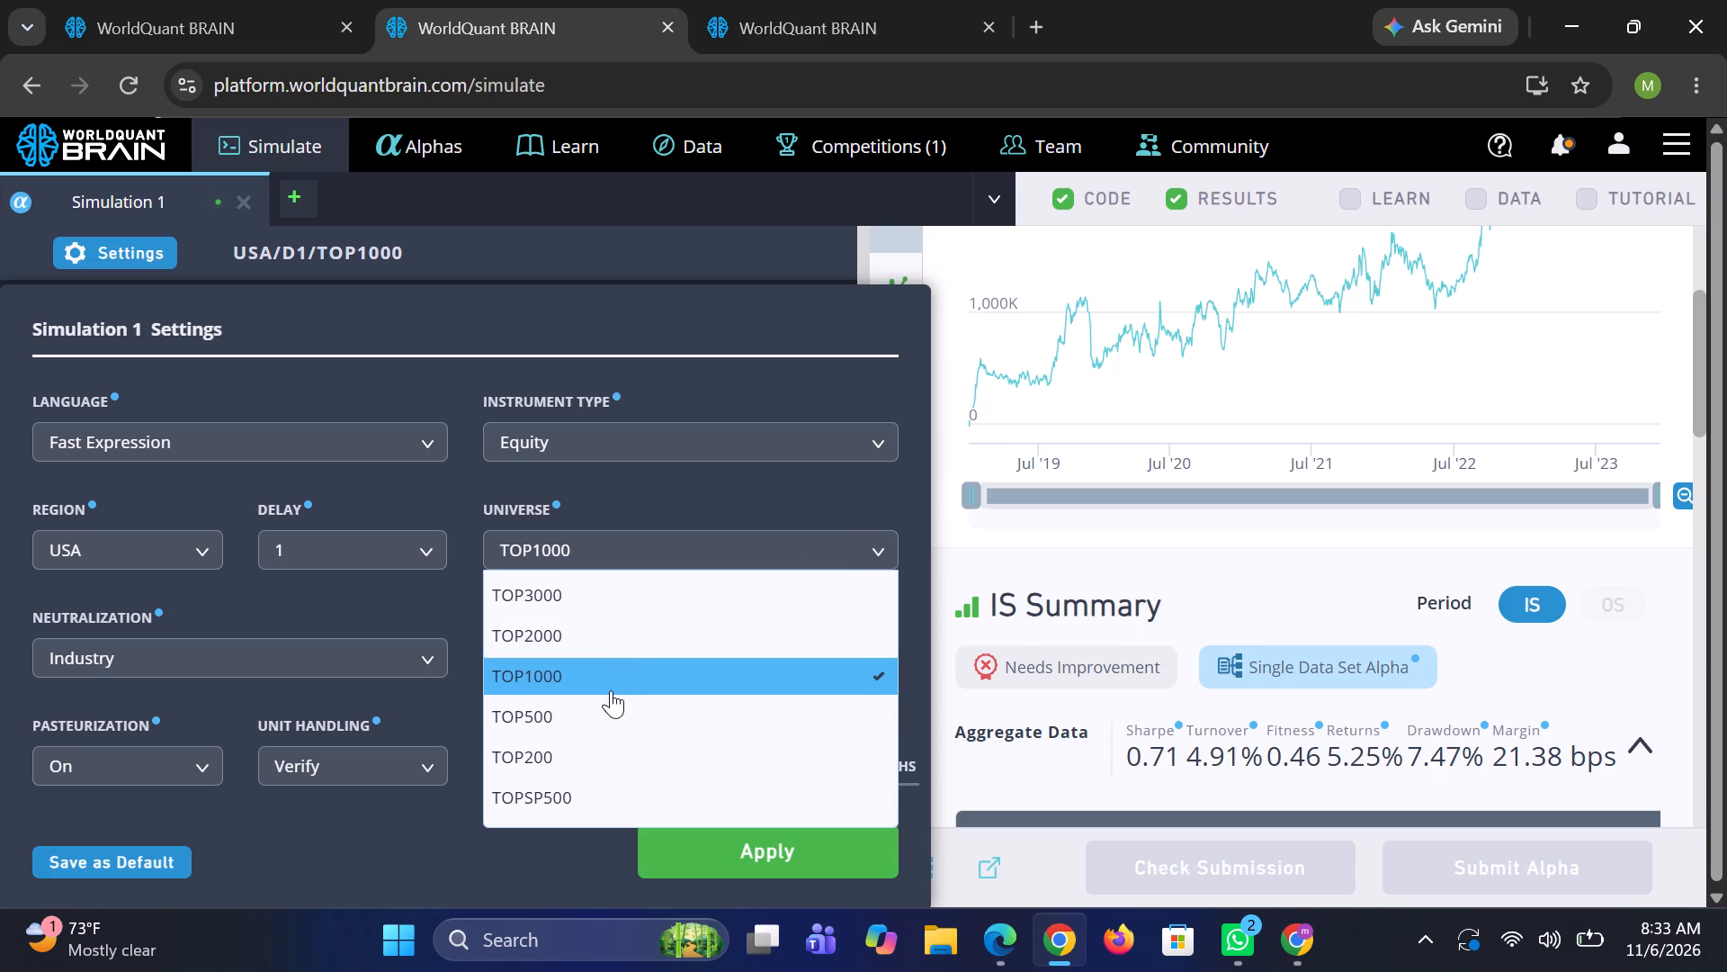
pyautogui.click(605, 713)
pyautogui.click(427, 667)
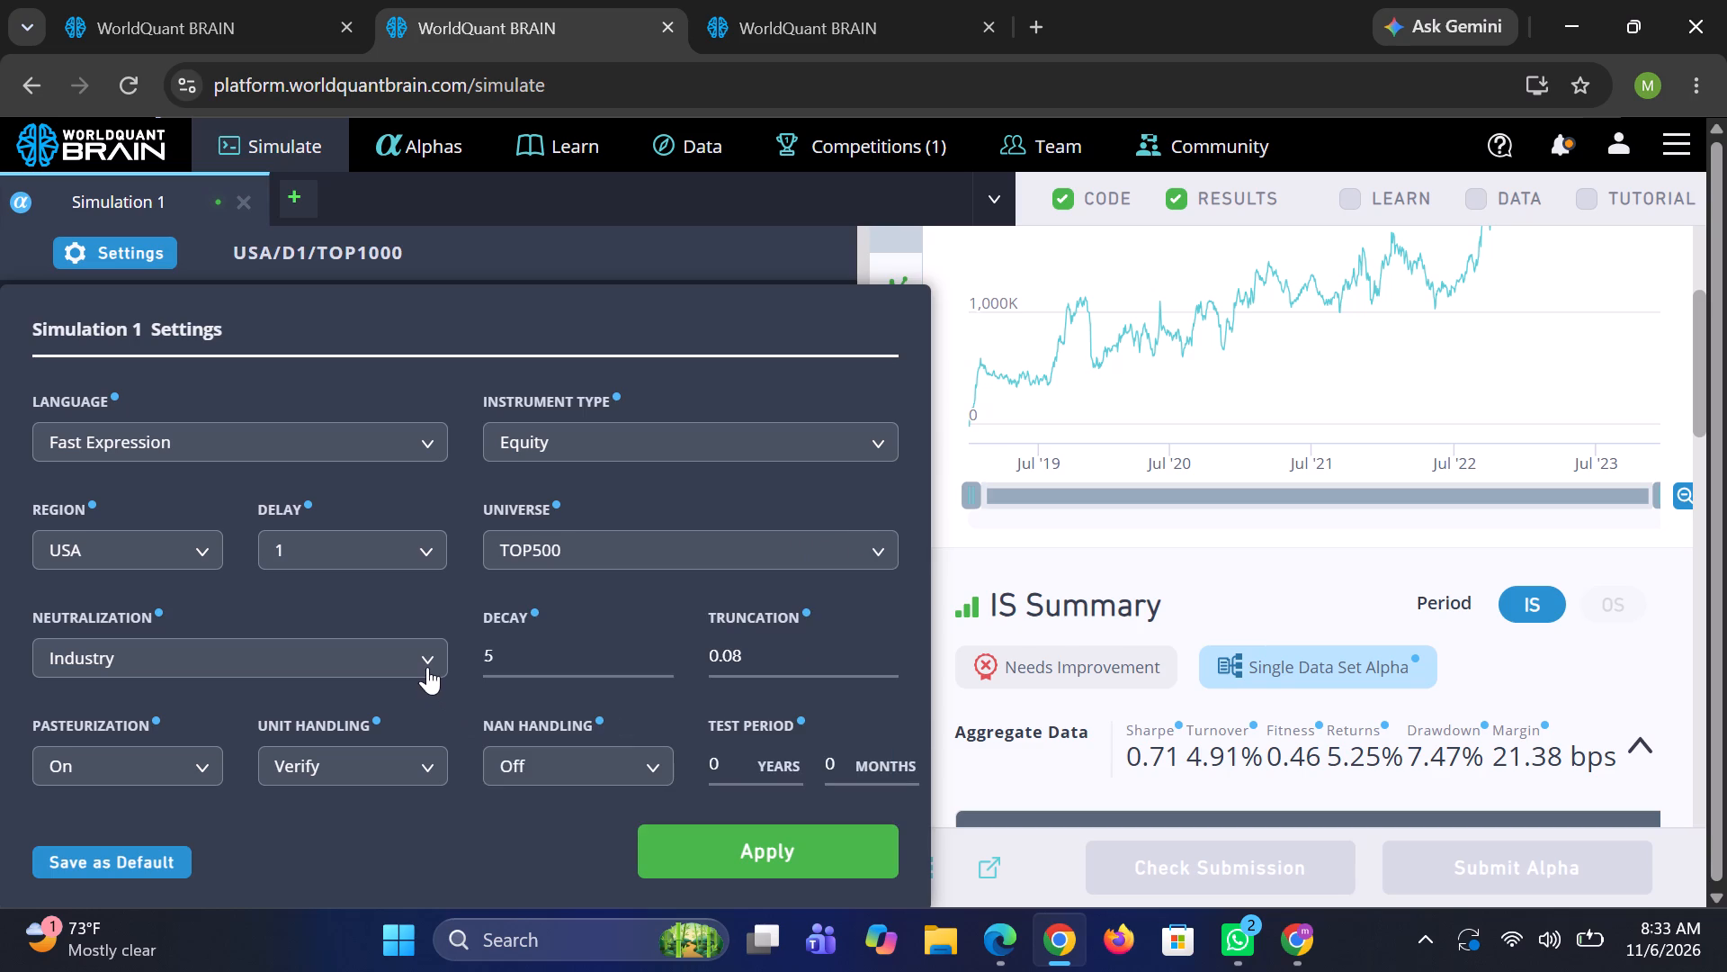
pyautogui.click(210, 781)
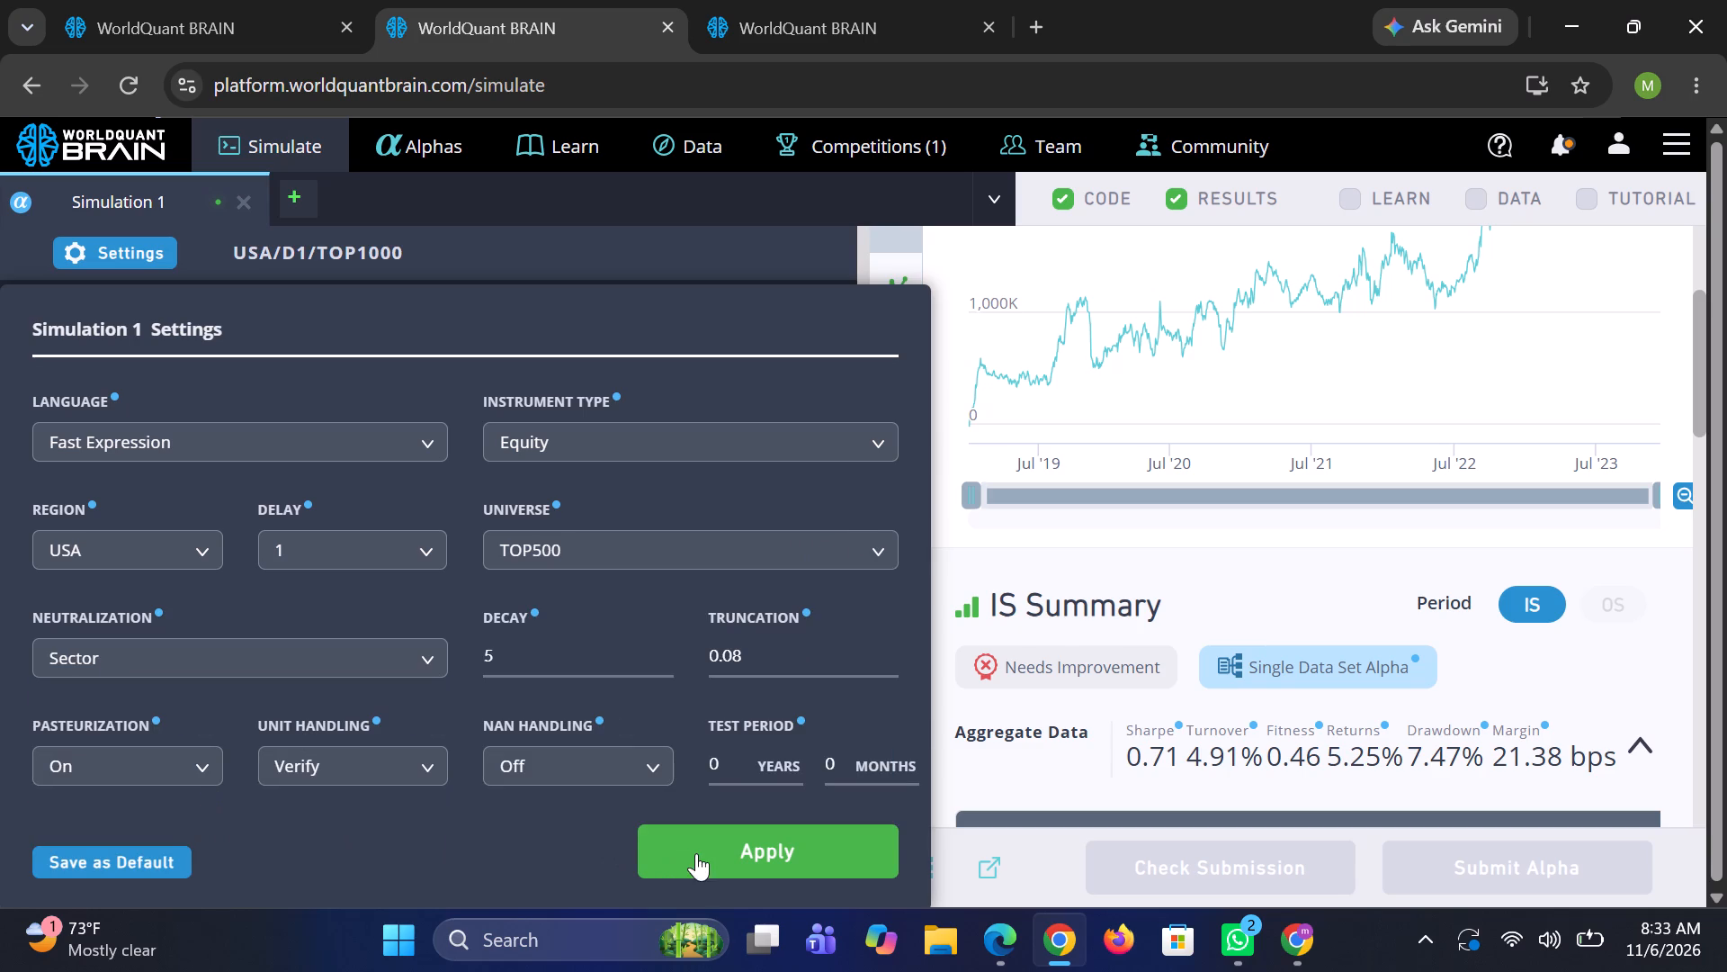
pyautogui.click(713, 852)
pyautogui.click(785, 858)
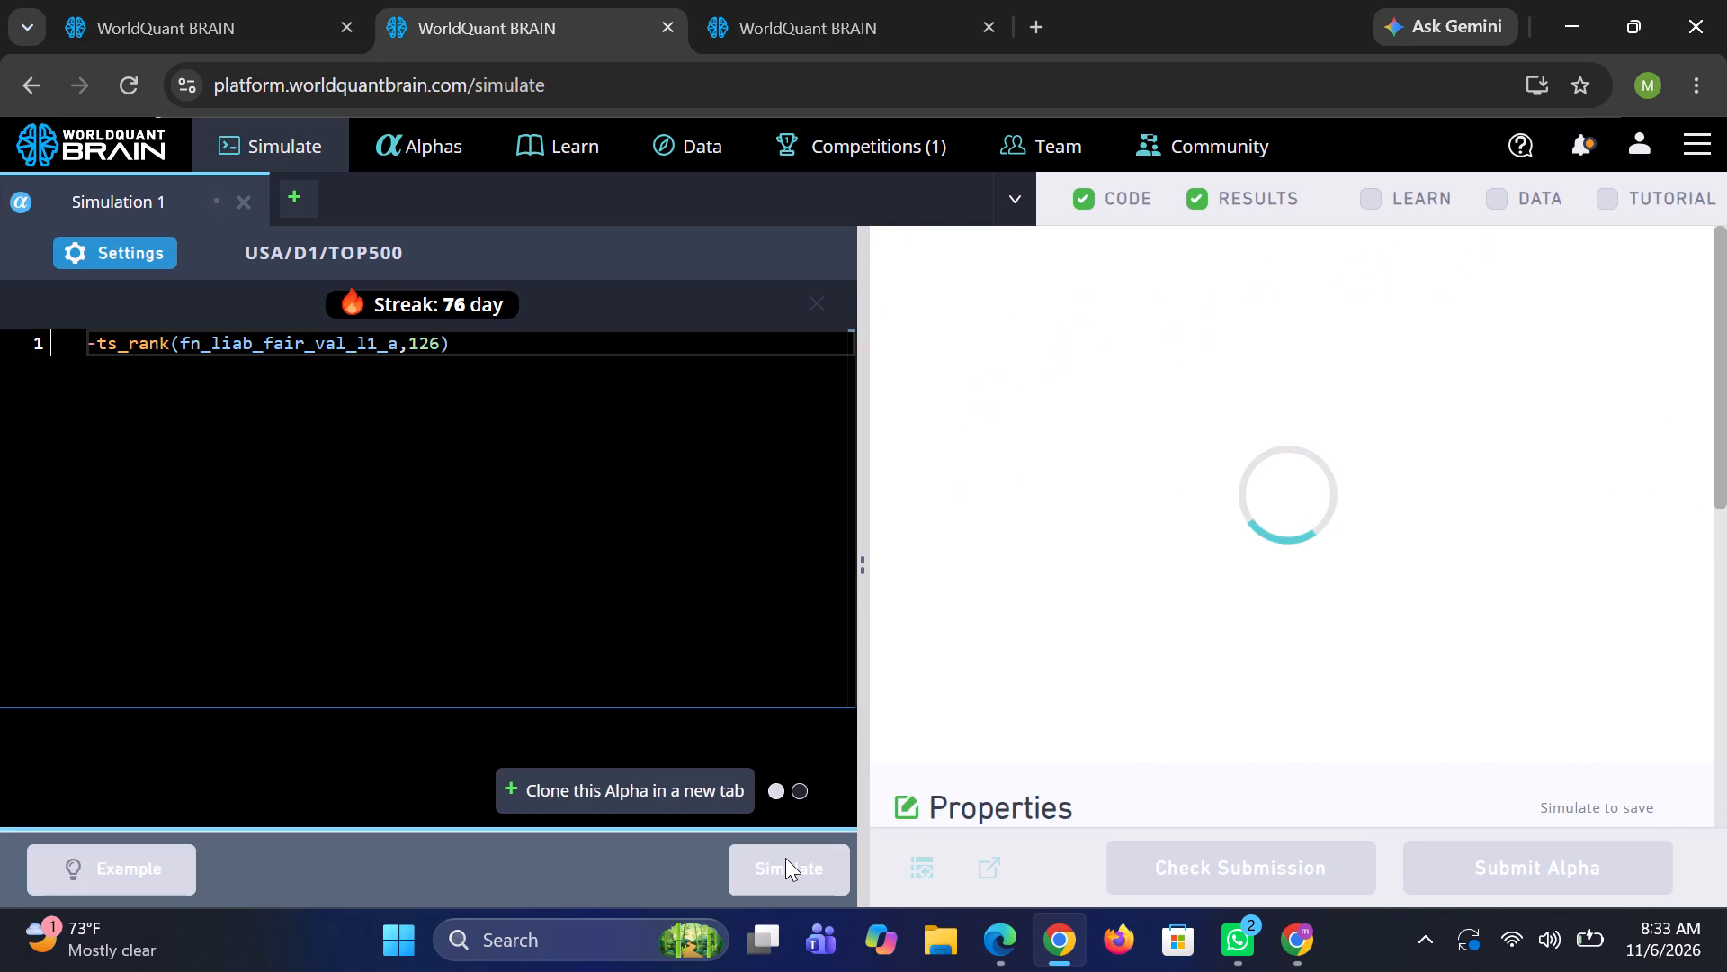
# Check progress across the simulation tabs, dismiss the streak message, and examine the finished TOP500 simulation's chart and IS Summary.
pyautogui.click(825, 32)
pyautogui.click(250, 8)
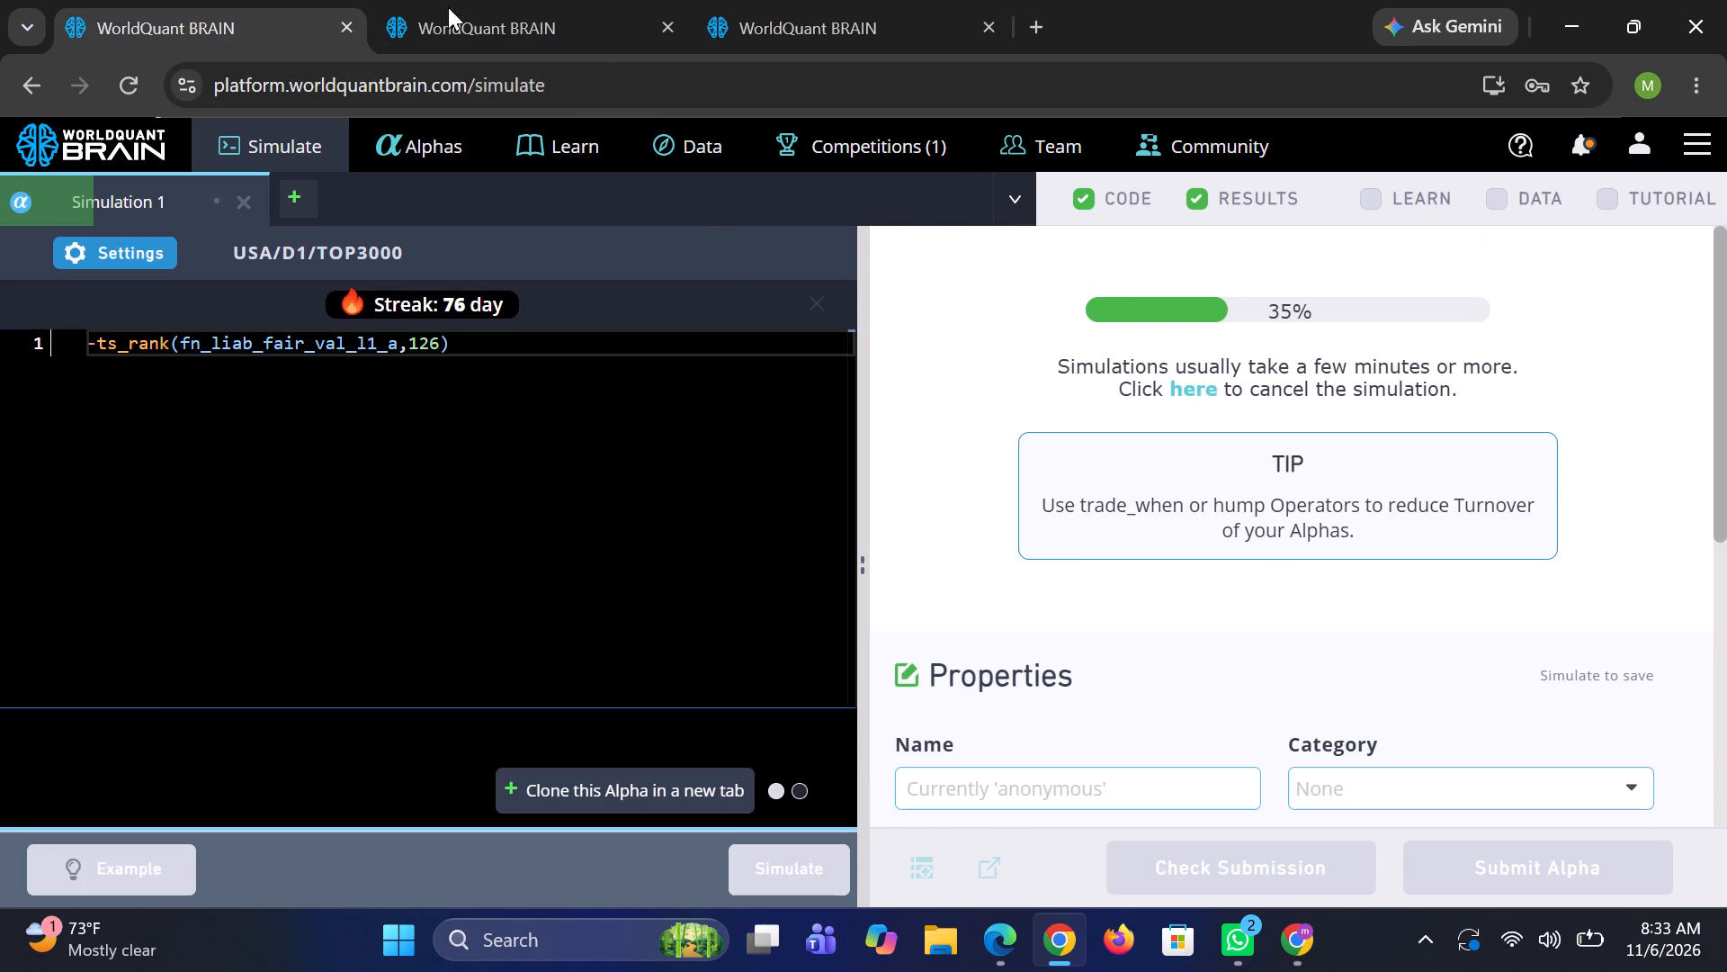
pyautogui.click(540, 13)
pyautogui.click(828, 10)
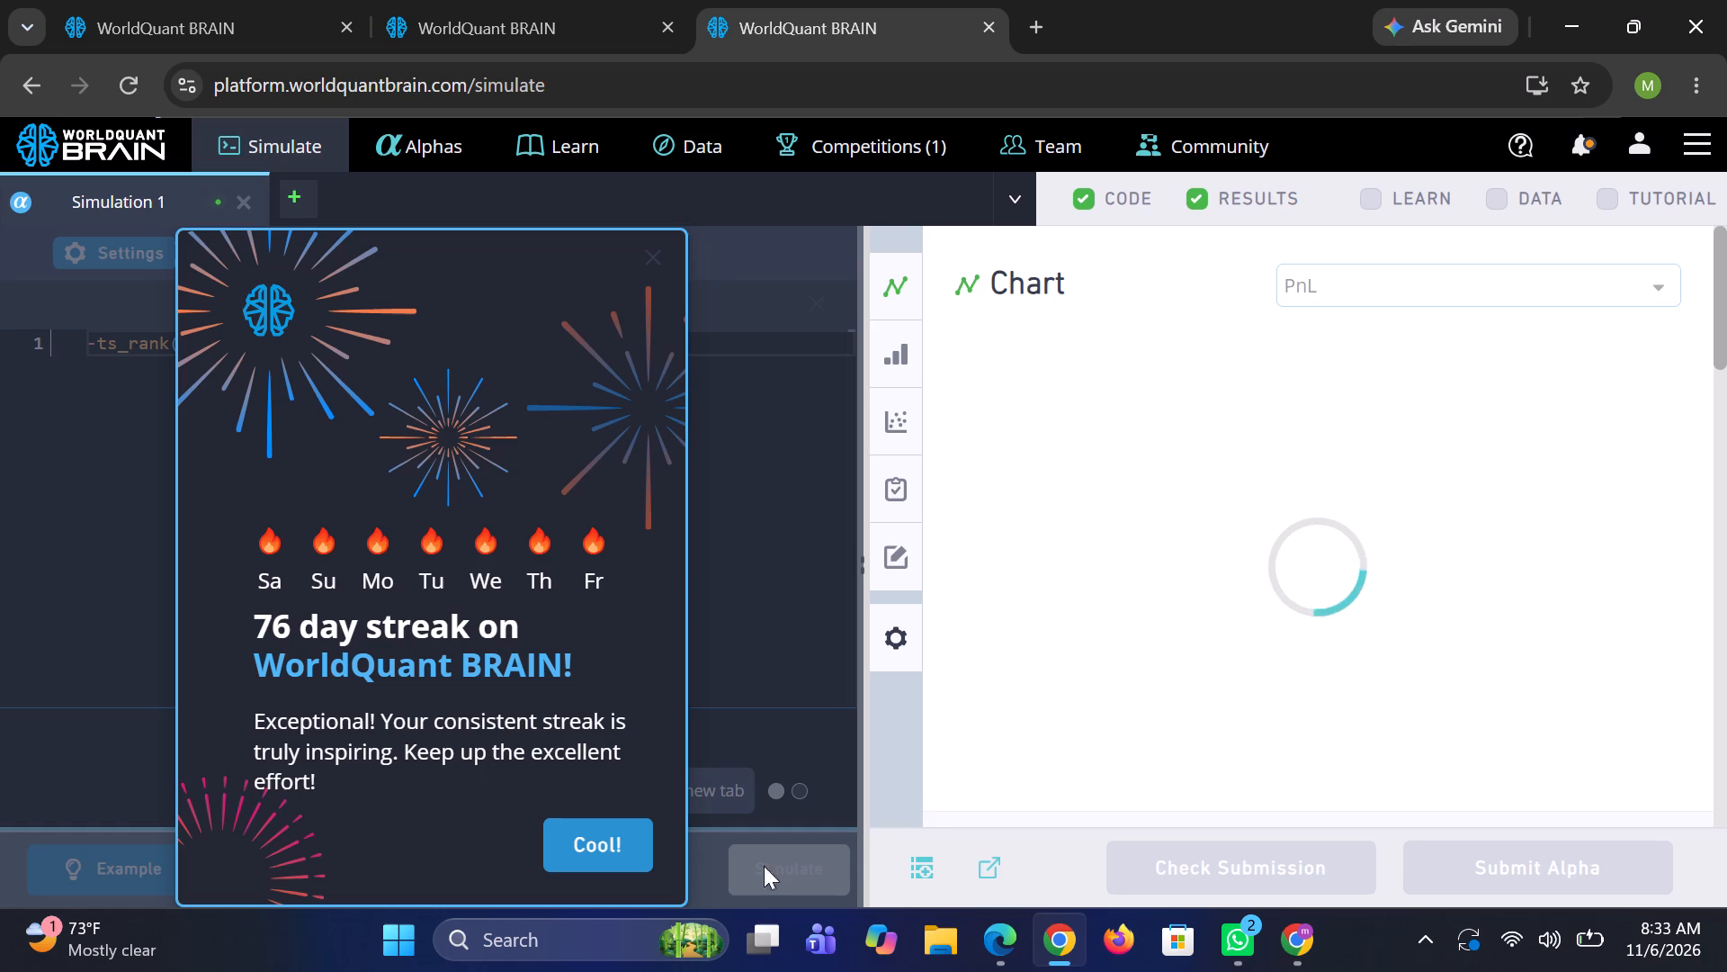
pyautogui.click(588, 848)
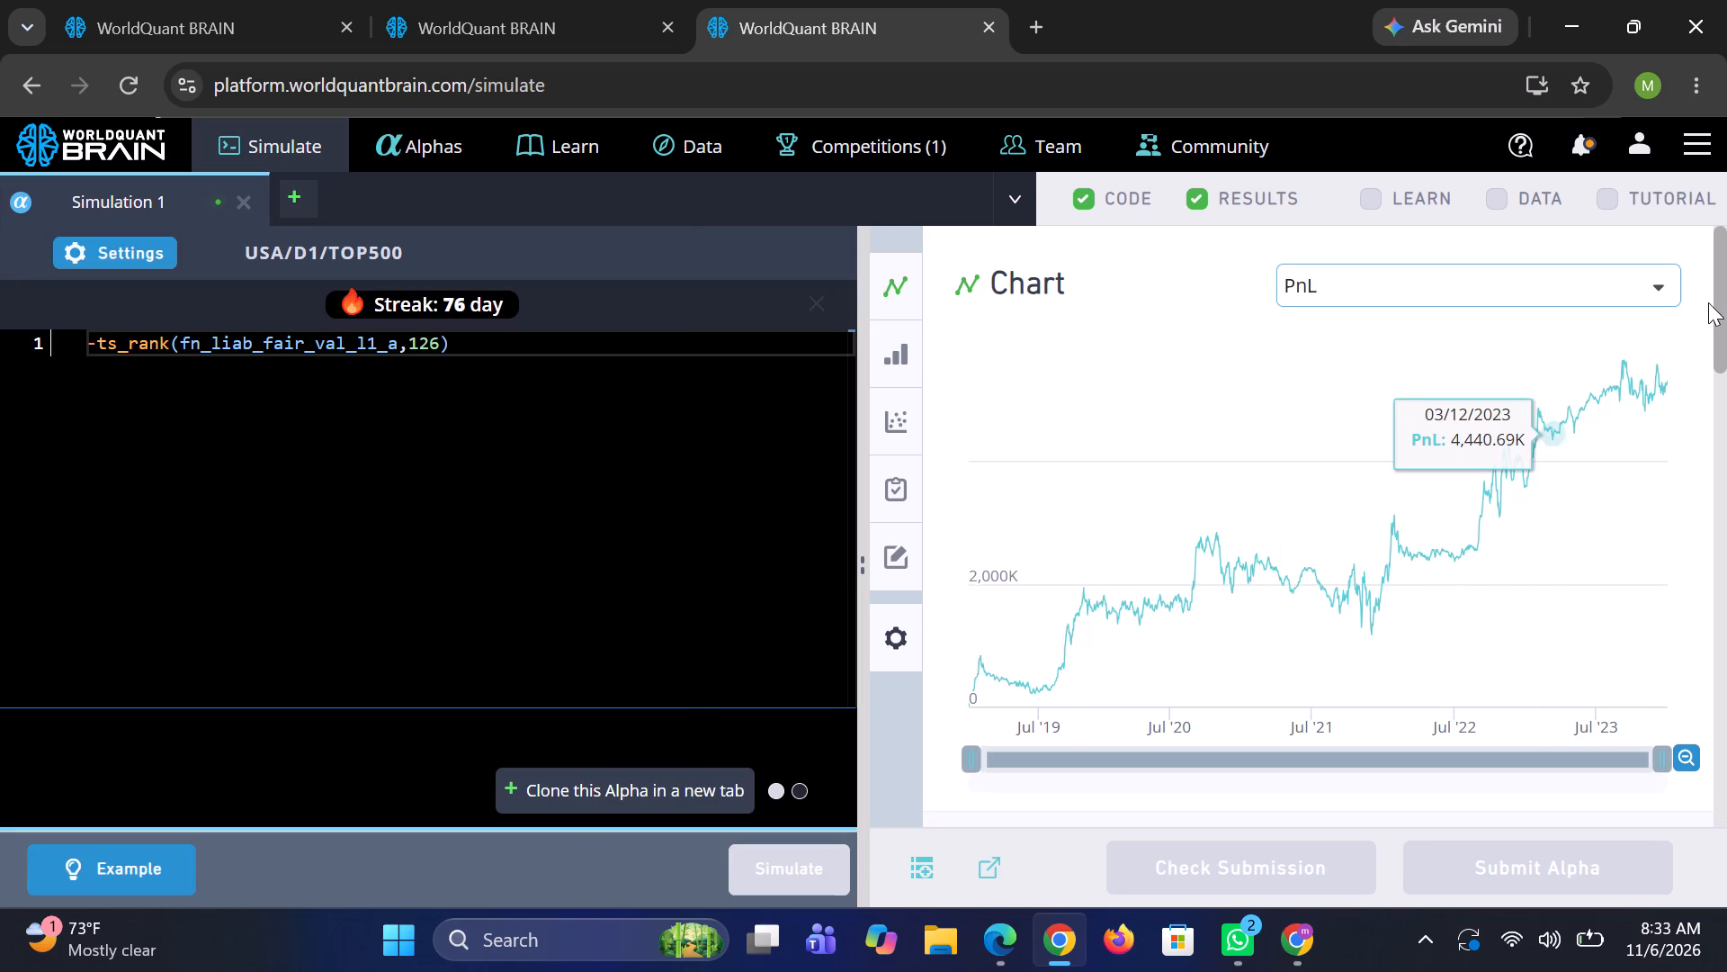
pyautogui.moveTo(1726, 314); pyautogui.dragTo(1725, 413)
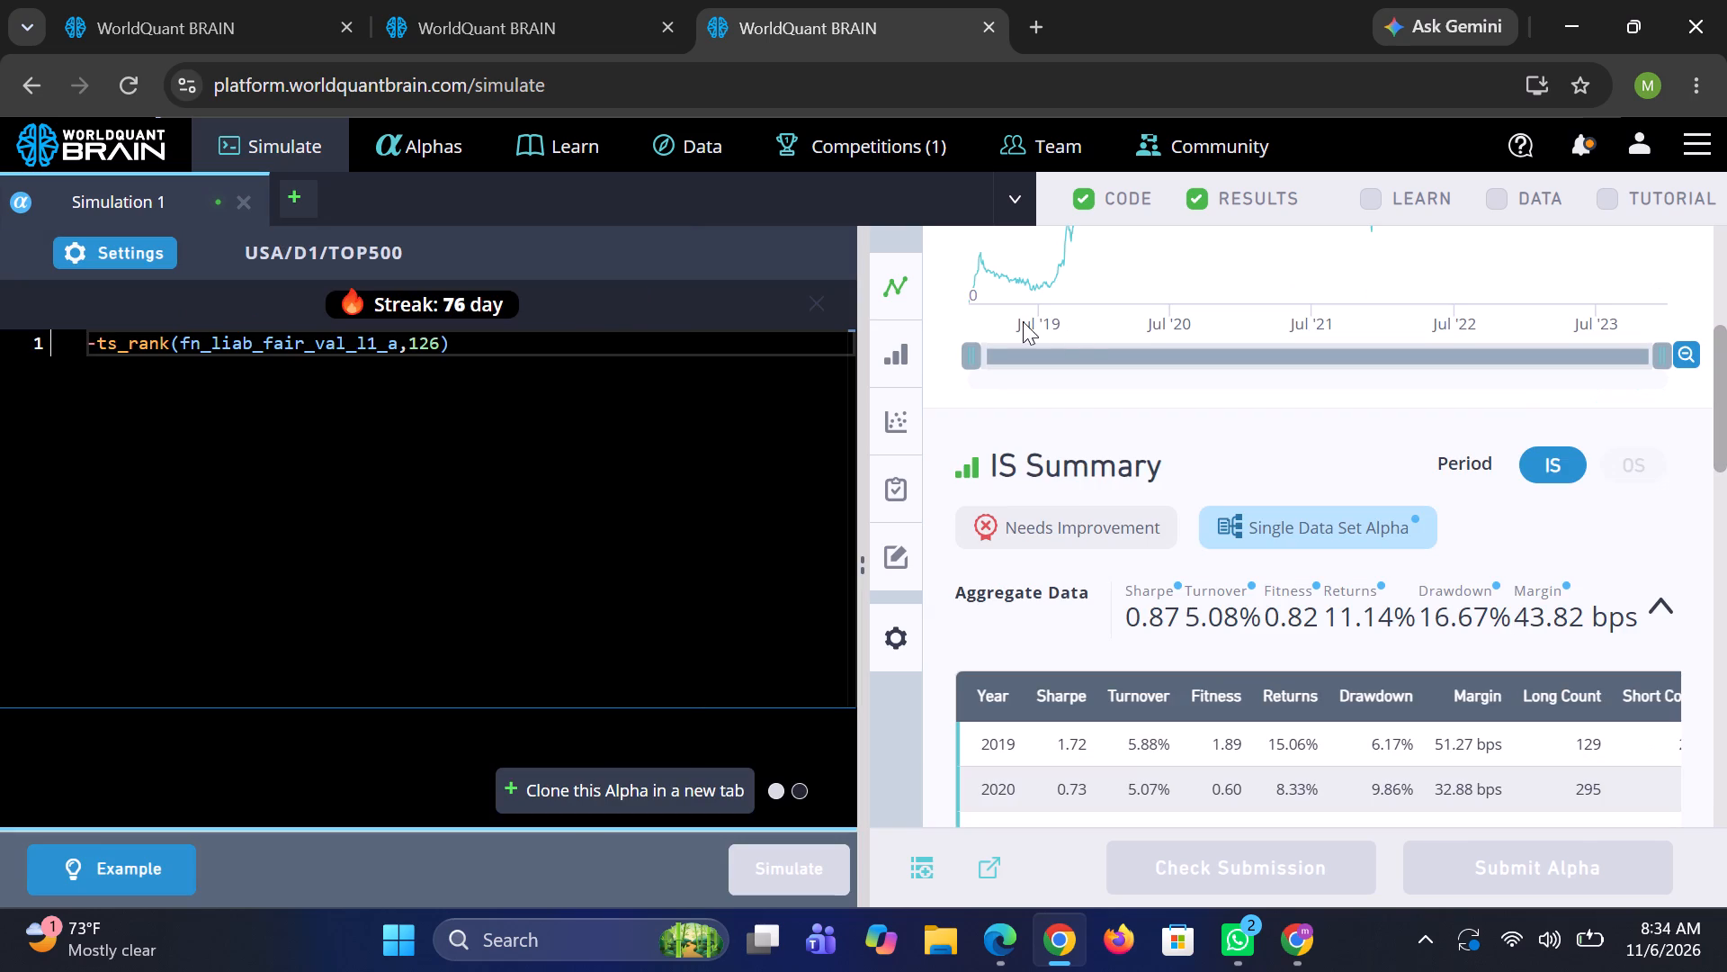
pyautogui.click(550, 37)
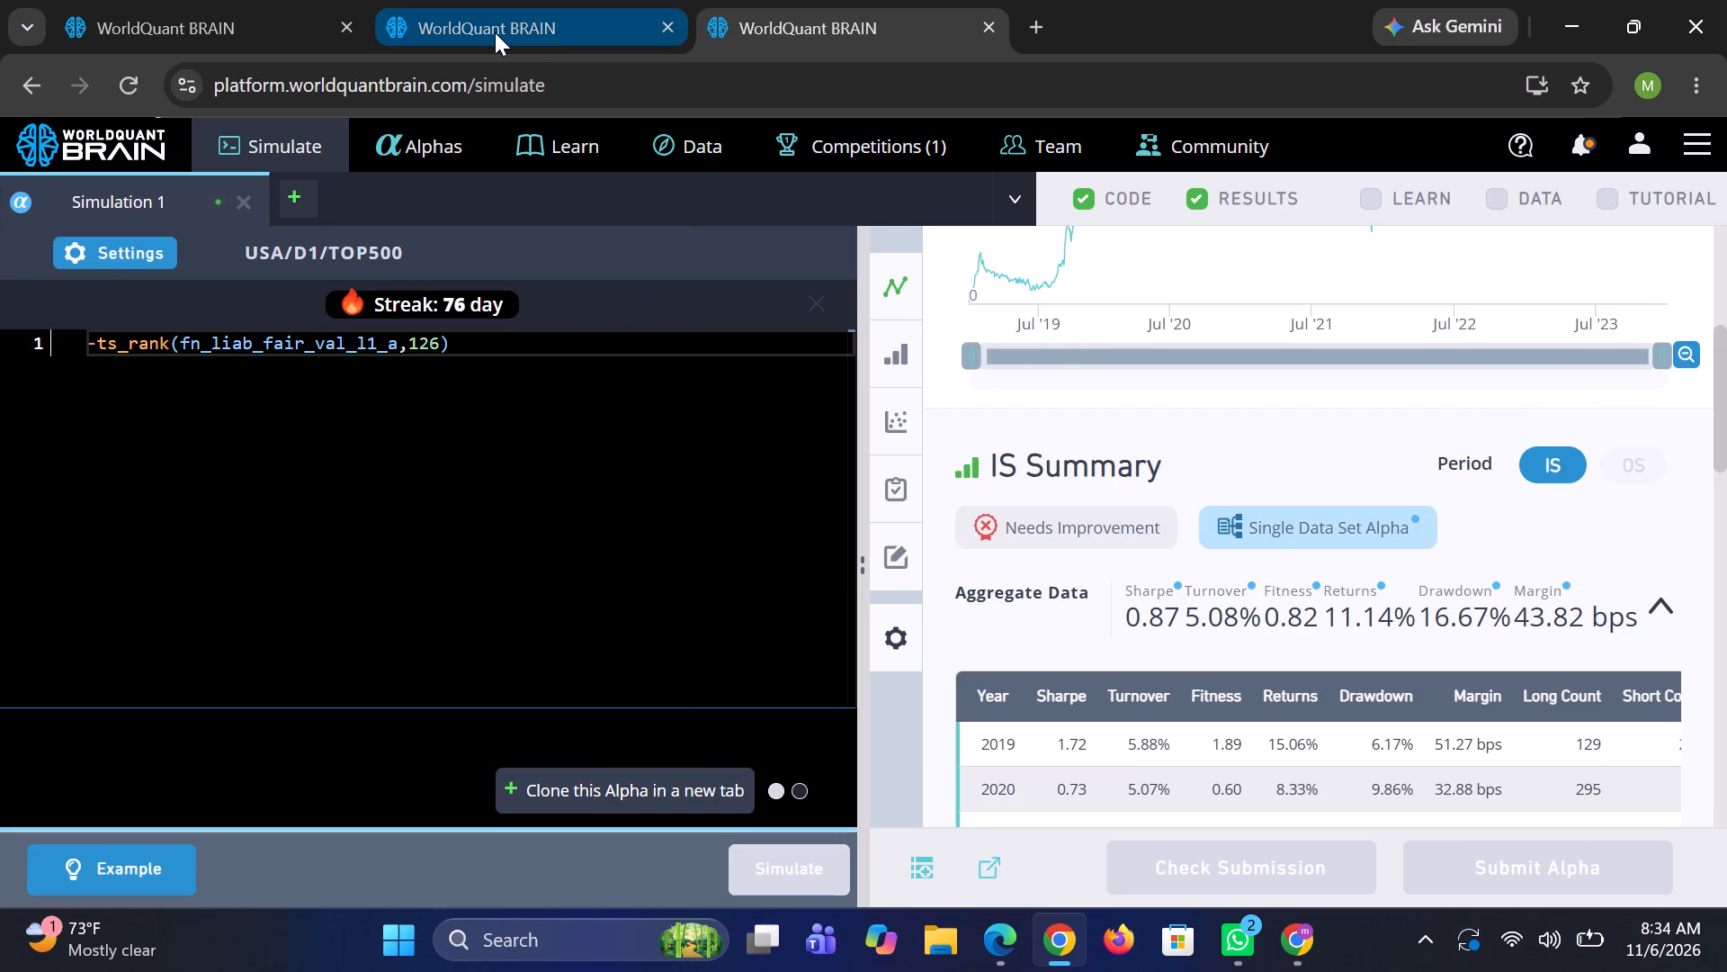
pyautogui.click(263, 25)
pyautogui.click(567, 3)
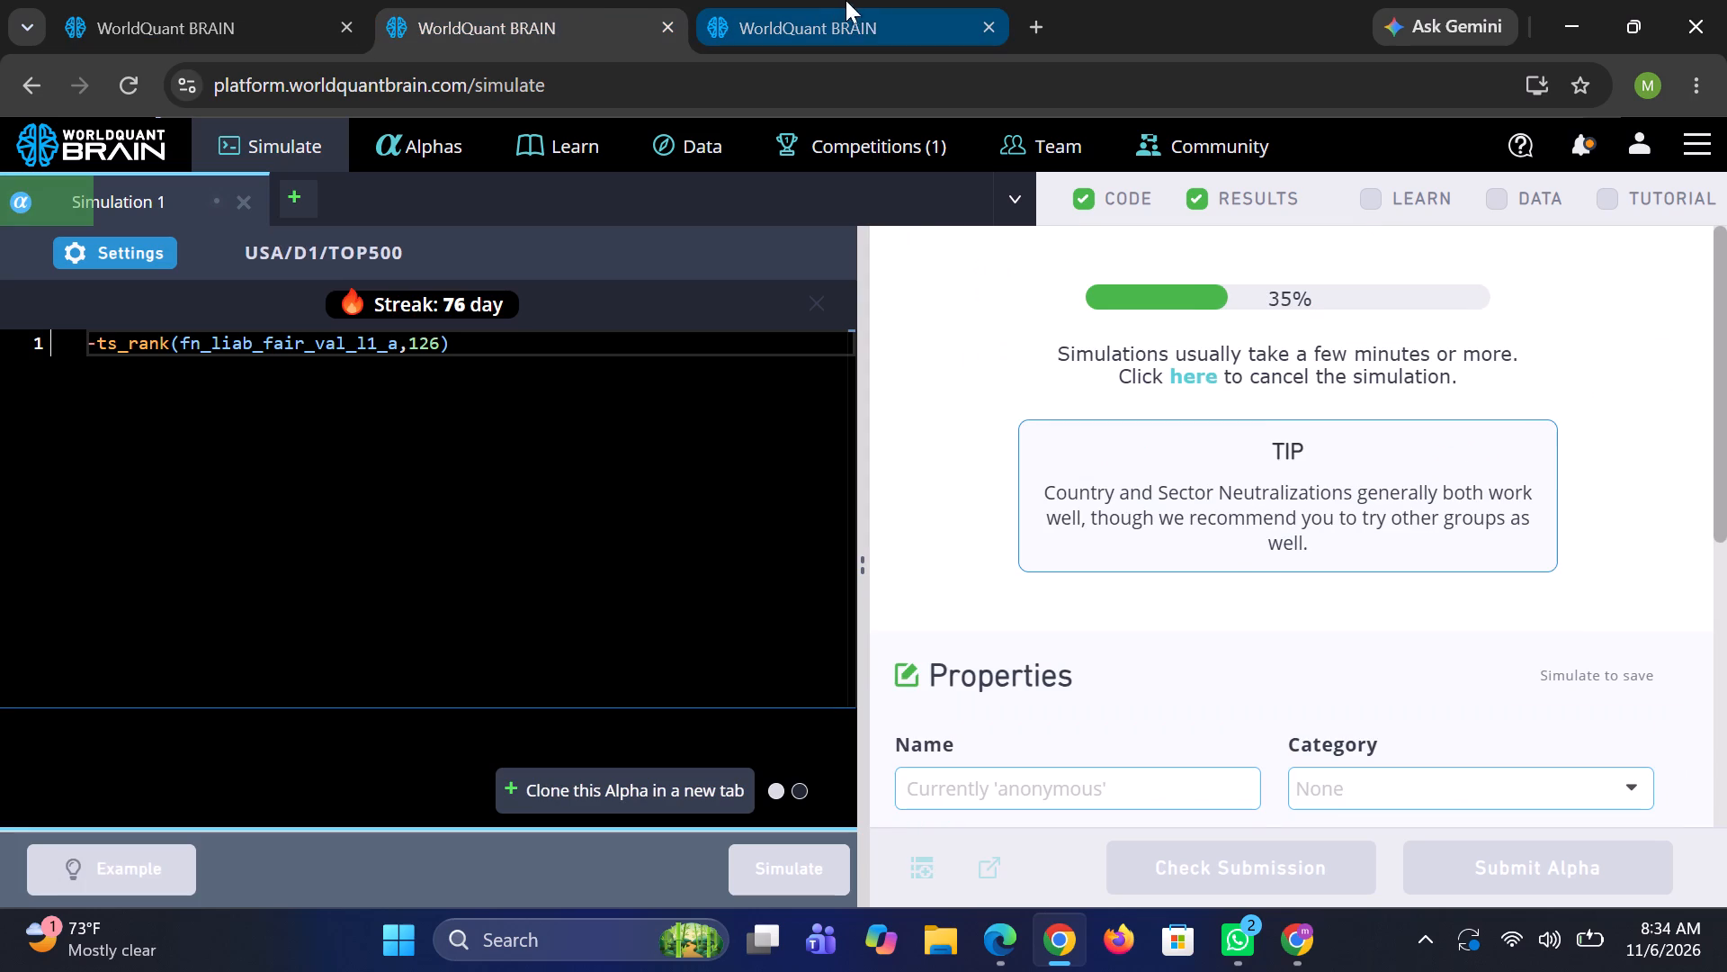
pyautogui.click(326, 2)
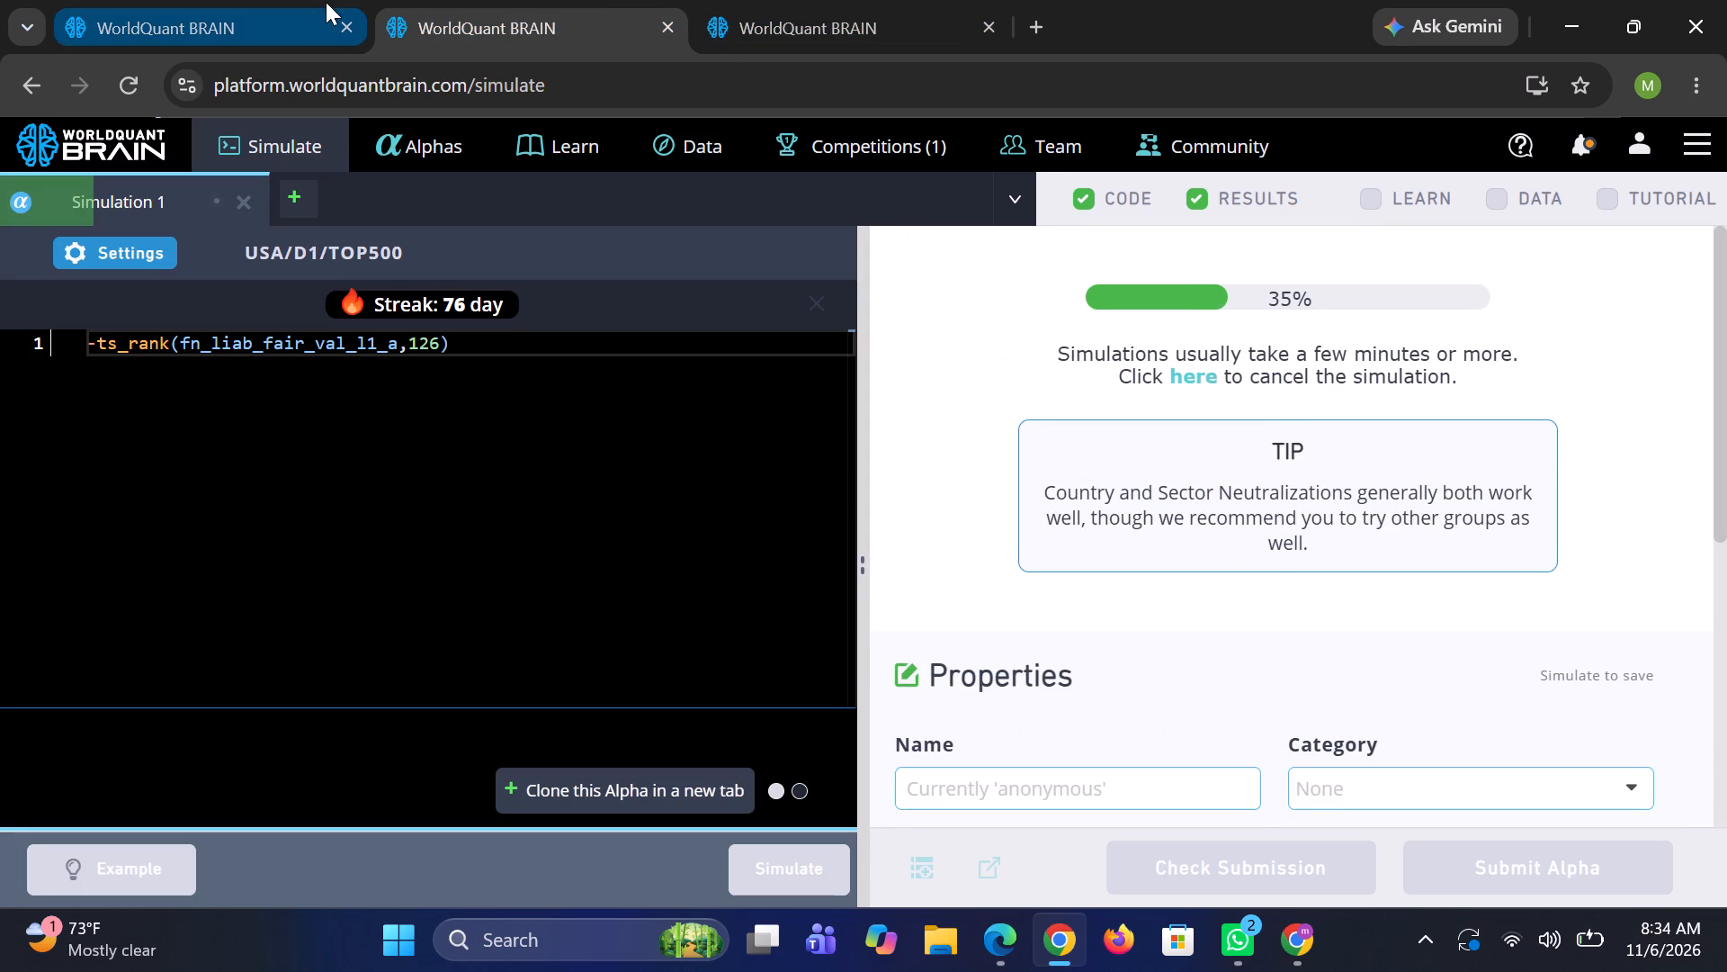
pyautogui.click(538, 7)
# Rerun the finished TOP500 simulation with decay 99, truncation 0.05, Sector neutralization and universe TOPSP500.
pyautogui.click(803, 12)
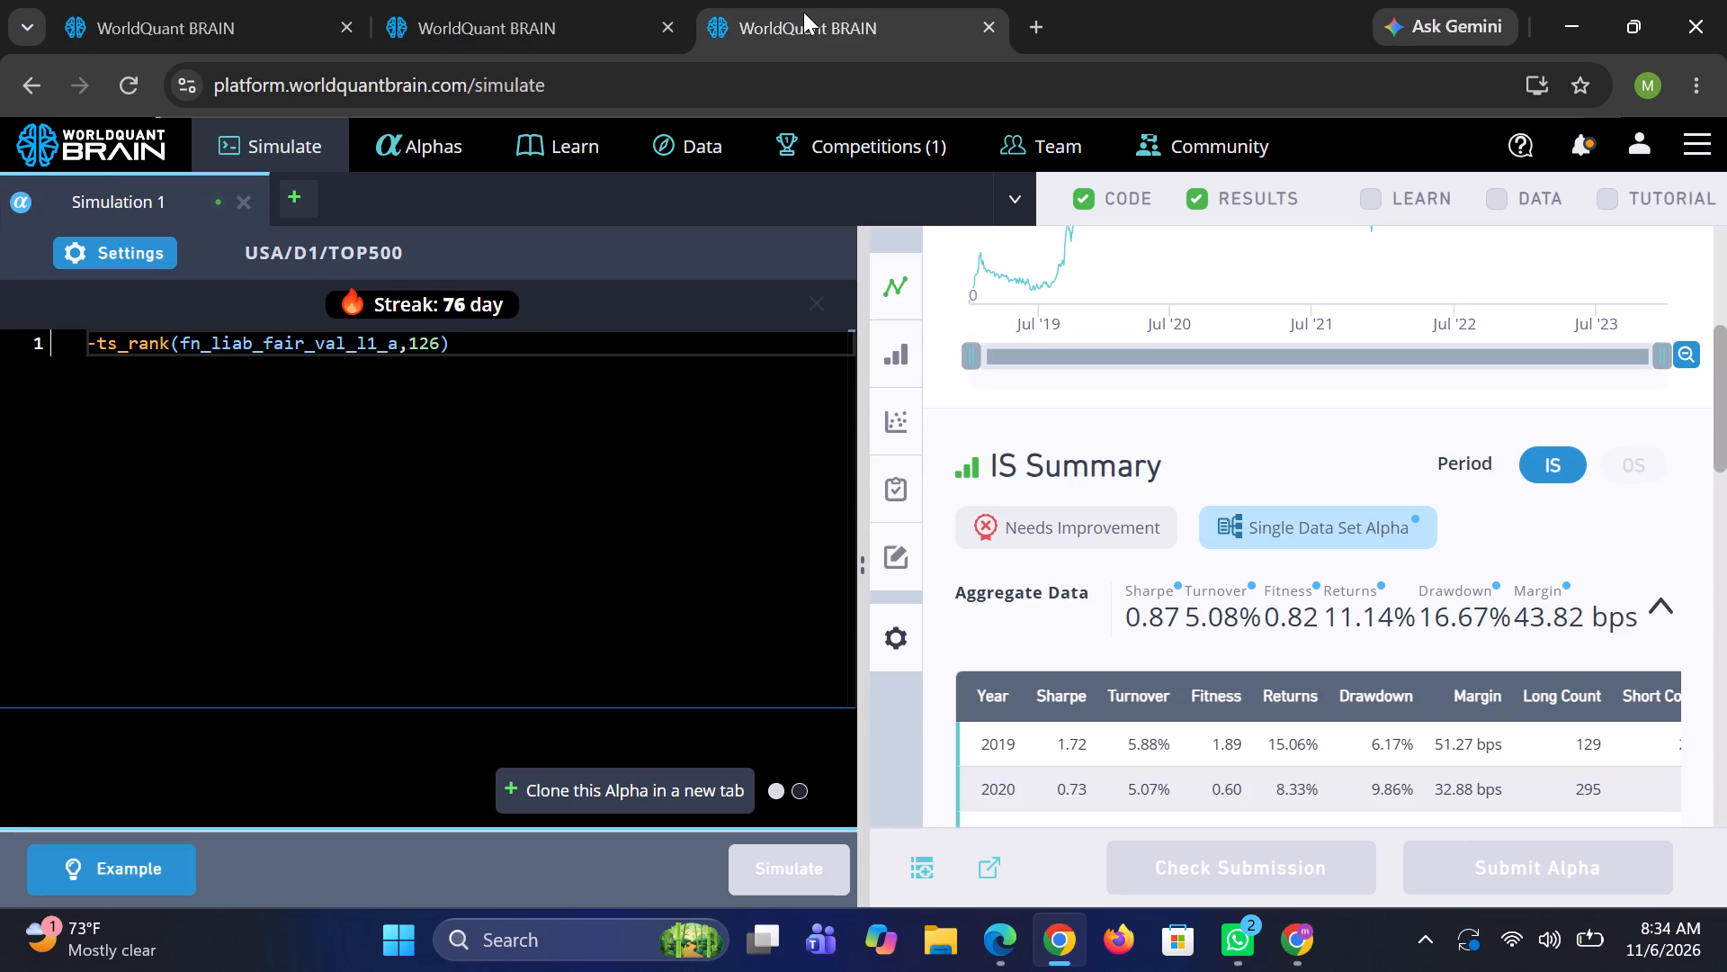
pyautogui.click(144, 243)
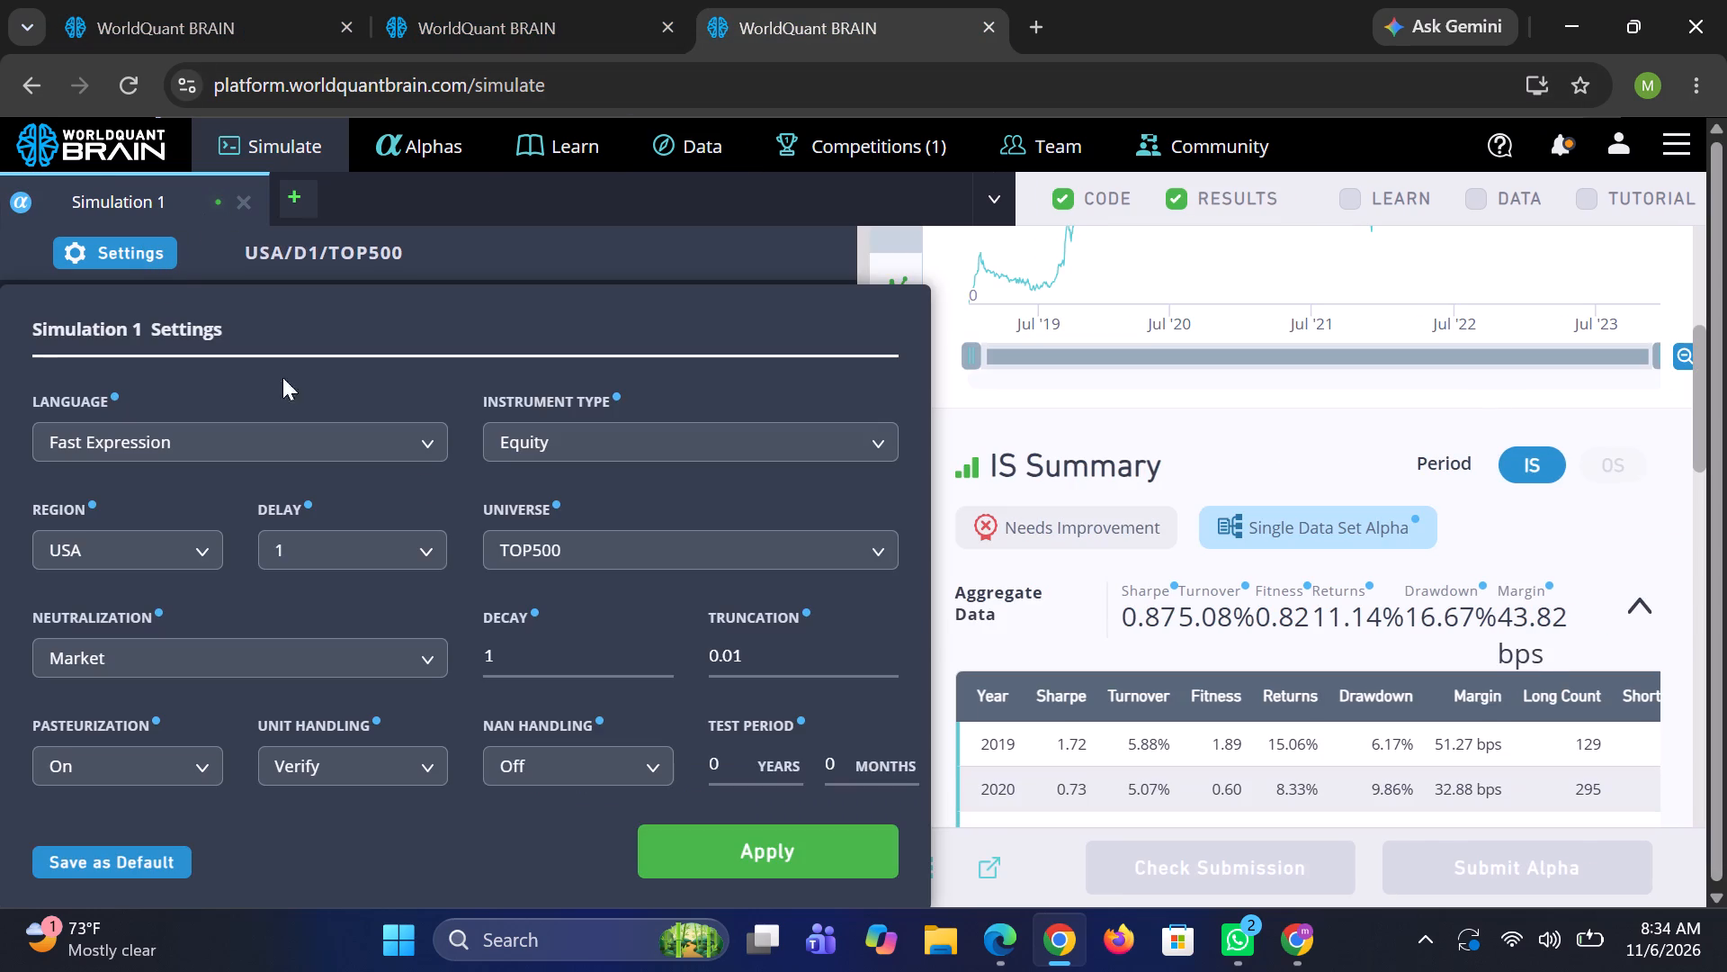
pyautogui.write('00')
pyautogui.click(543, 669)
pyautogui.press('BackSpace')
pyautogui.write('99')
pyautogui.click(791, 649)
pyautogui.press('BackSpace')
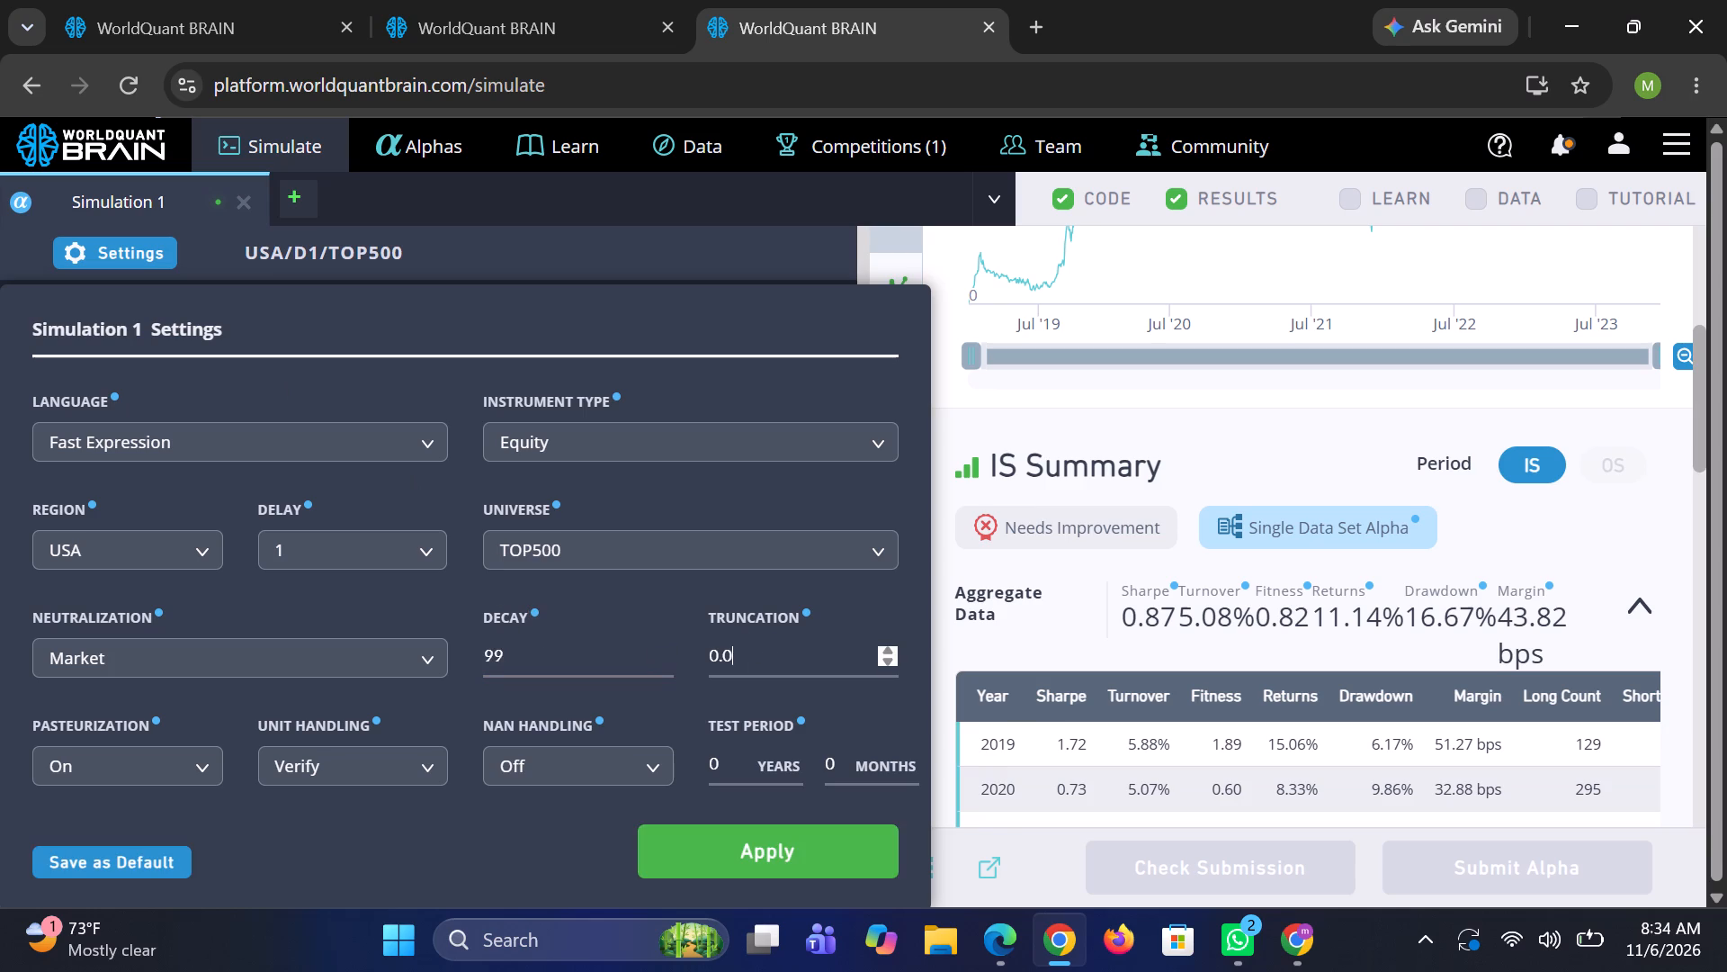
pyautogui.press('5')
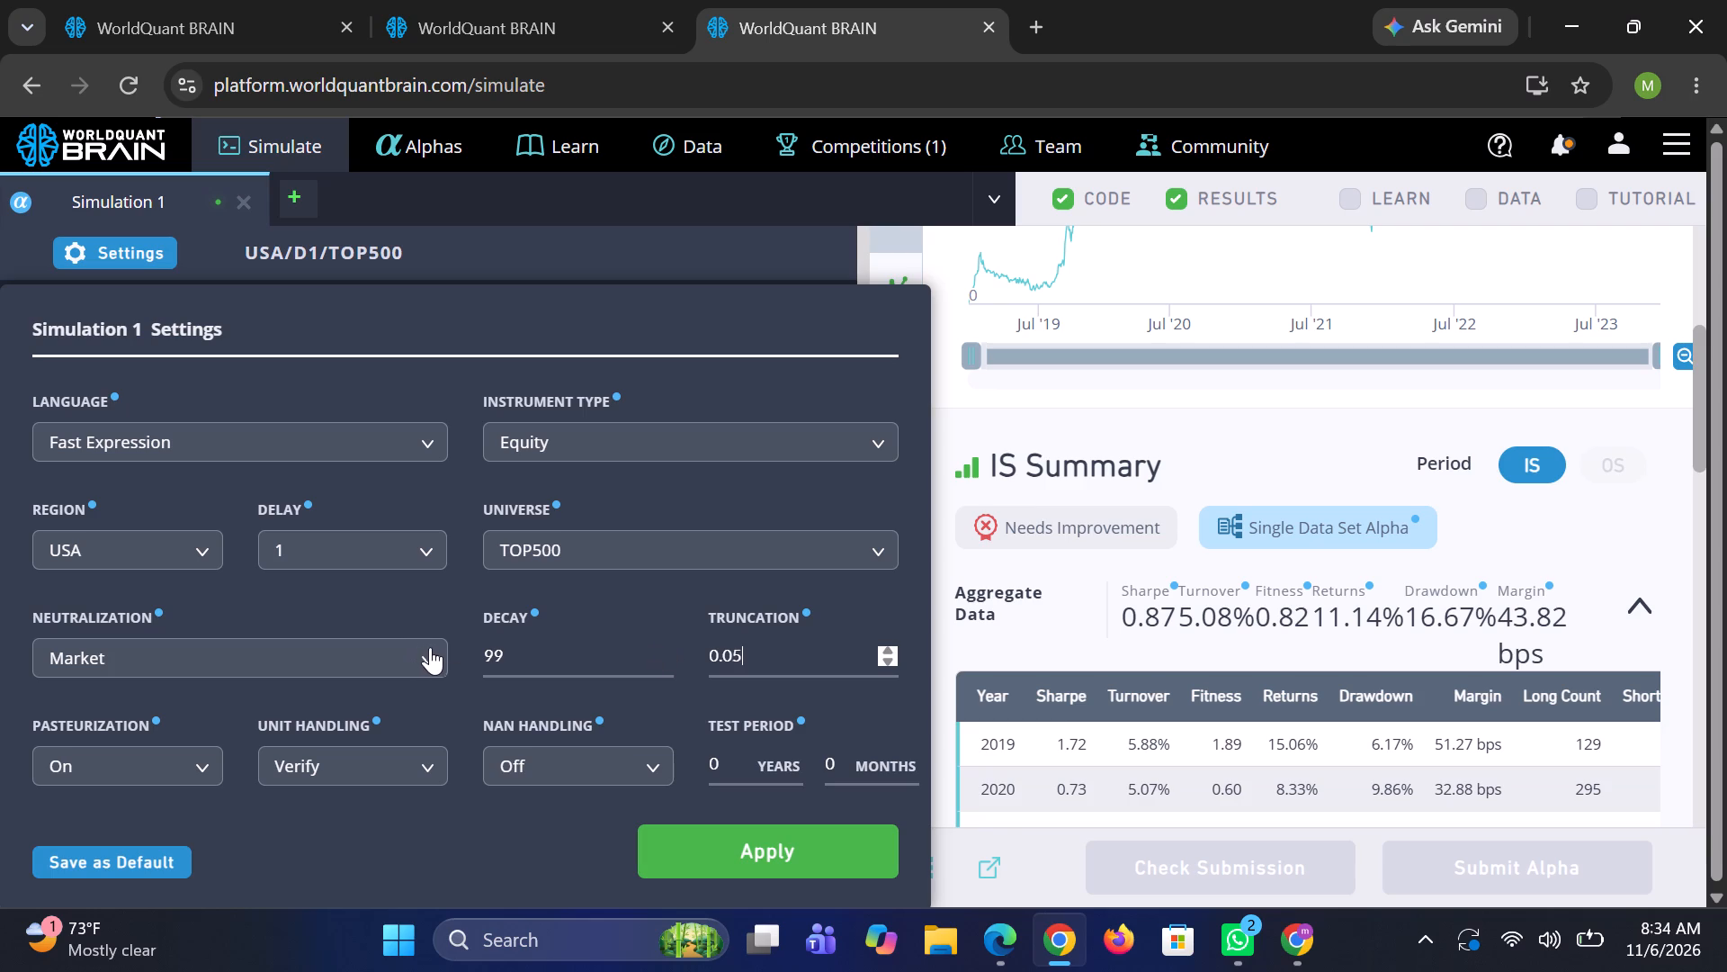
pyautogui.click(435, 662)
pyautogui.click(158, 782)
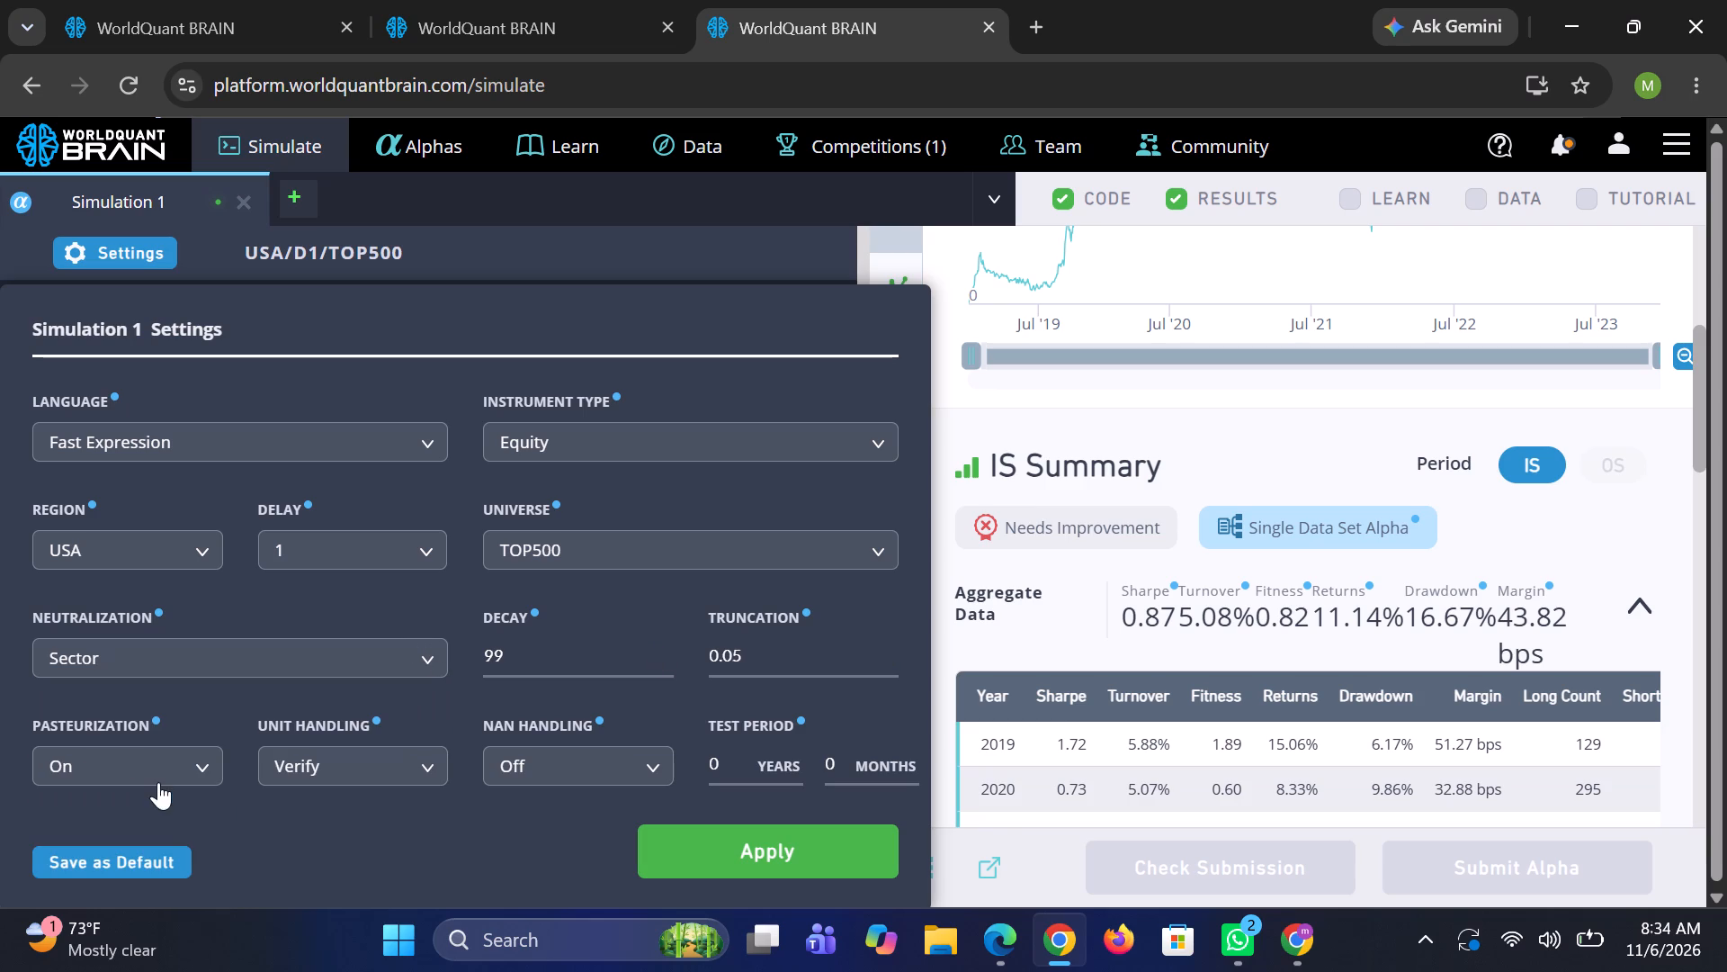
pyautogui.click(874, 544)
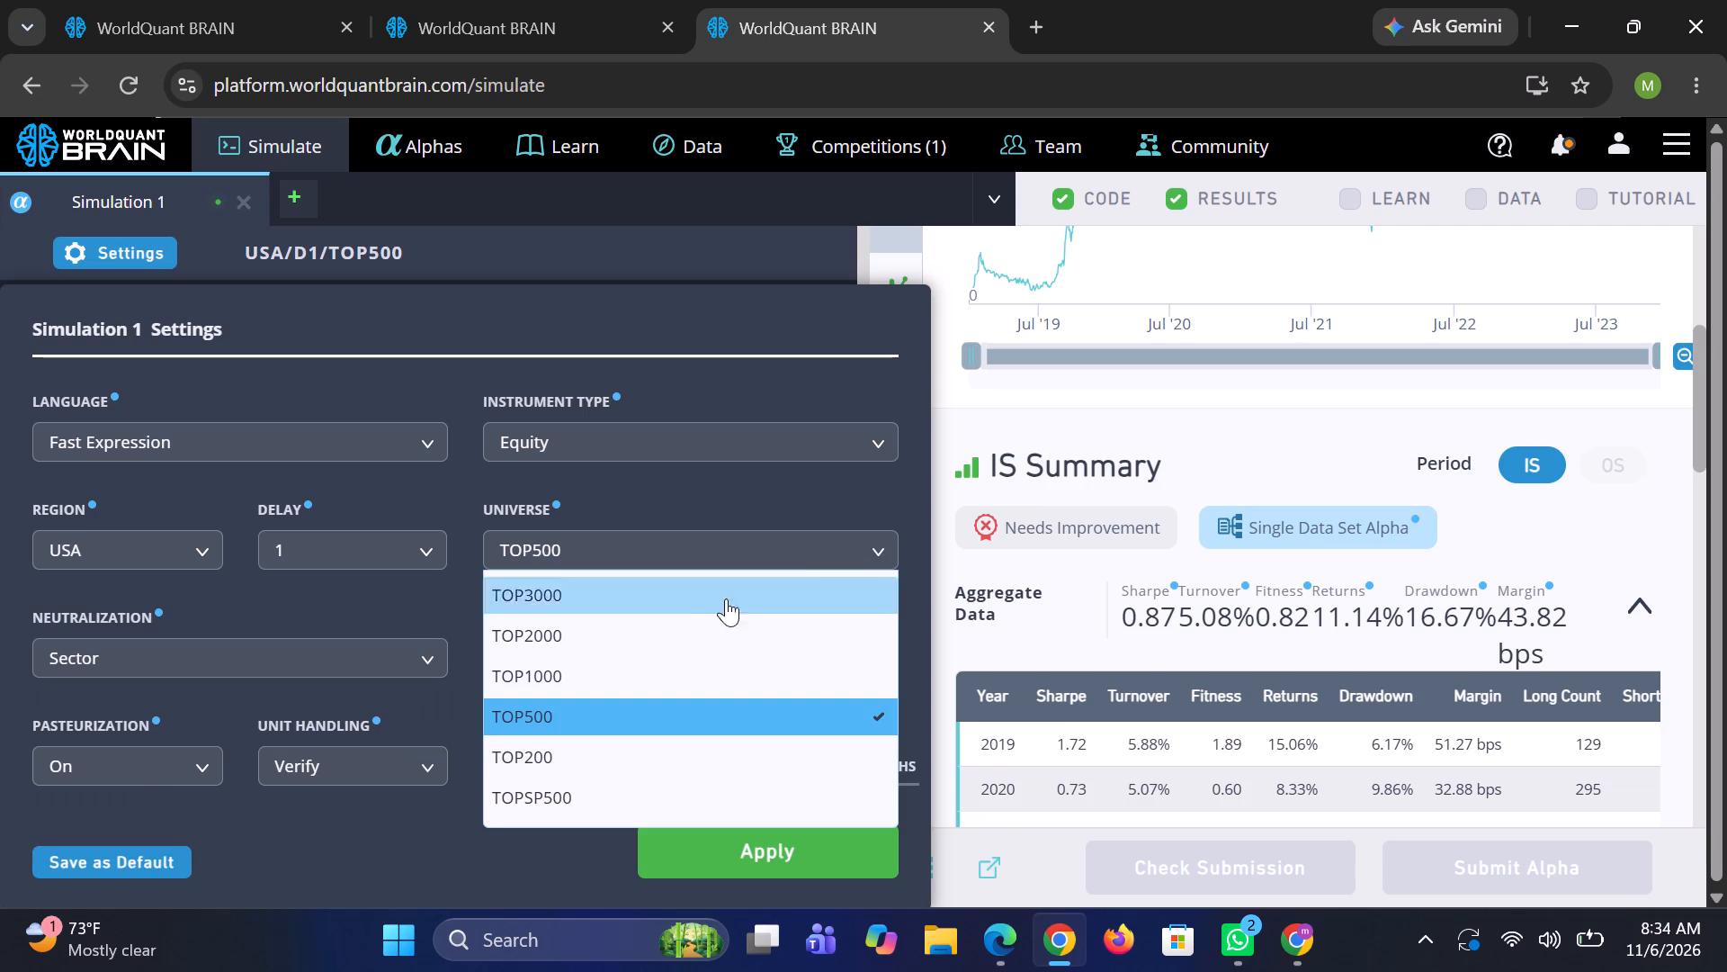
pyautogui.click(564, 793)
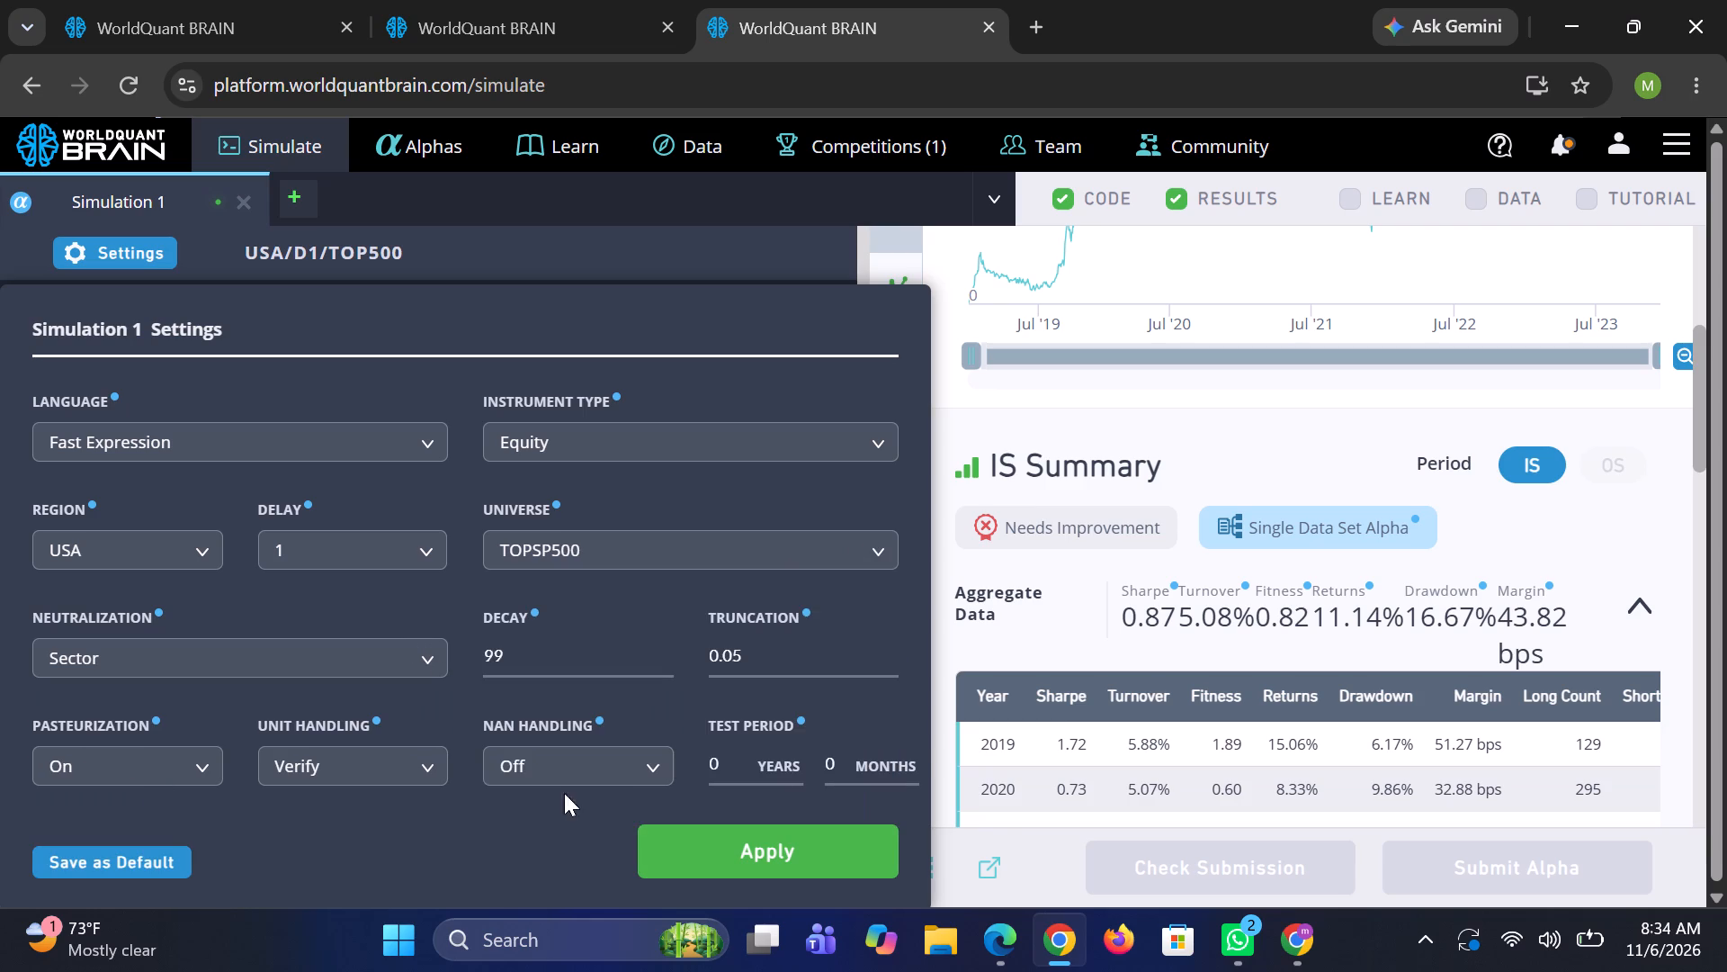
pyautogui.click(742, 859)
pyautogui.click(742, 859)
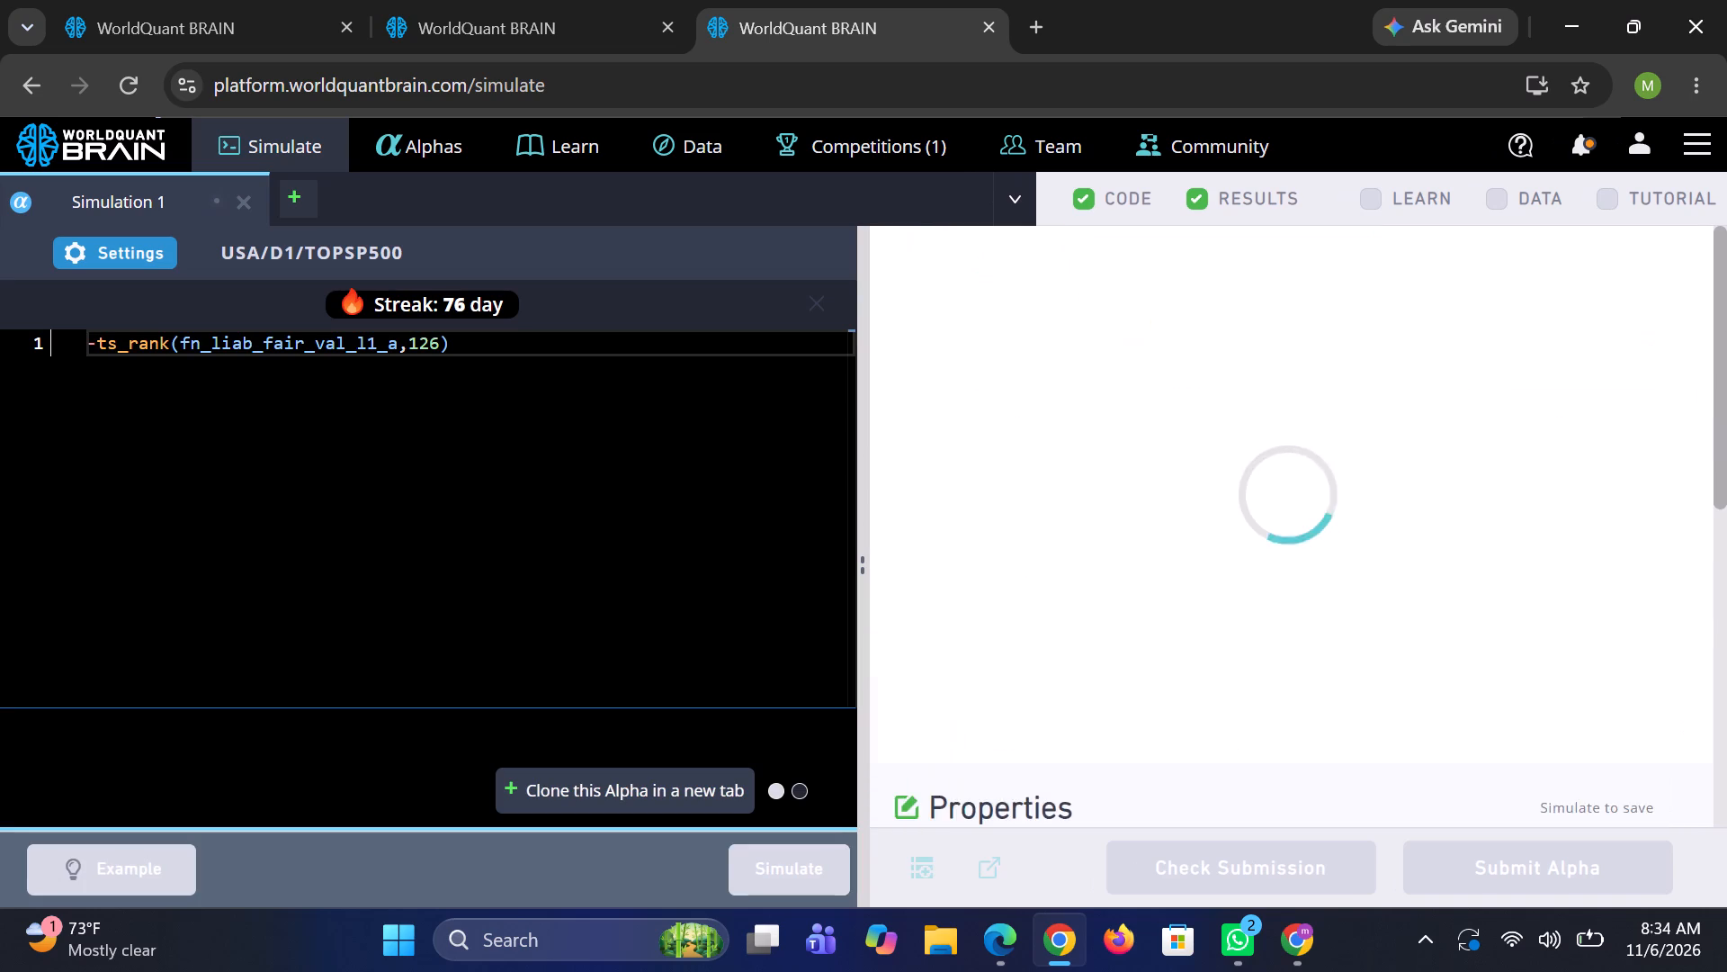
# Check progress of the TOP3000 and TOP500 simulations, and examine the TOP3000 simulation's chart and IS Summary.
pyautogui.click(227, 21)
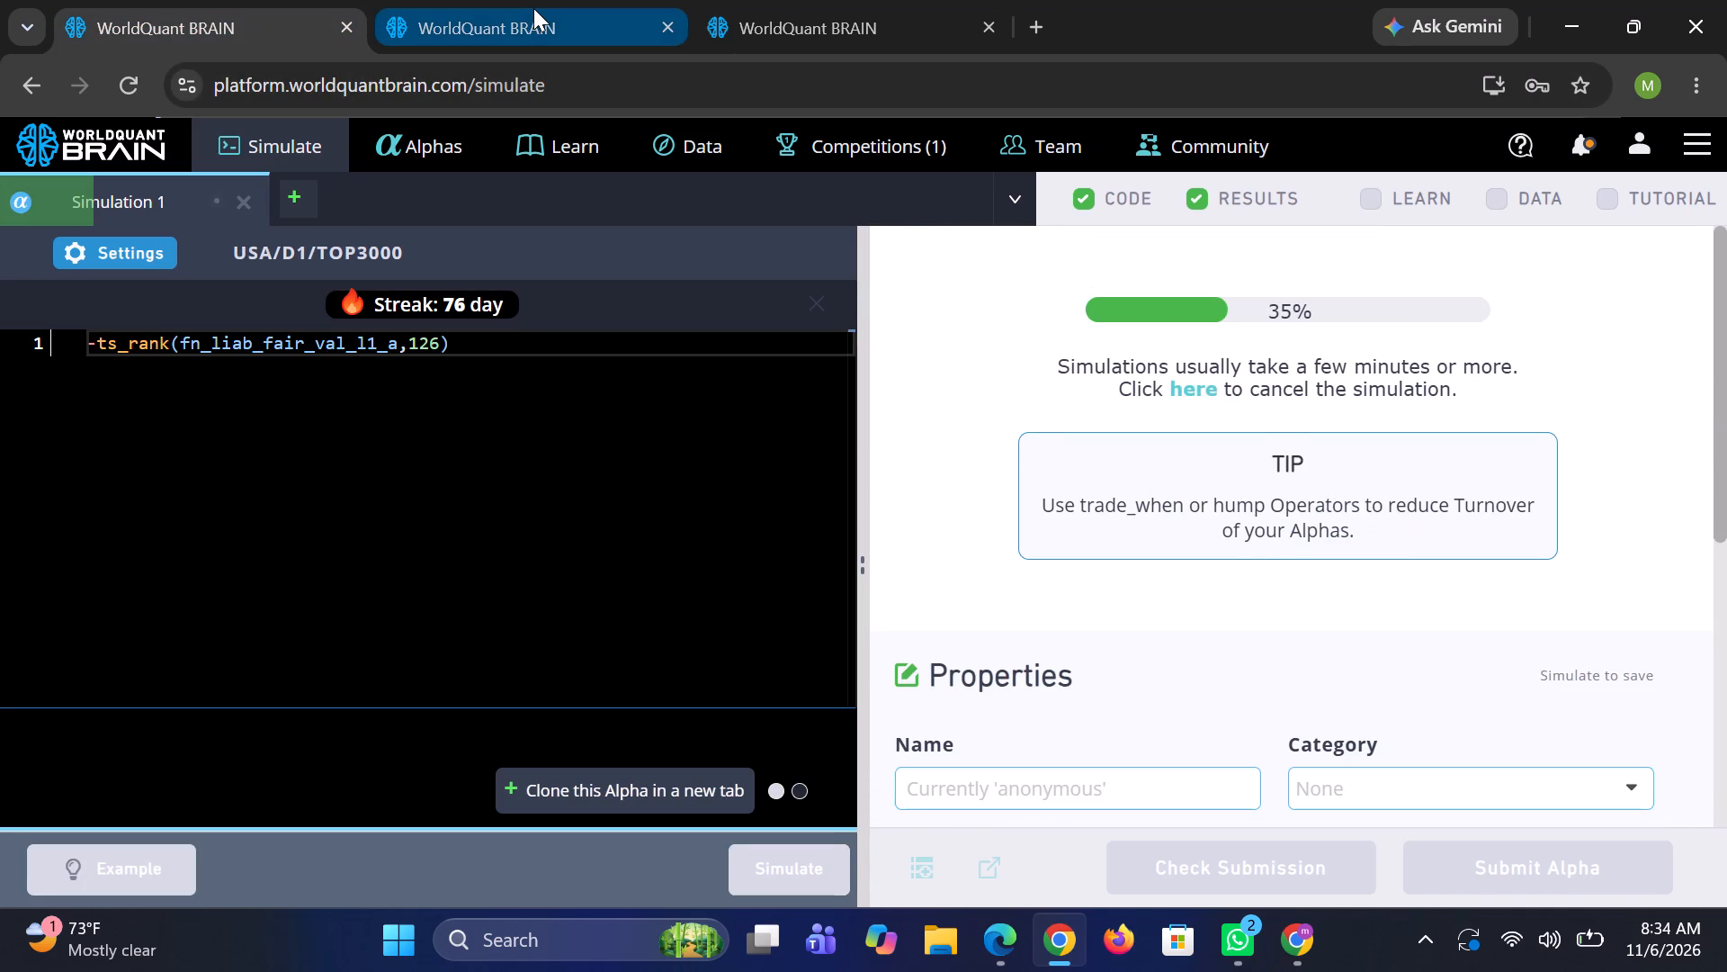
pyautogui.click(533, 8)
pyautogui.click(209, 13)
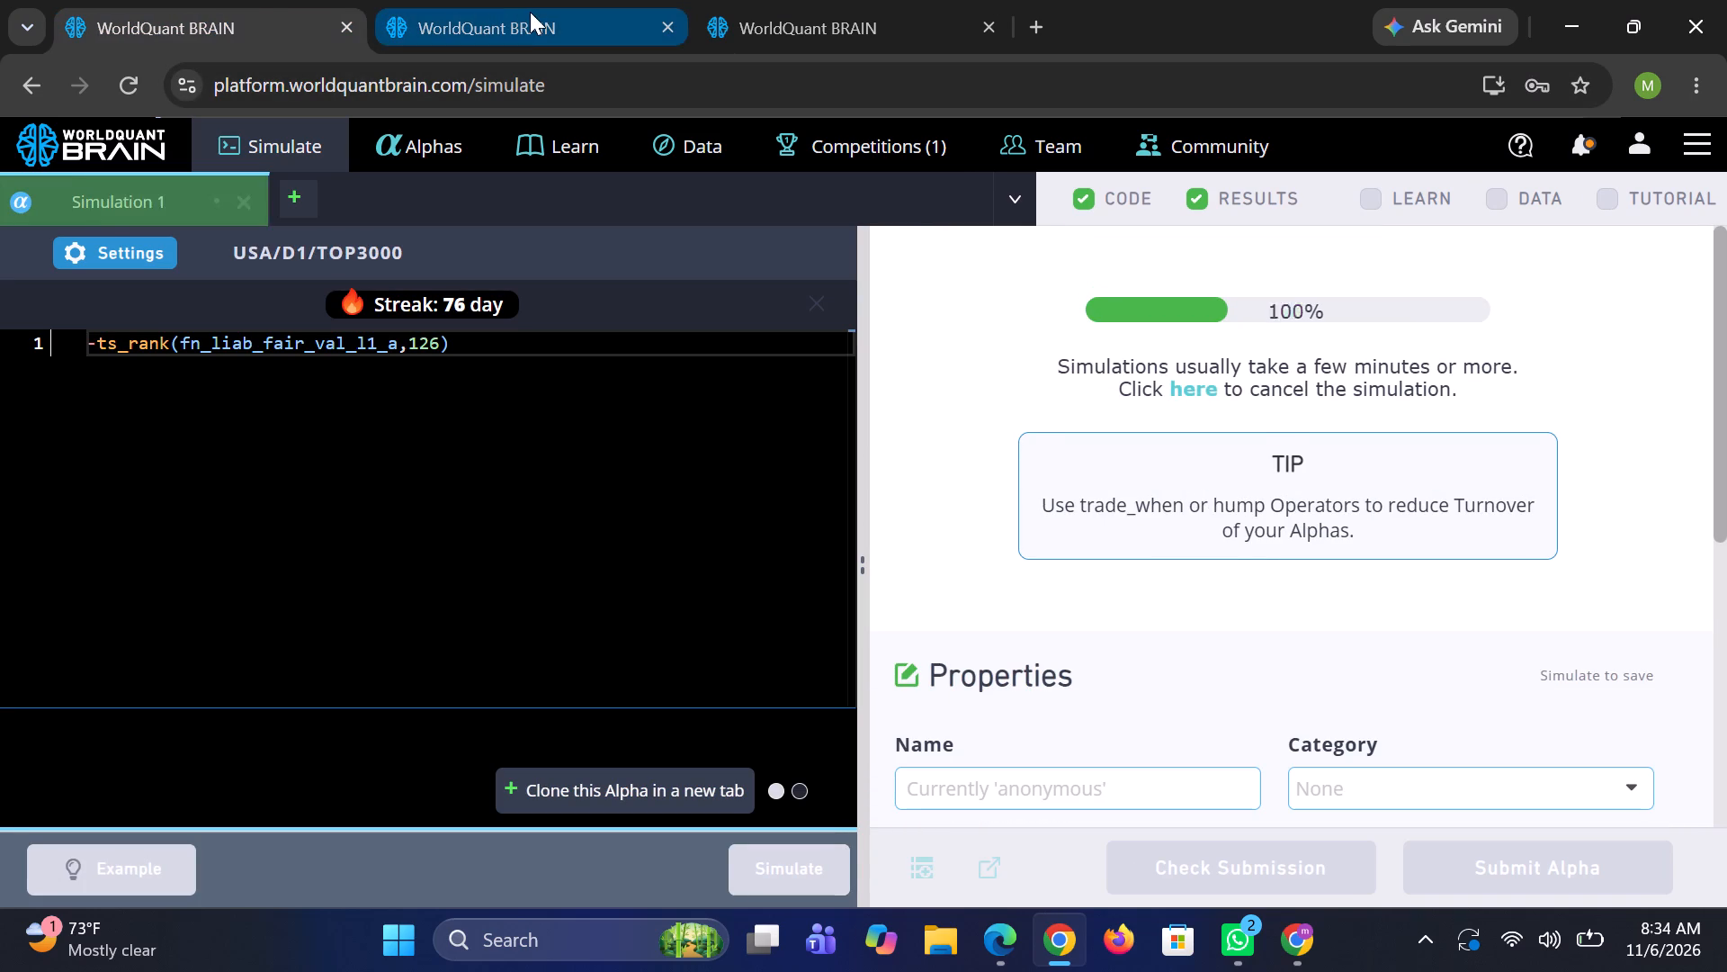
pyautogui.click(530, 12)
pyautogui.click(269, 17)
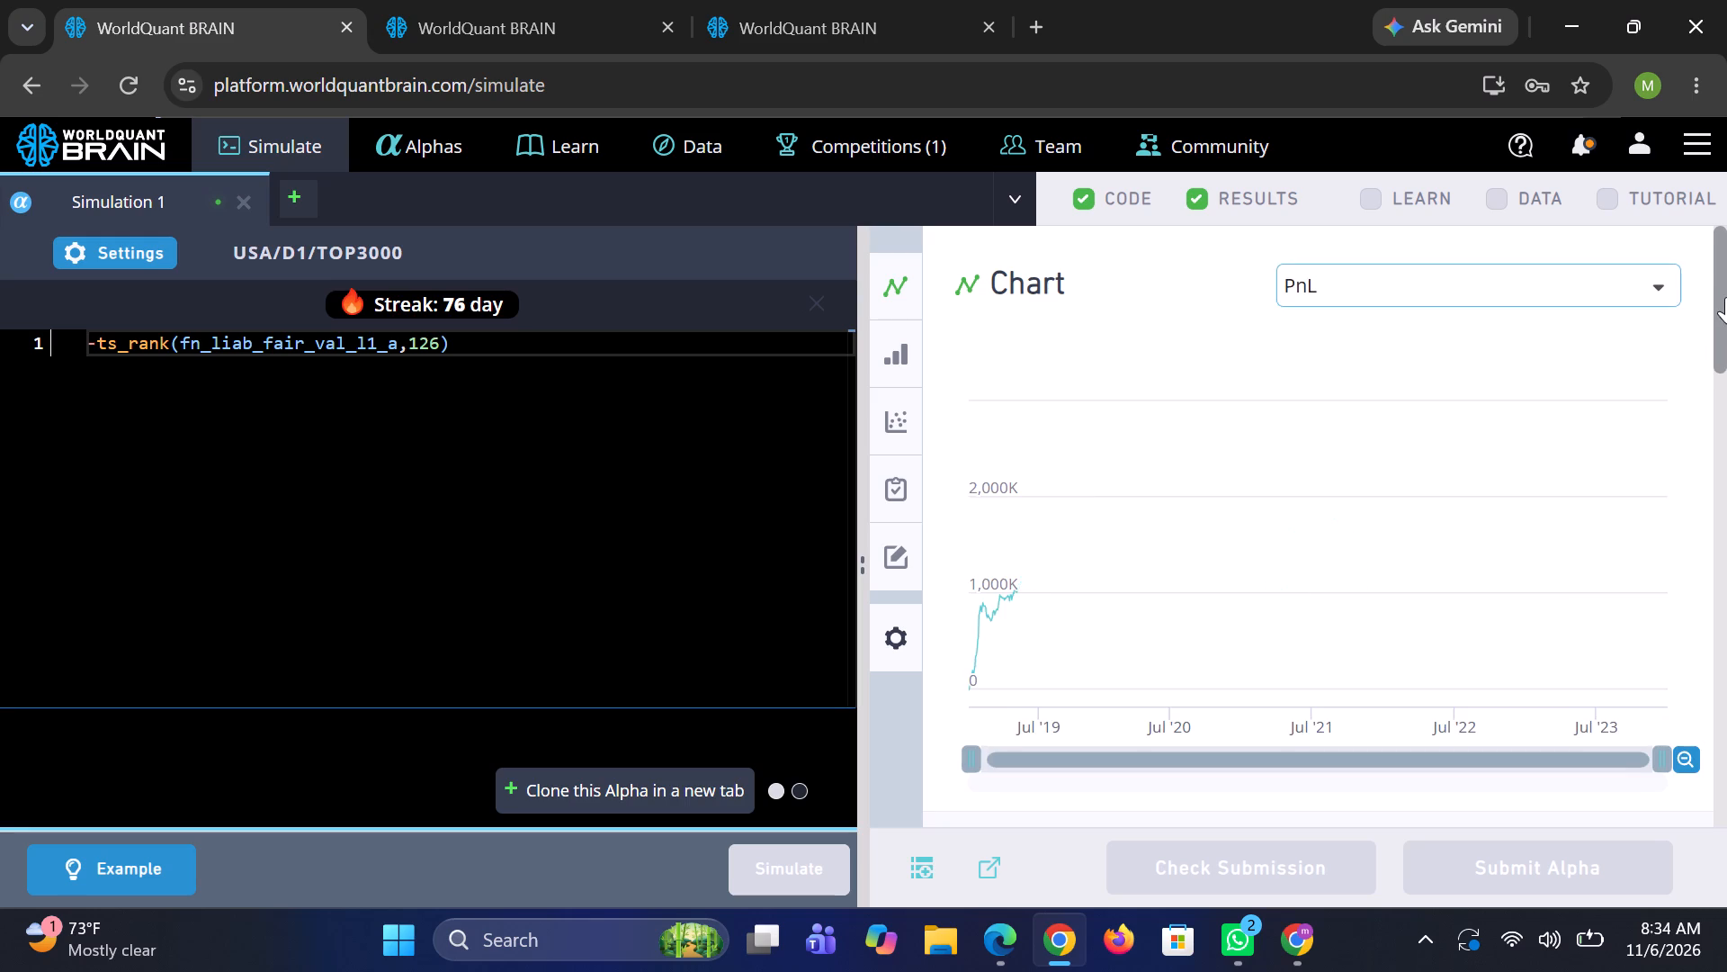
pyautogui.moveTo(1726, 297); pyautogui.dragTo(1726, 347)
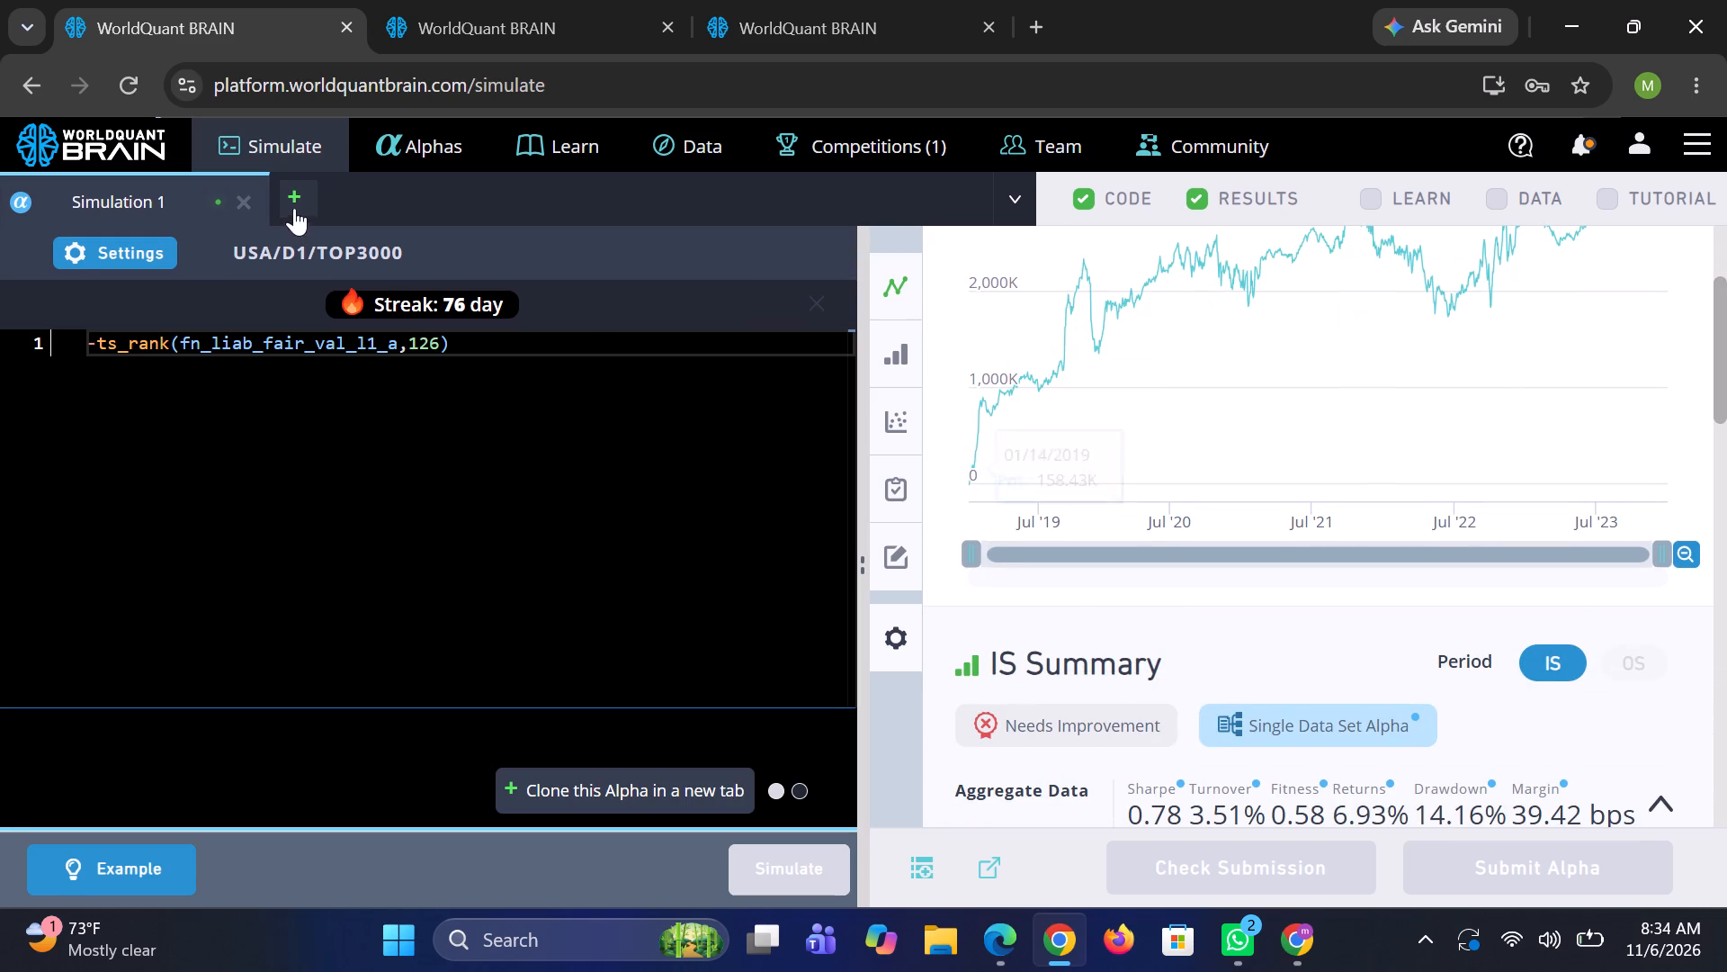
# Rerun the finished TOP3000 simulation with decay 21, truncation 0.03, universe TOP1000 and neutralization None.
pyautogui.click(95, 253)
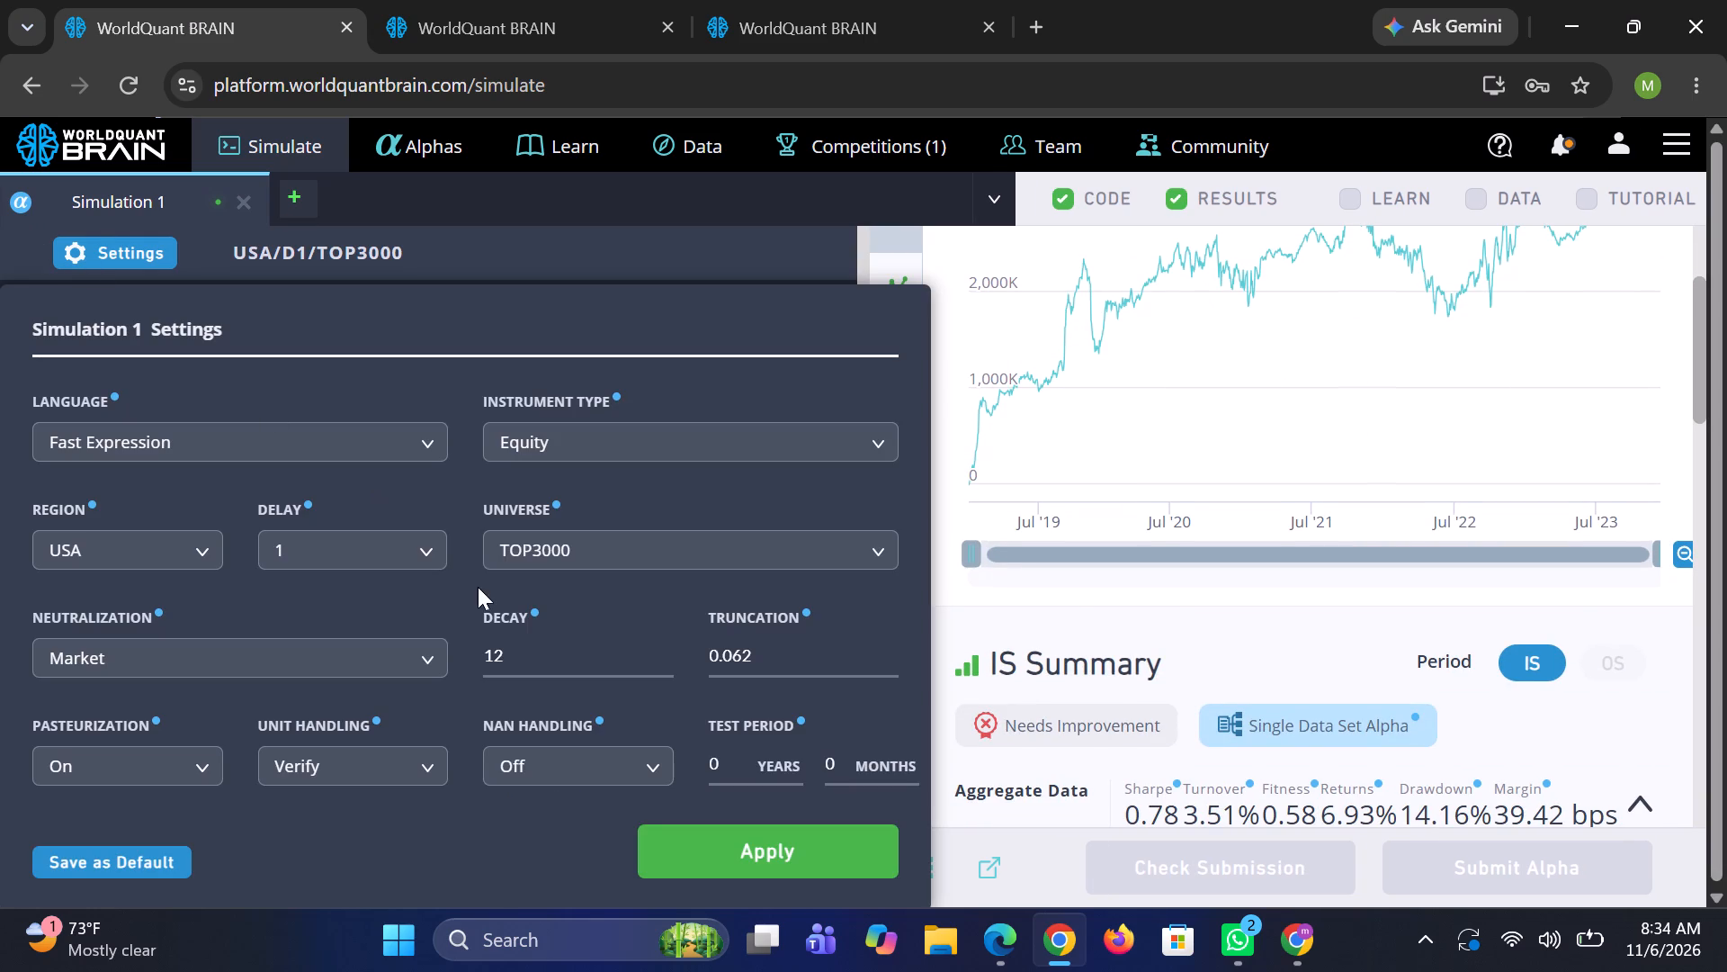
pyautogui.click(538, 667)
pyautogui.press('BackSpace')
pyautogui.press('BackSpace')
pyautogui.write('21')
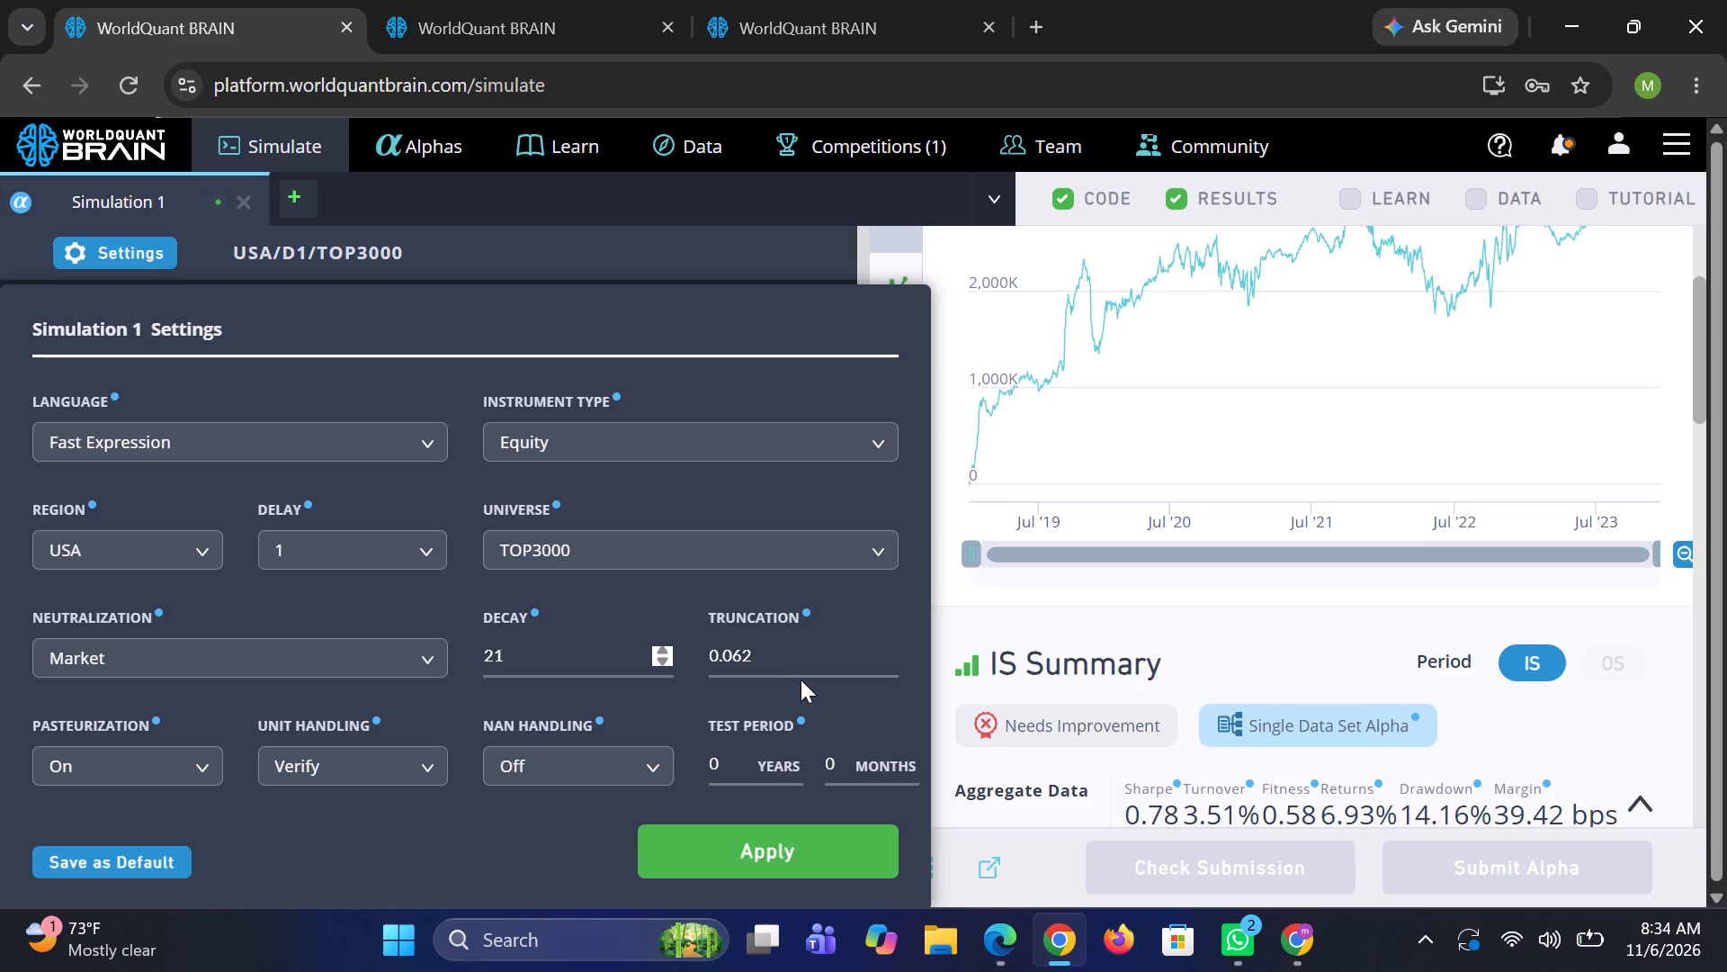
pyautogui.click(805, 654)
pyautogui.press('BackSpace')
pyautogui.press('BackSpace')
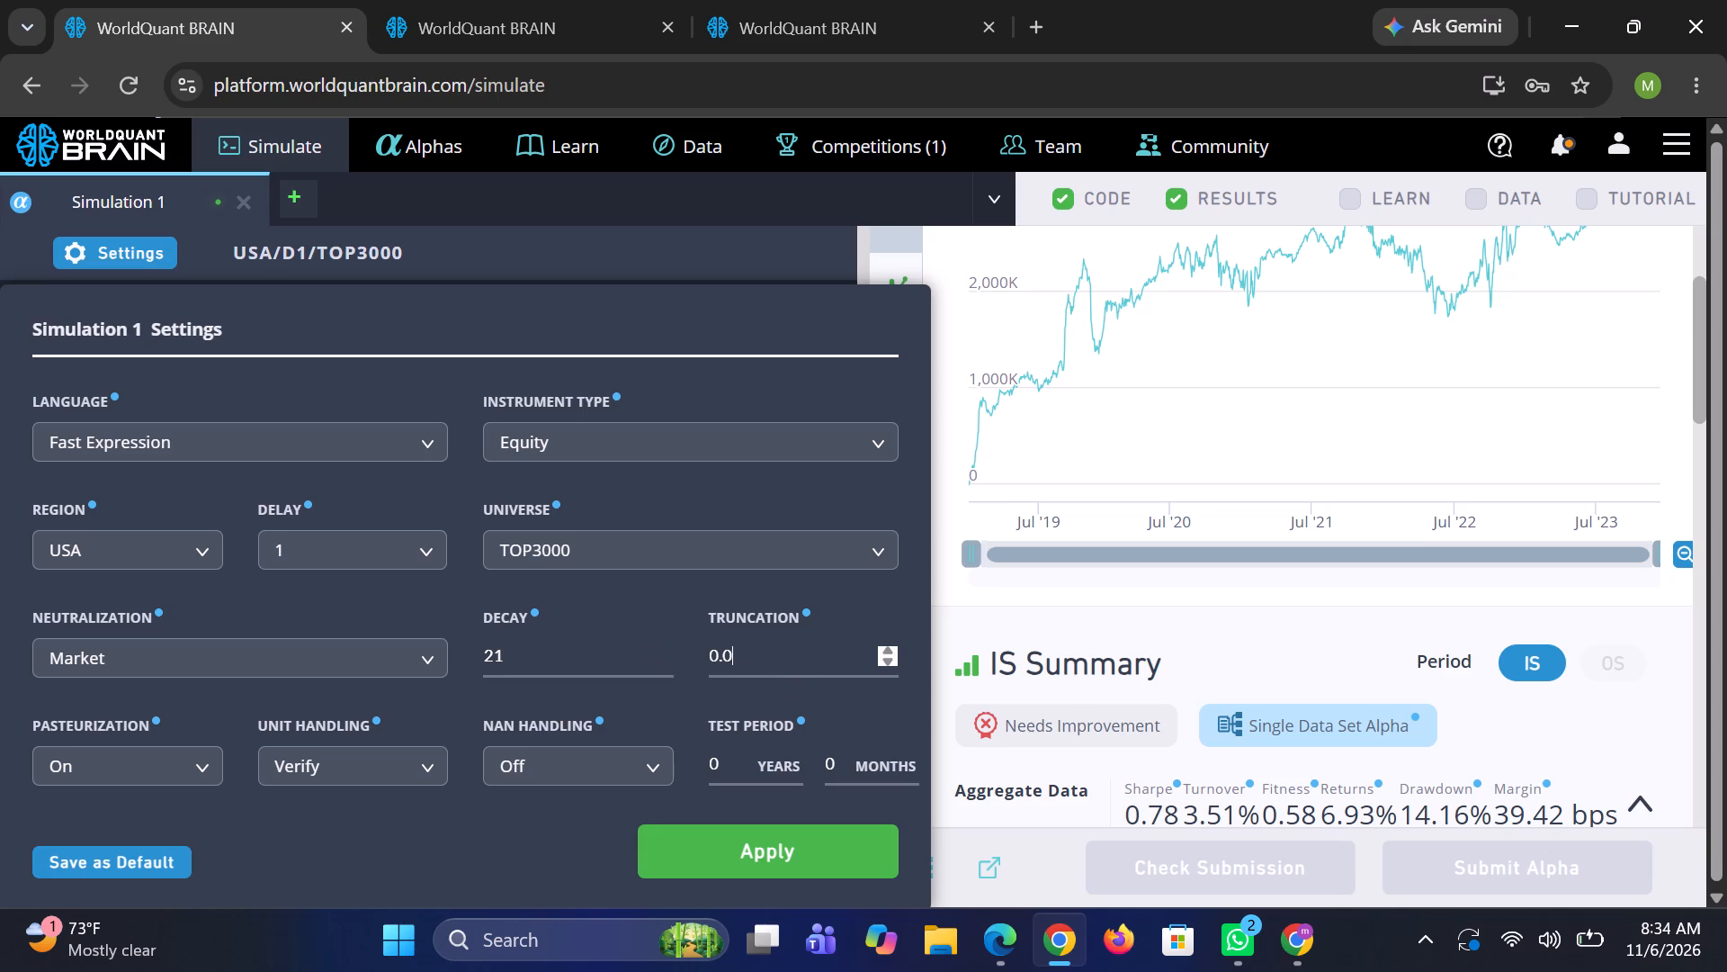
pyautogui.press('3')
pyautogui.click(878, 549)
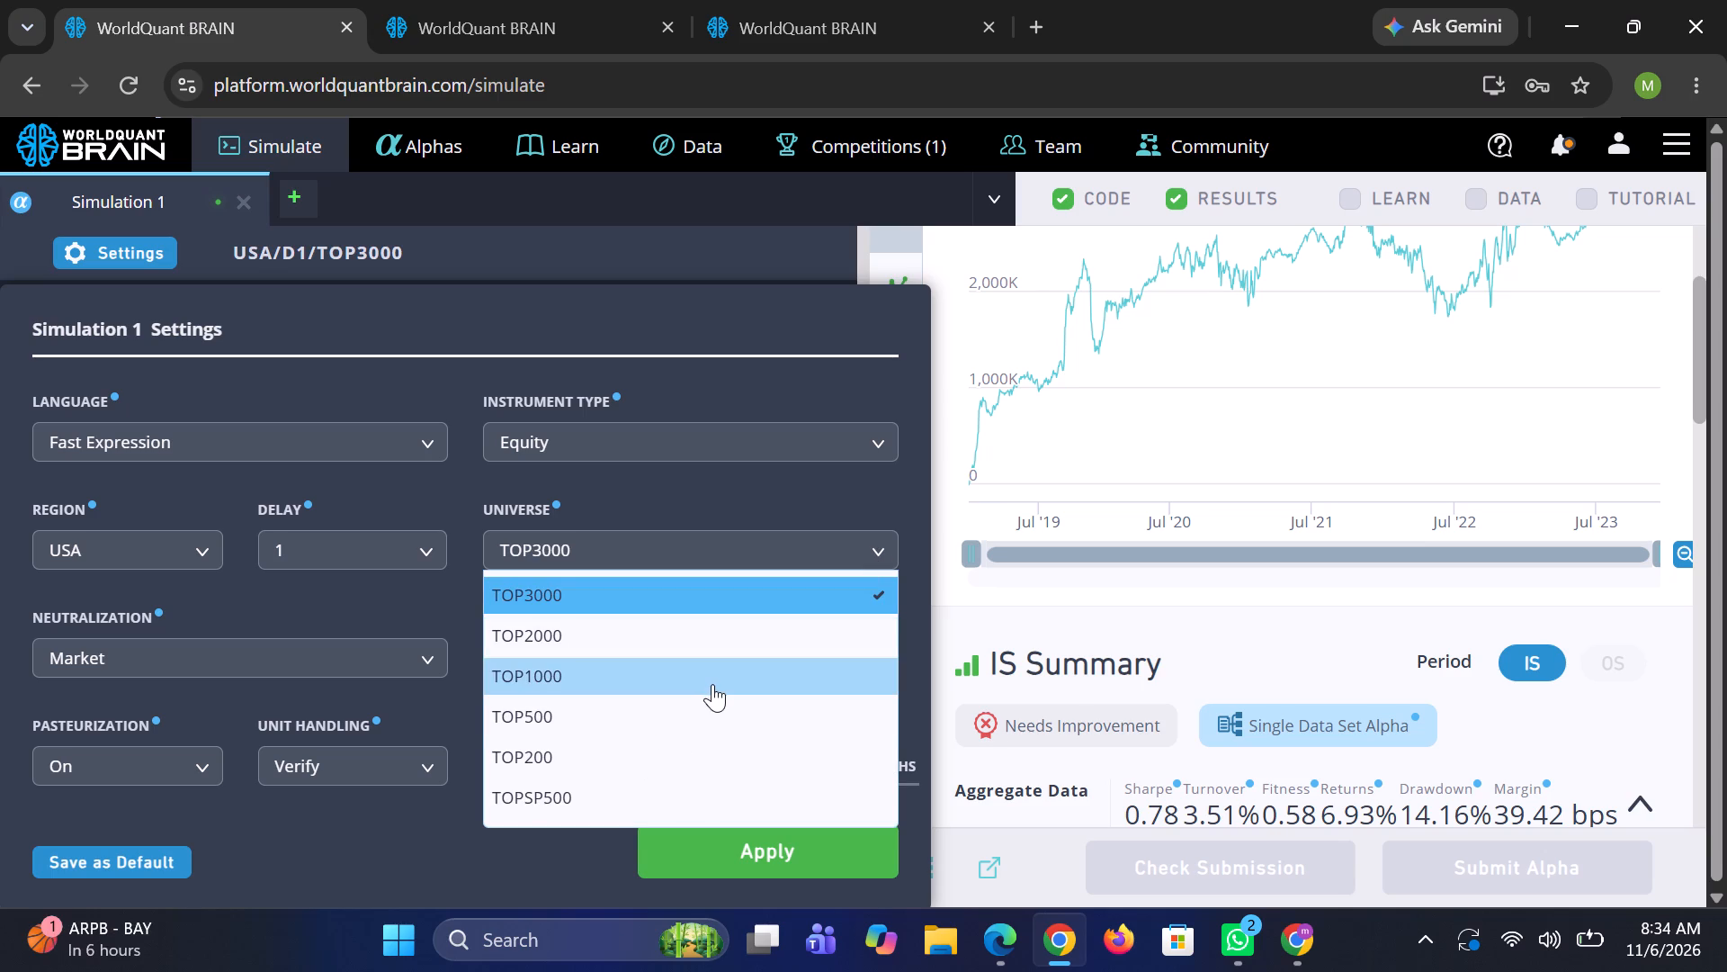
pyautogui.click(713, 682)
pyautogui.click(432, 652)
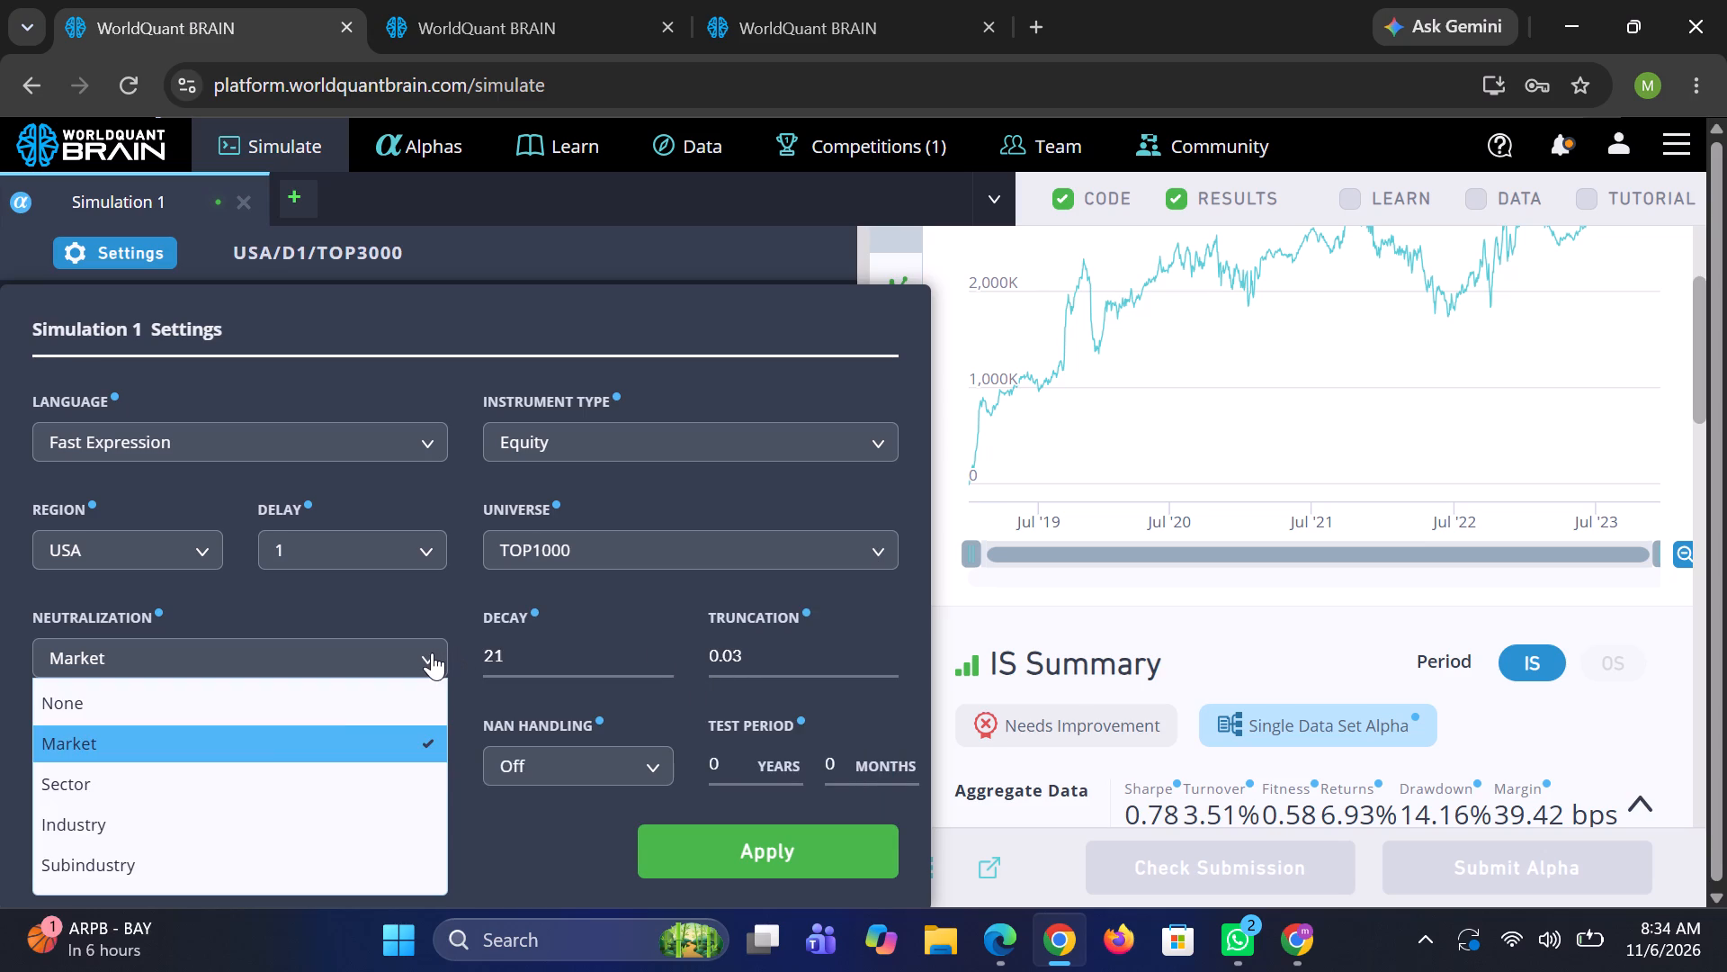
pyautogui.click(312, 691)
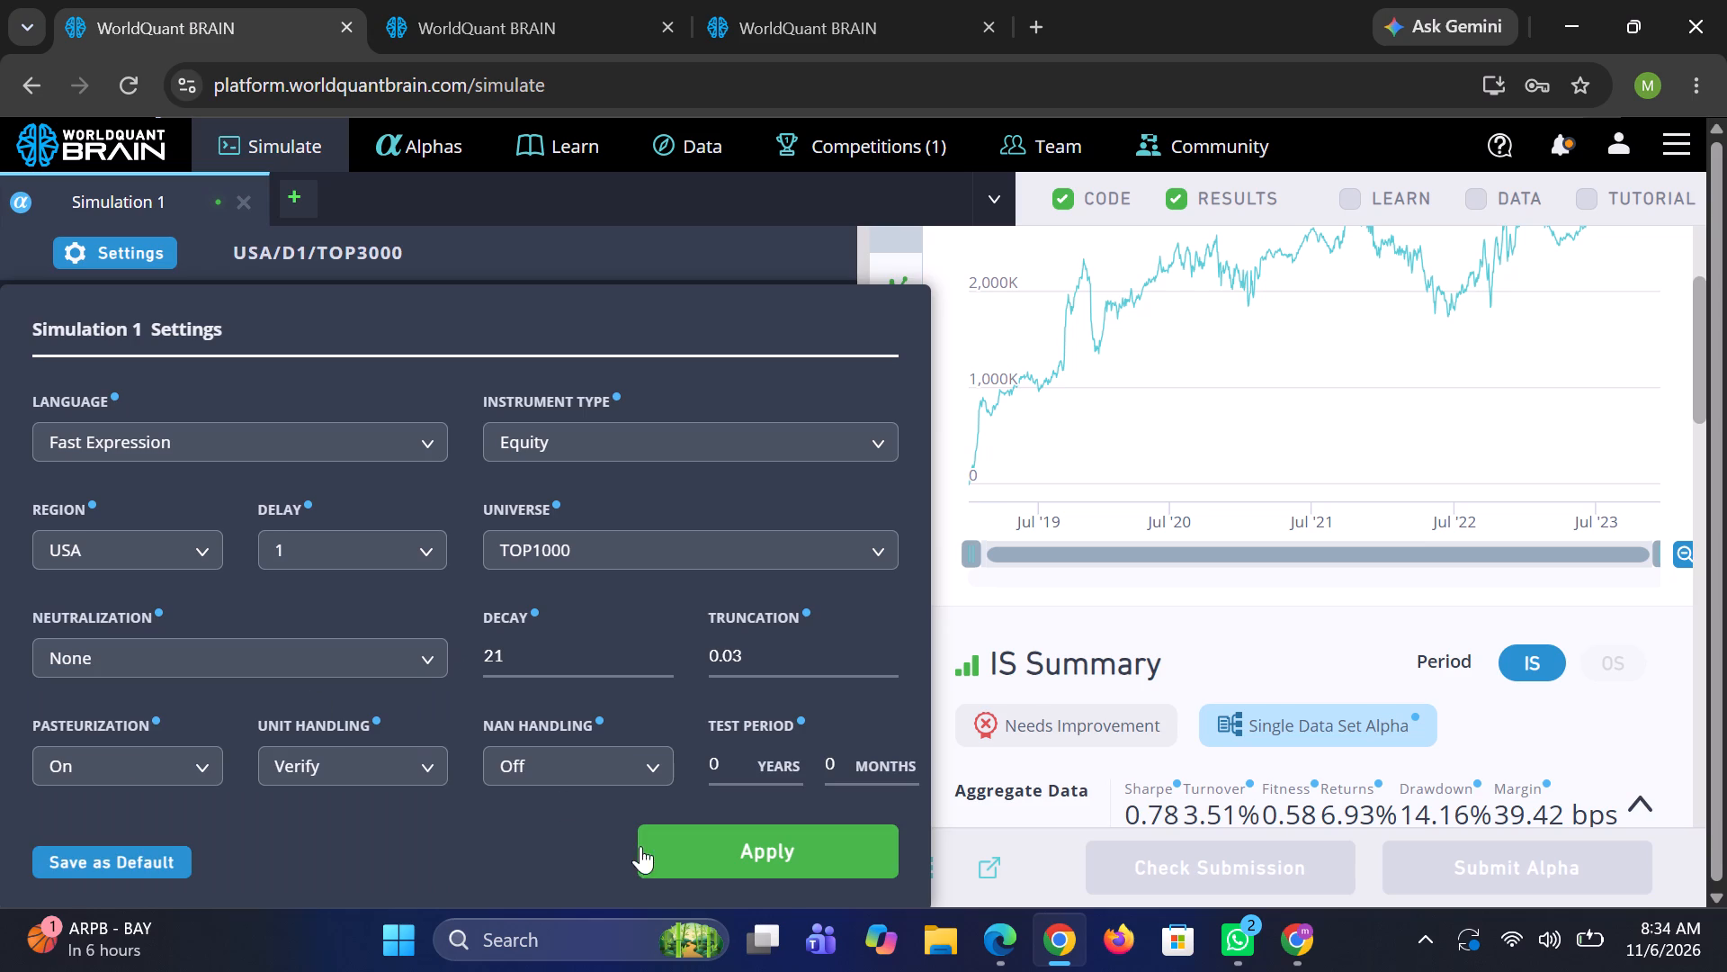
pyautogui.click(751, 865)
pyautogui.click(751, 865)
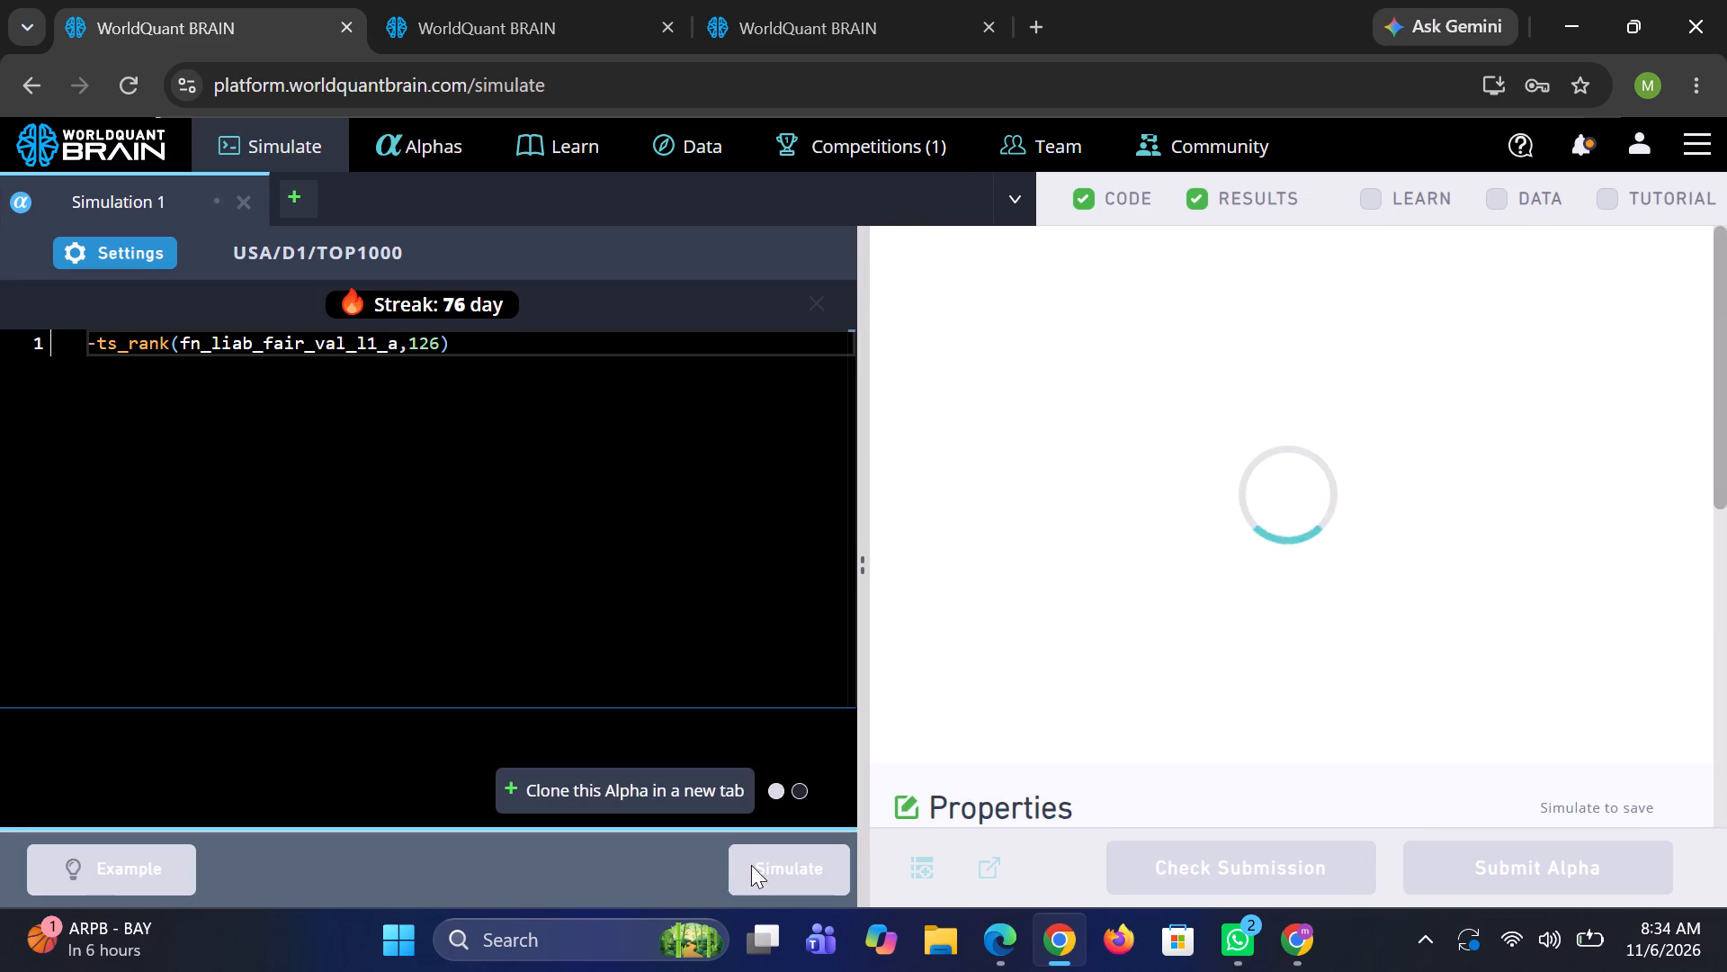
# Check progress of the TOPSP500 and TOP500 simulations, and examine the TOP500 simulation's chart and IS Summary.
pyautogui.click(536, 15)
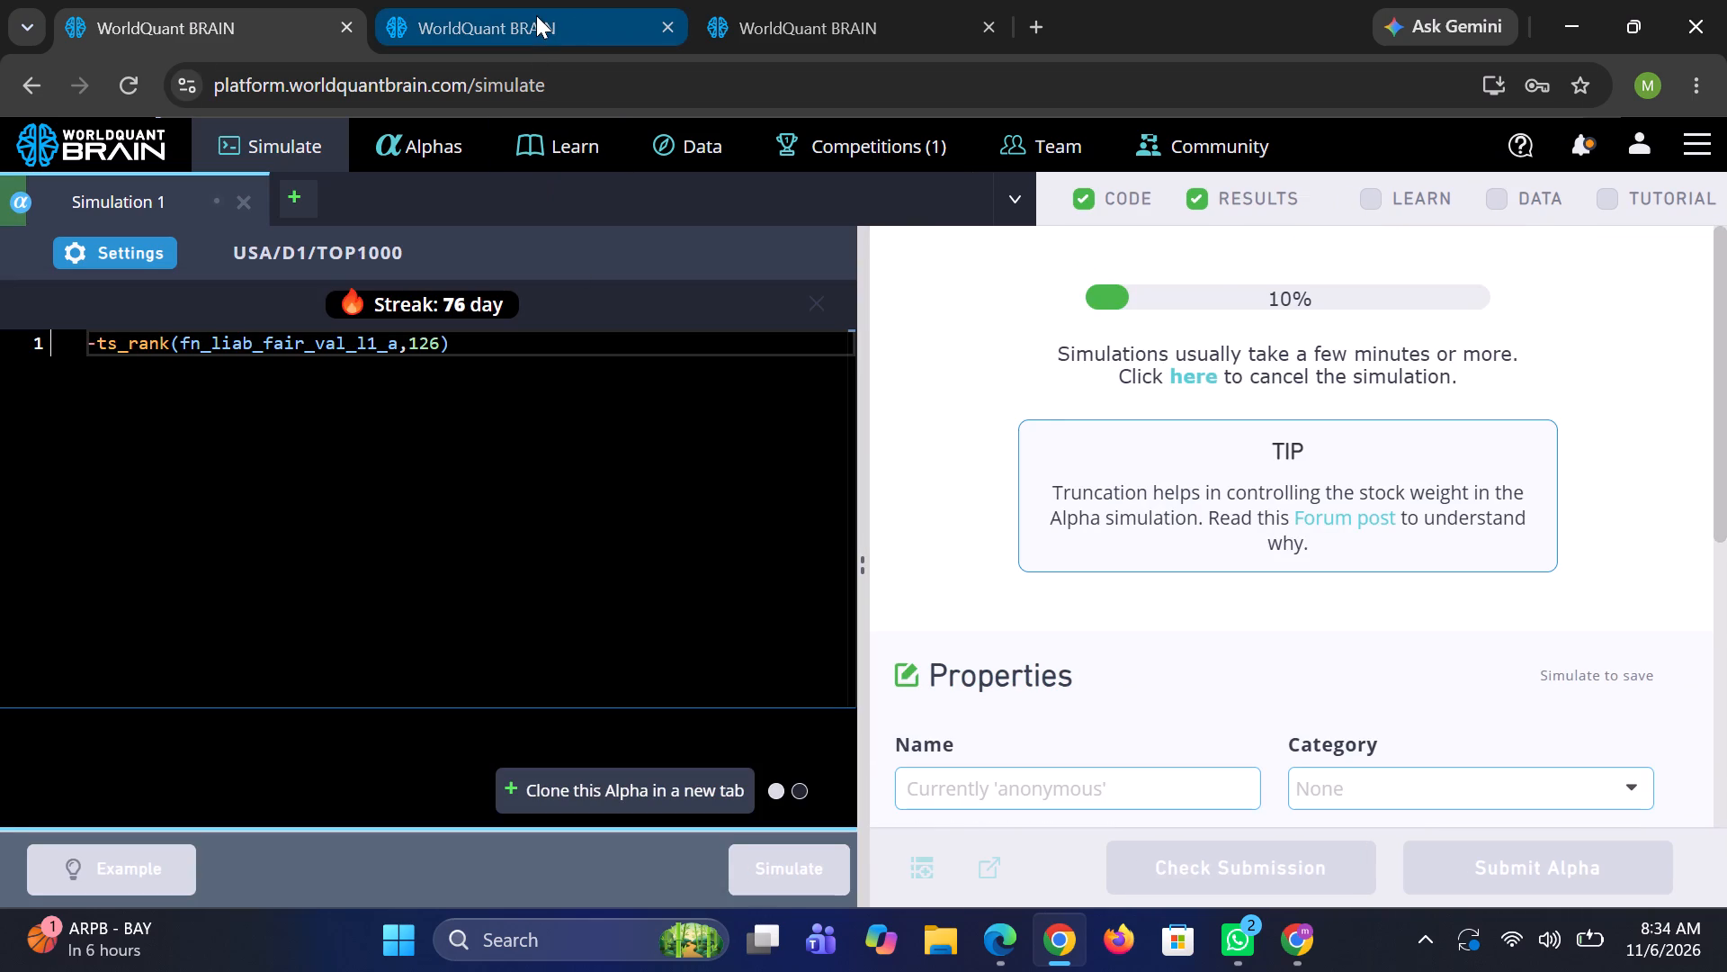
pyautogui.click(840, 11)
pyautogui.click(579, 16)
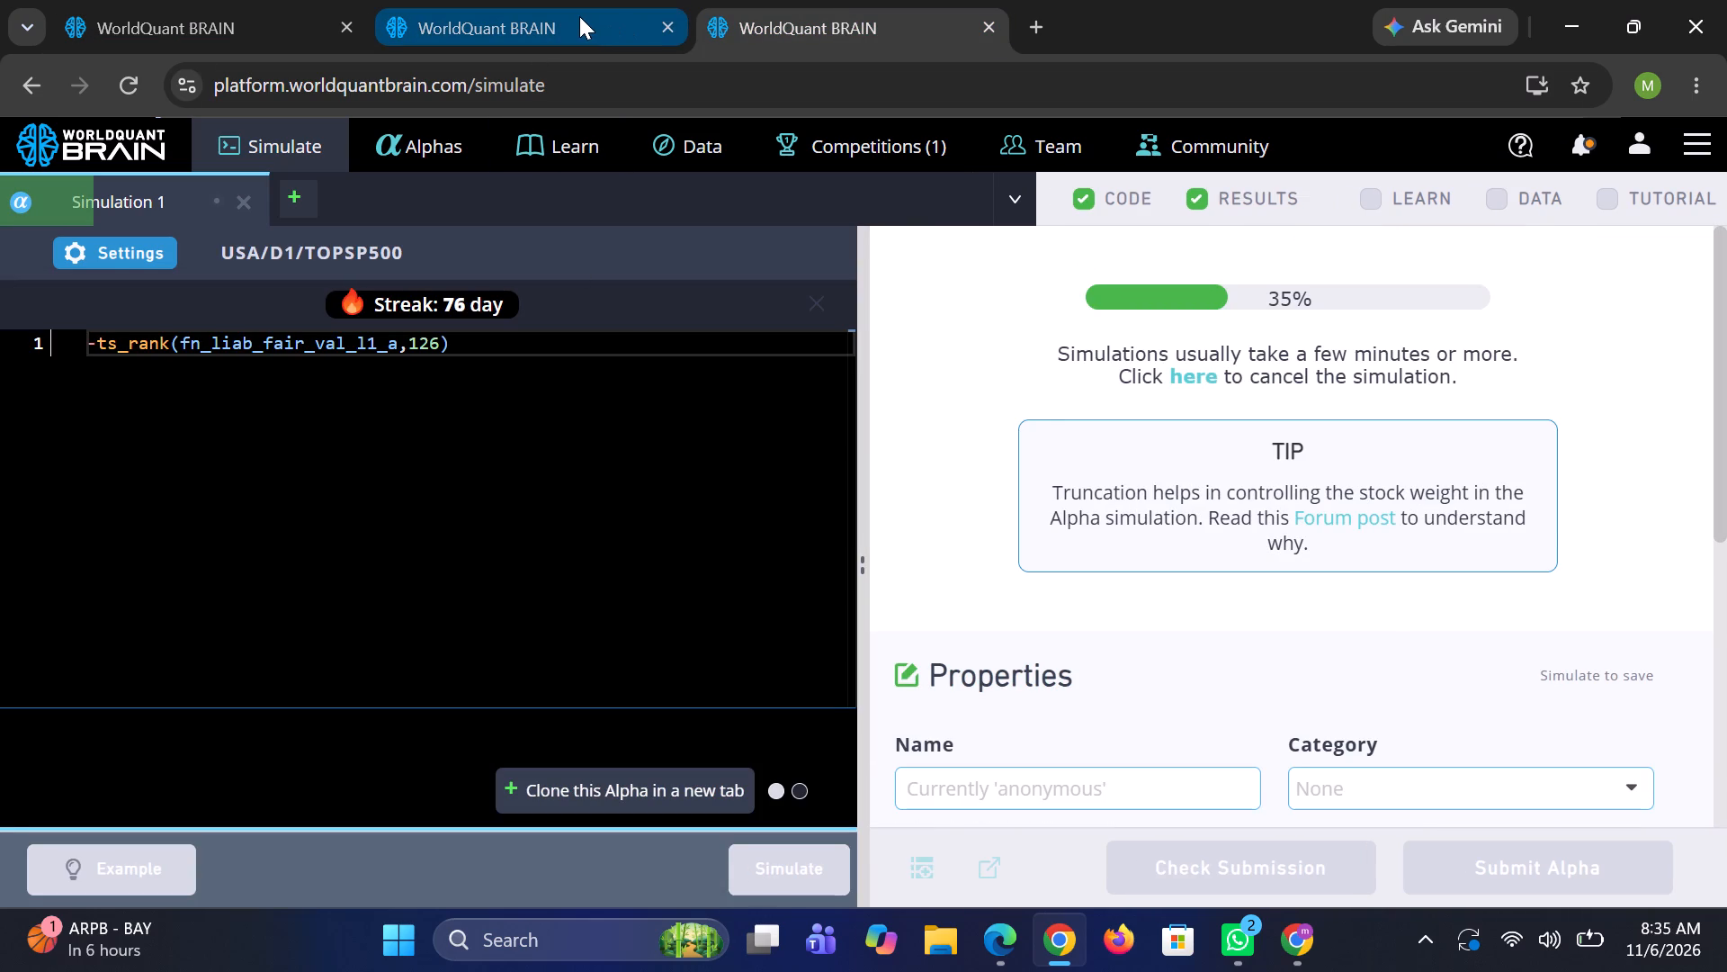
pyautogui.click(855, 22)
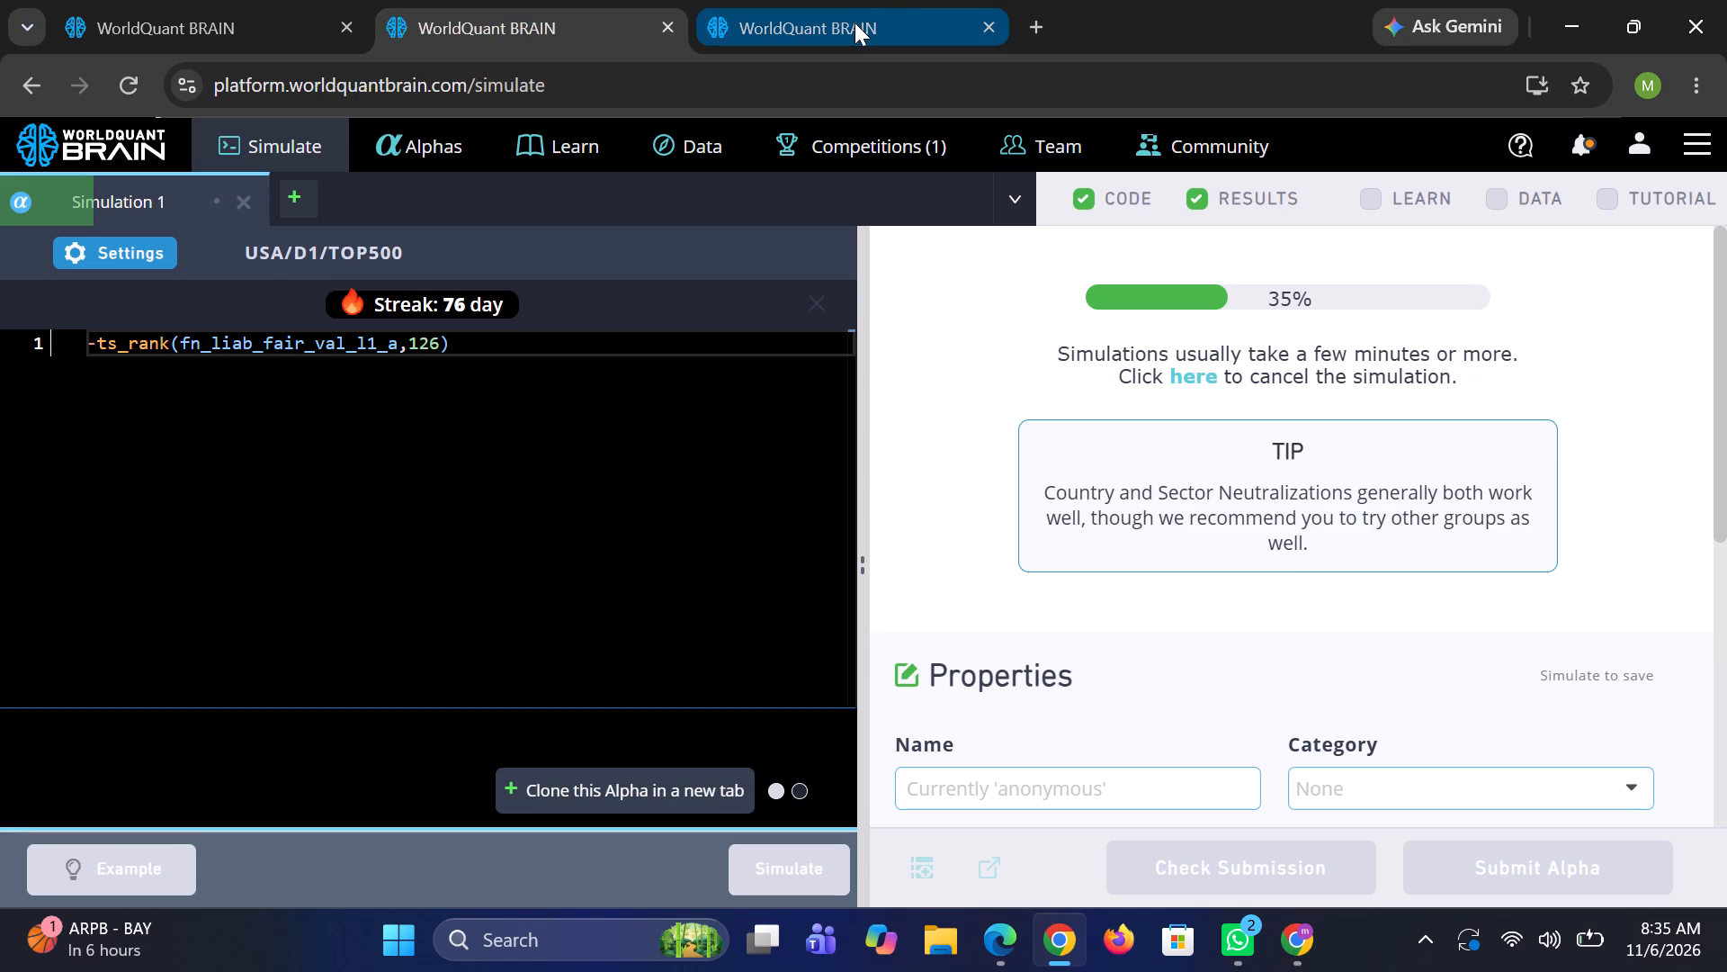
pyautogui.click(588, 19)
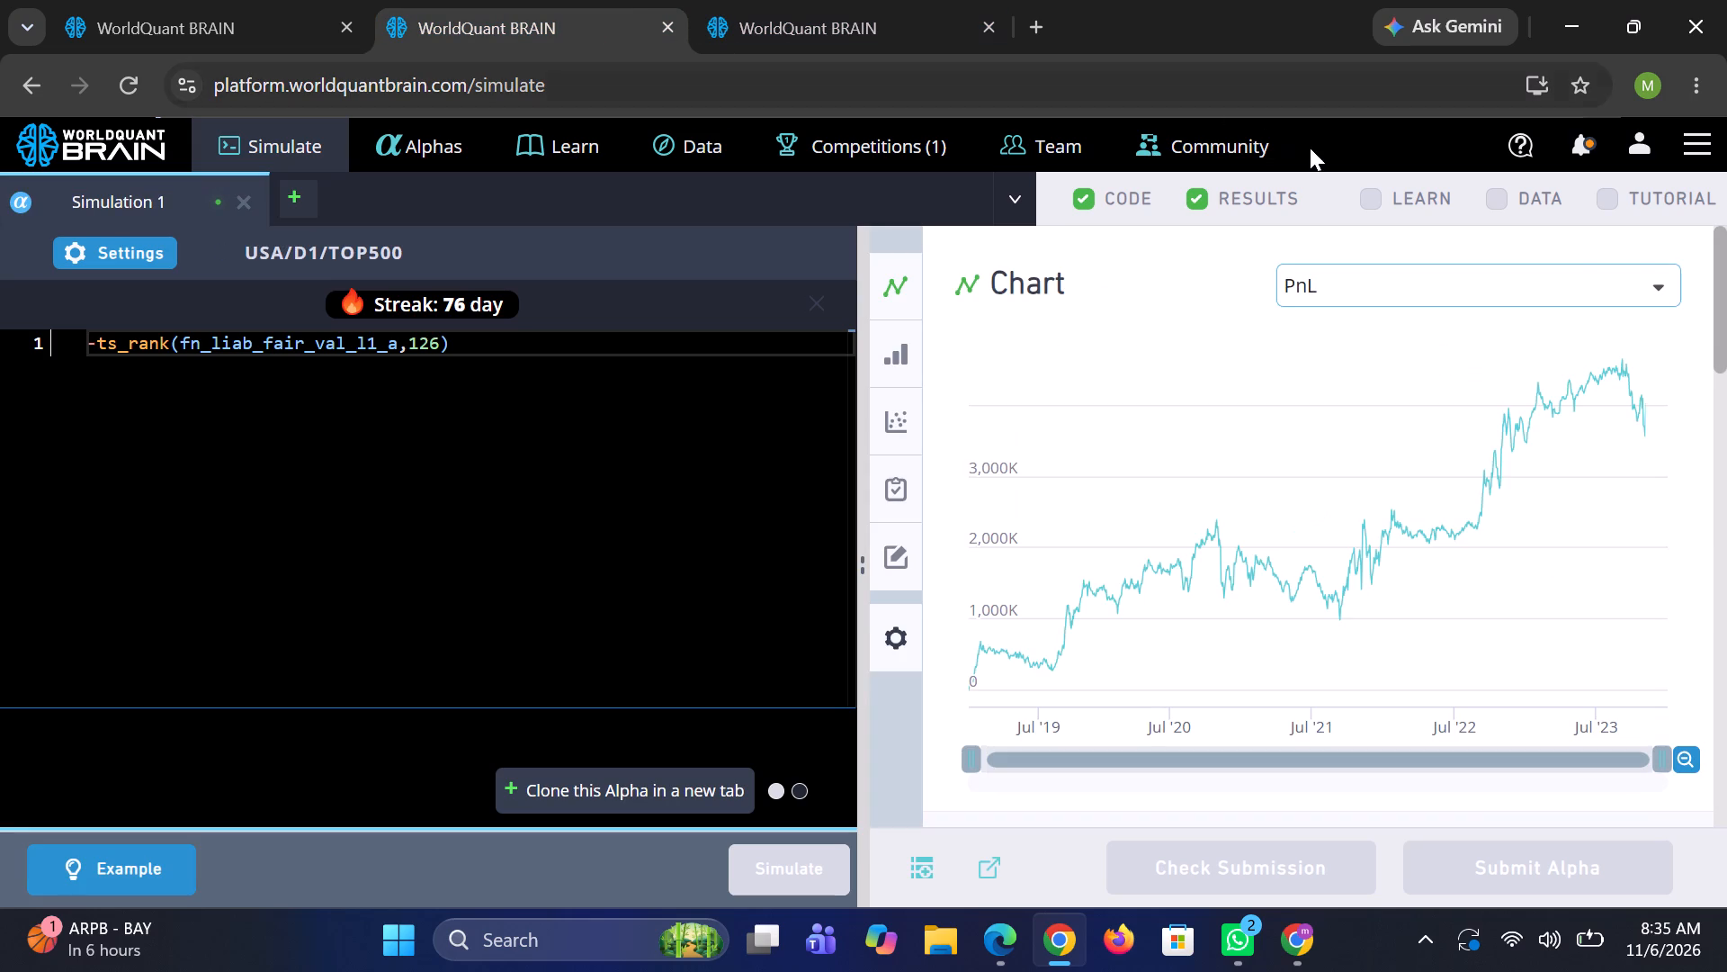
pyautogui.moveTo(1726, 314); pyautogui.dragTo(1726, 376)
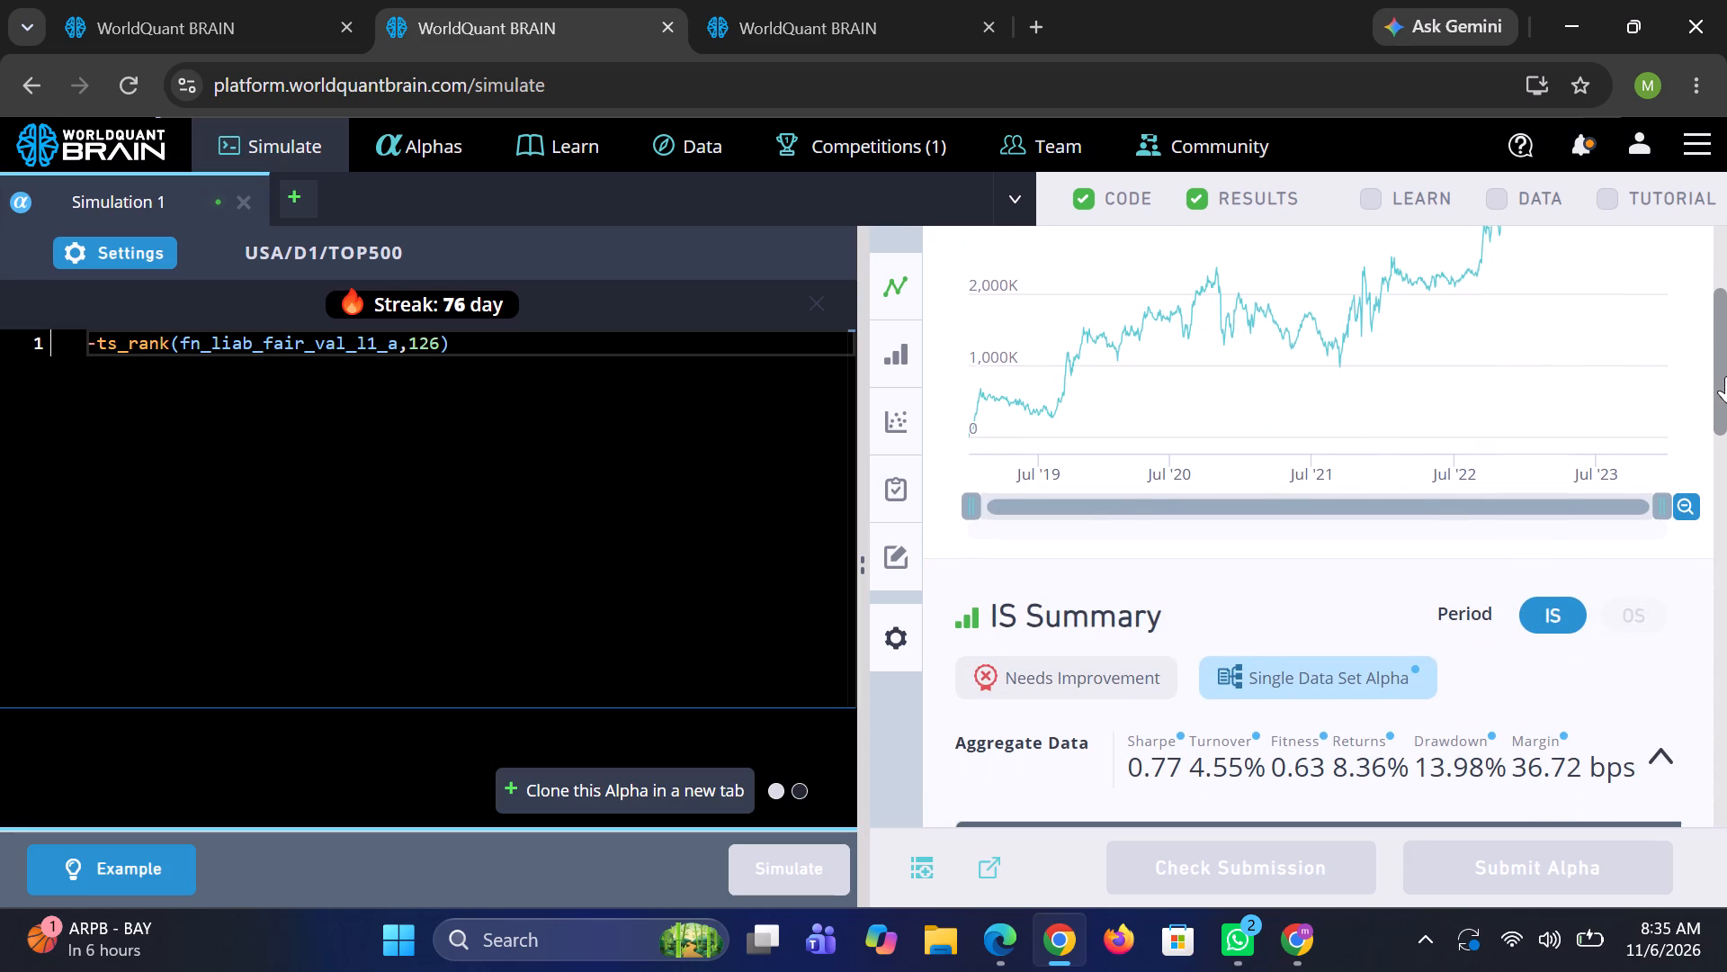
# Check progress across the simulation tabs, glance at the unsubmitted alphas list, and examine the TOPSP500 simulation's PnL chart.
pyautogui.click(837, 25)
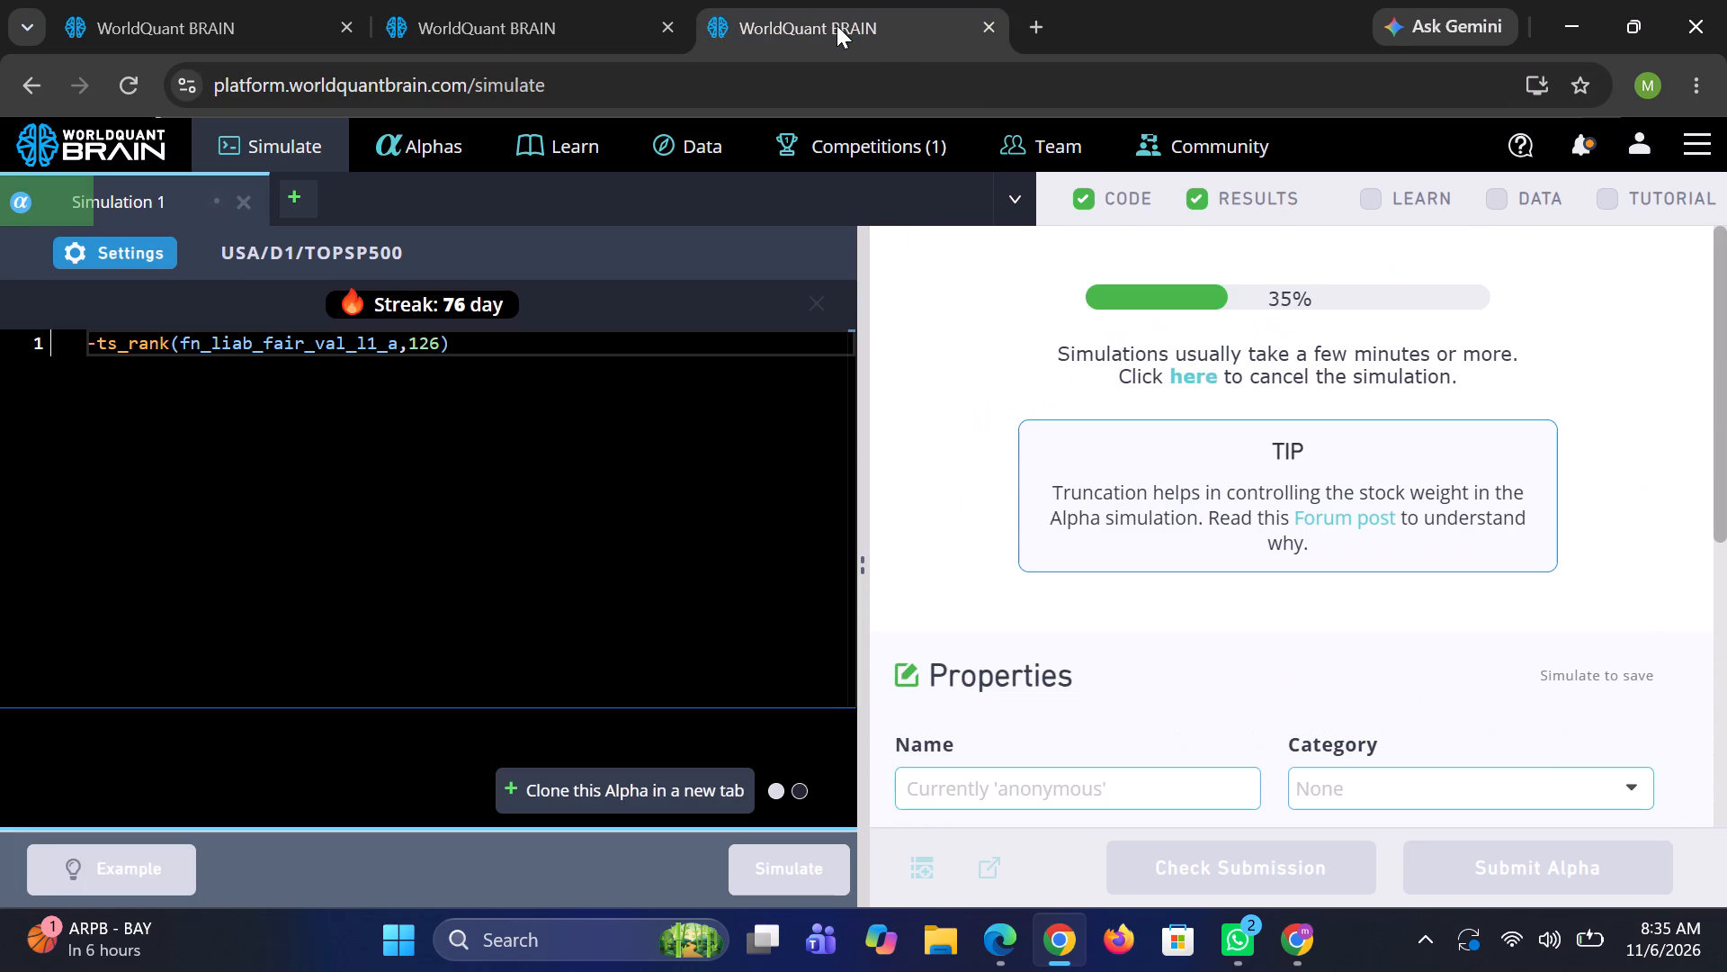
pyautogui.click(265, 13)
pyautogui.click(545, 26)
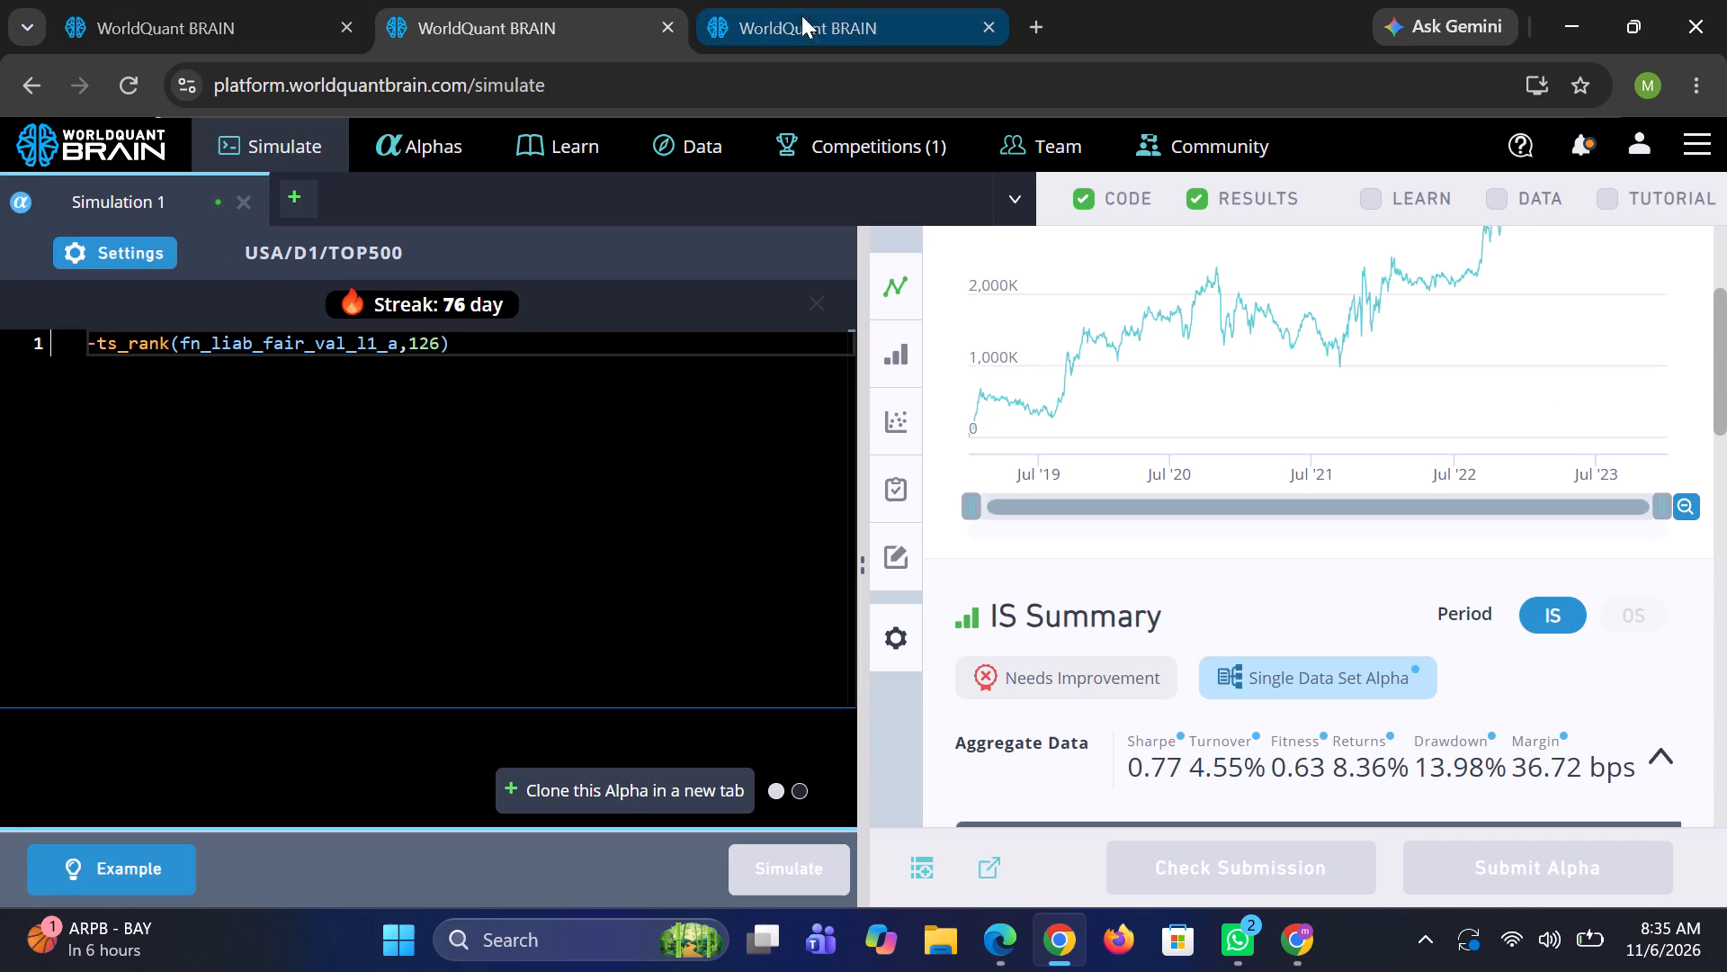
pyautogui.click(855, 16)
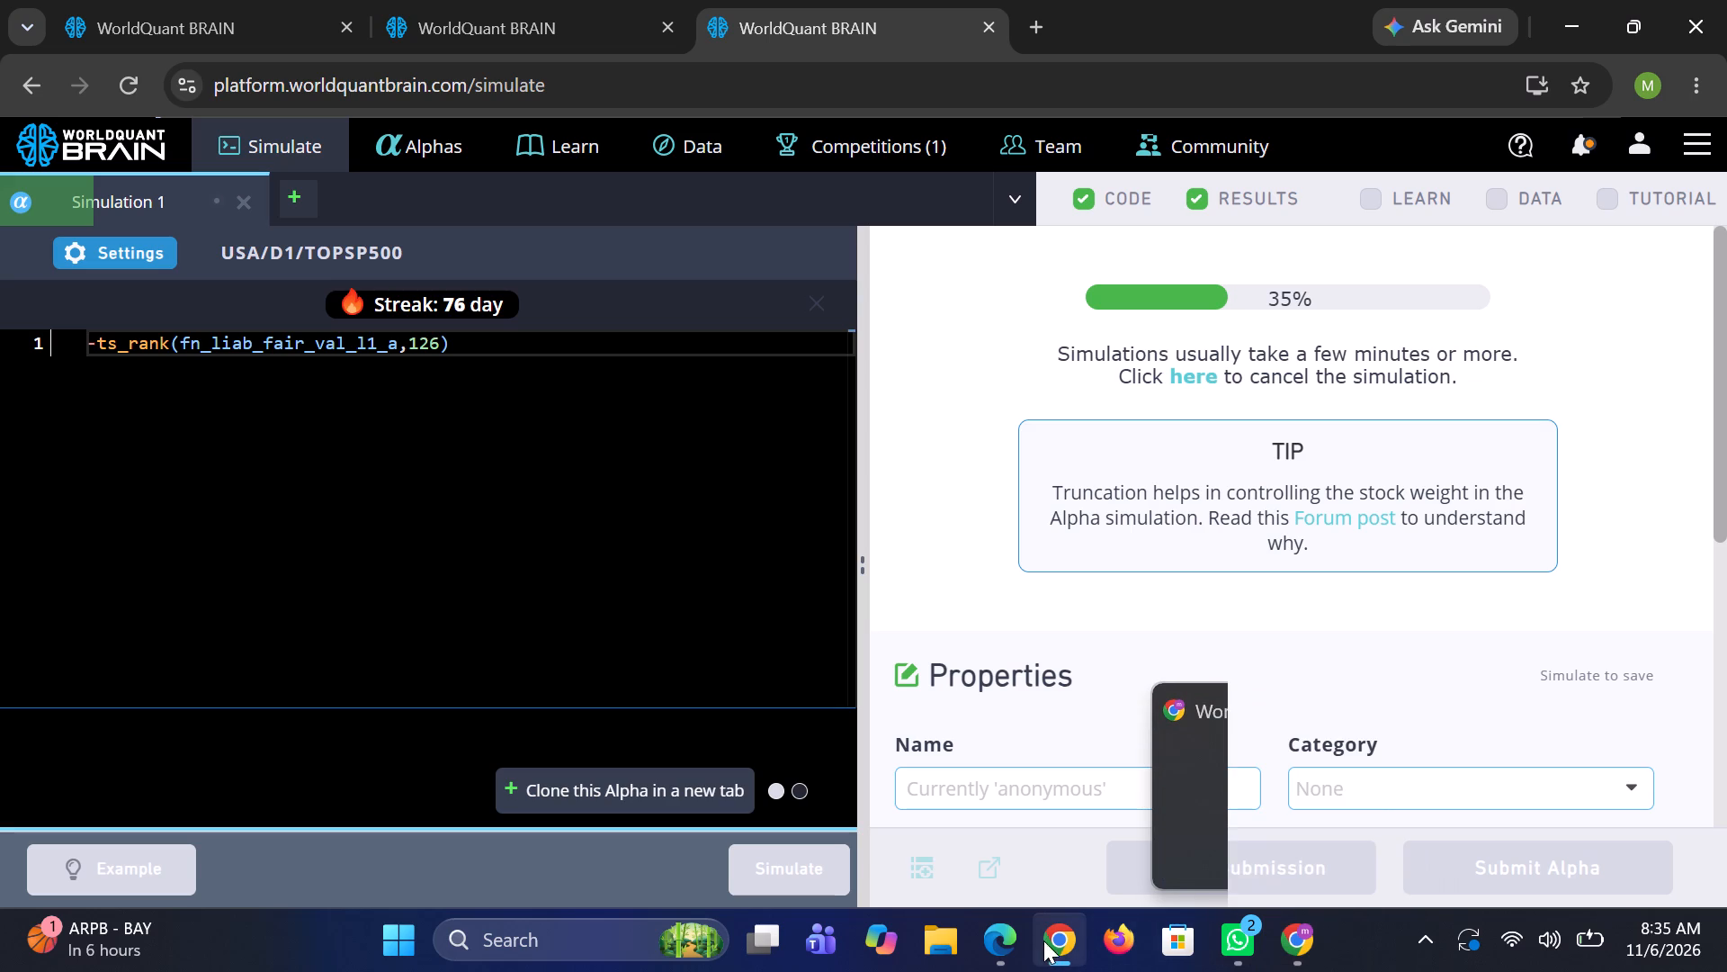
pyautogui.click(465, 149)
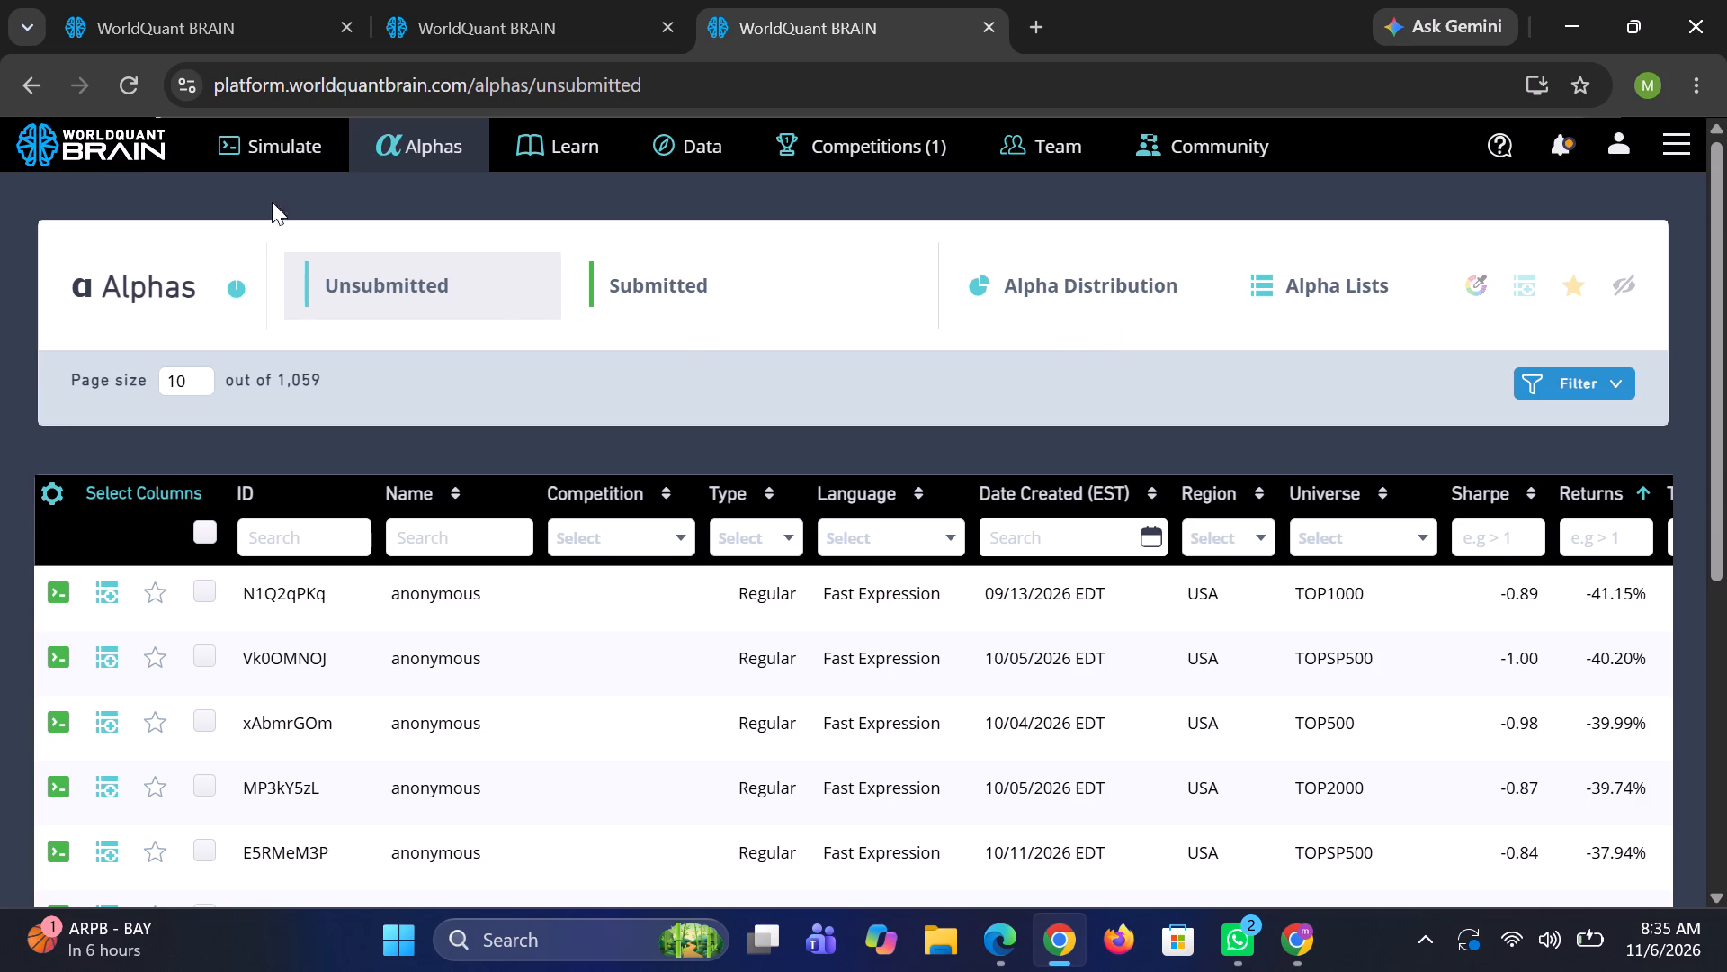
pyautogui.click(286, 128)
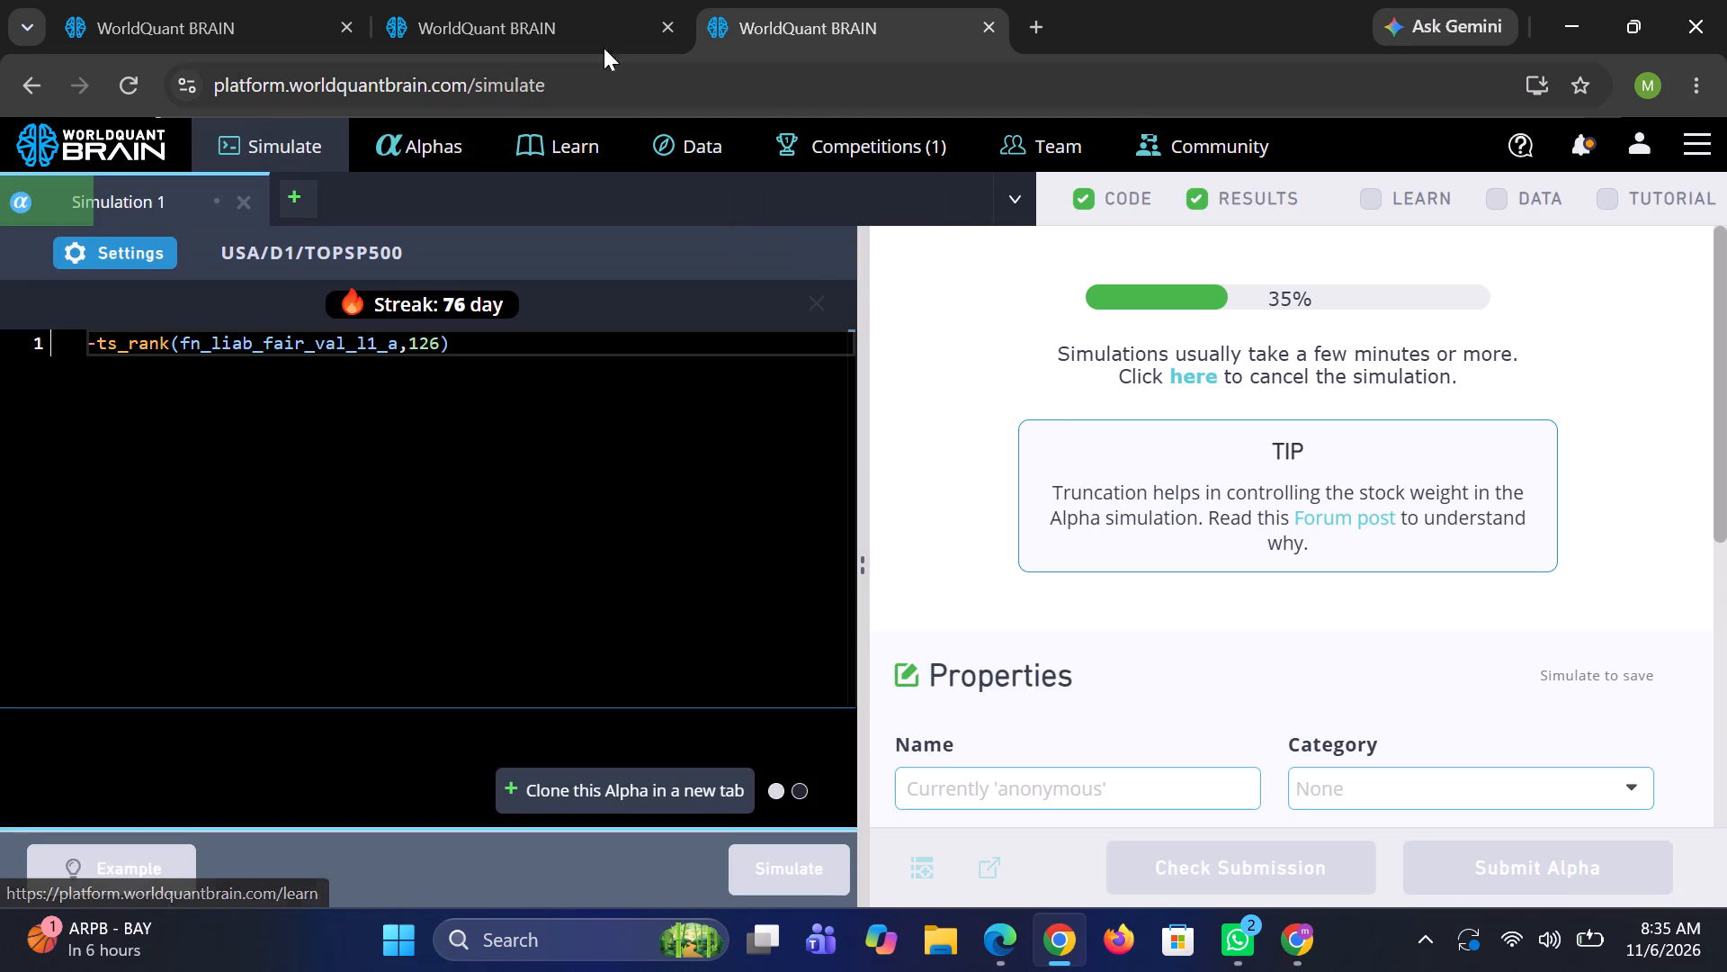
pyautogui.click(197, 0)
pyautogui.click(646, 7)
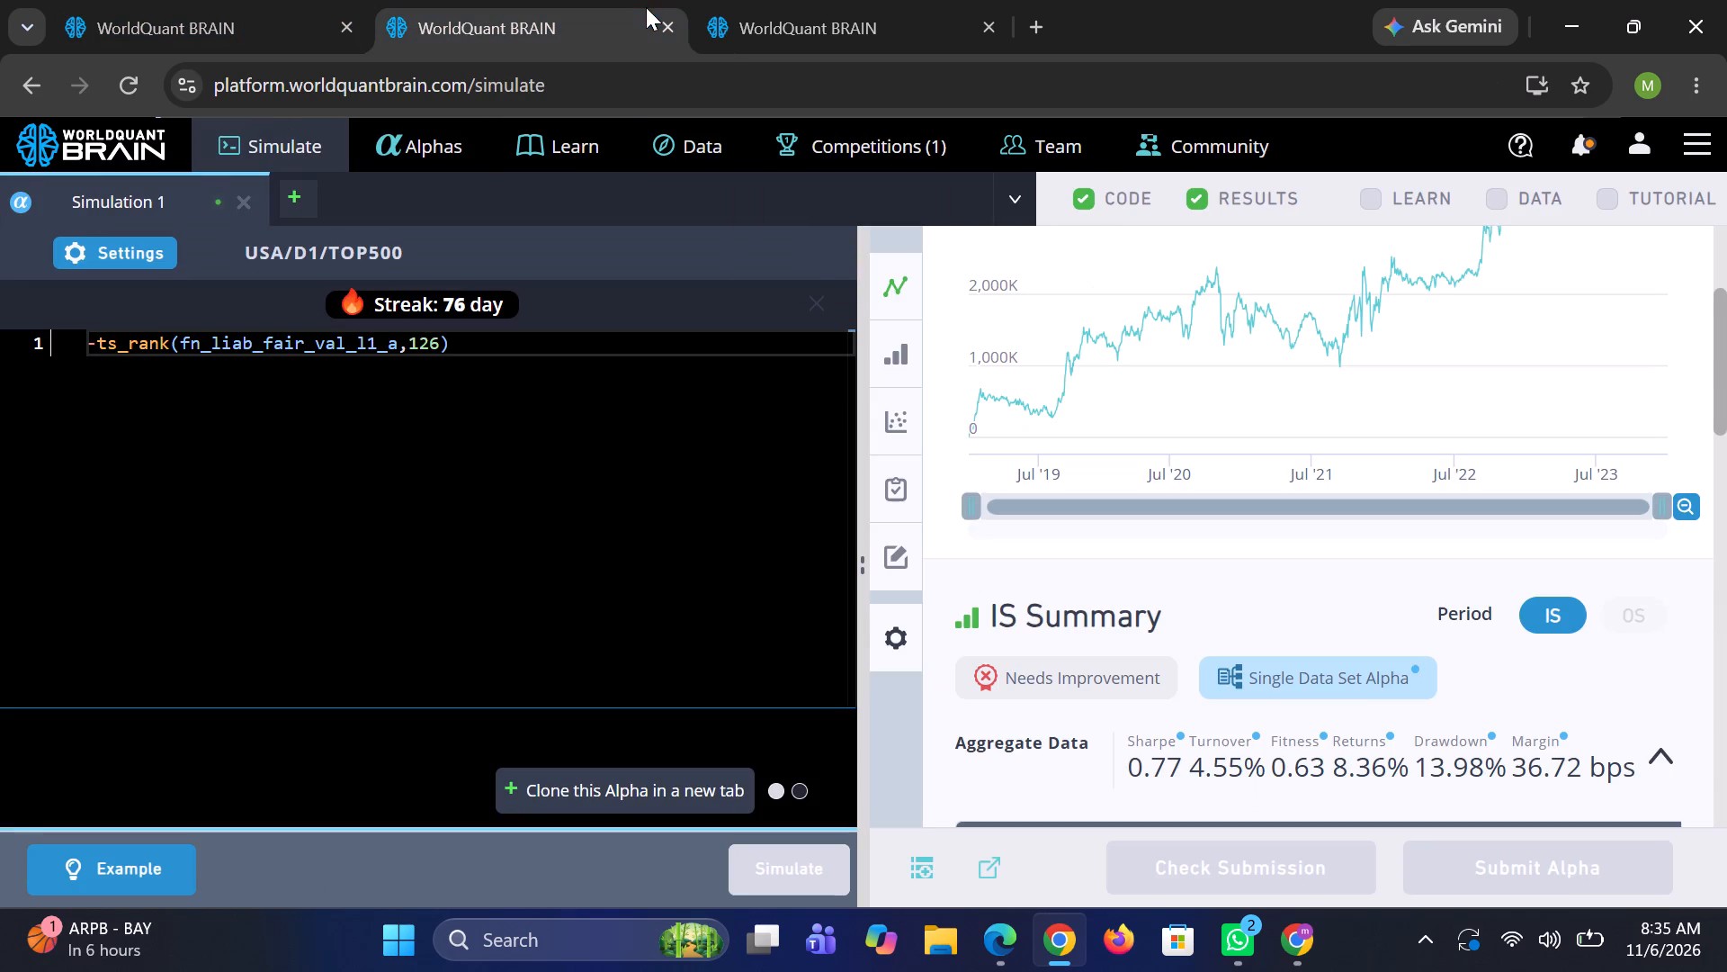
pyautogui.click(889, 3)
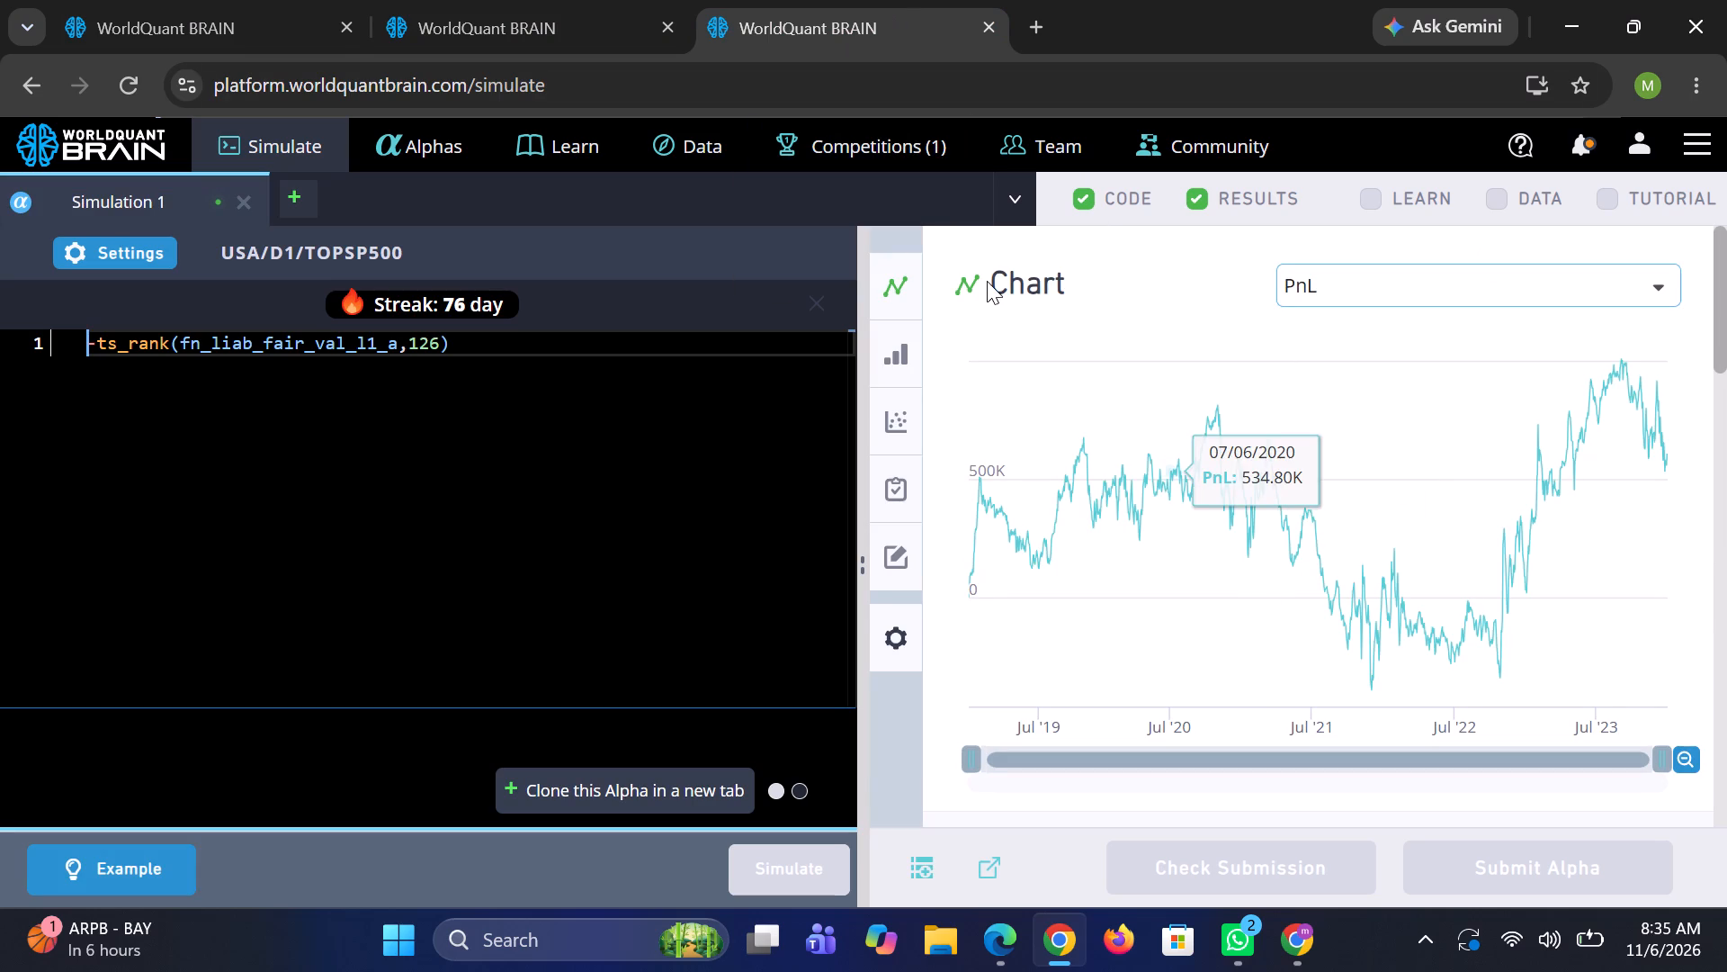
# Clear the -ts_rank(fn_liab_fair_val_l1_a,126) expression from the TOP1000 simulation's code editor.
pyautogui.click(192, 23)
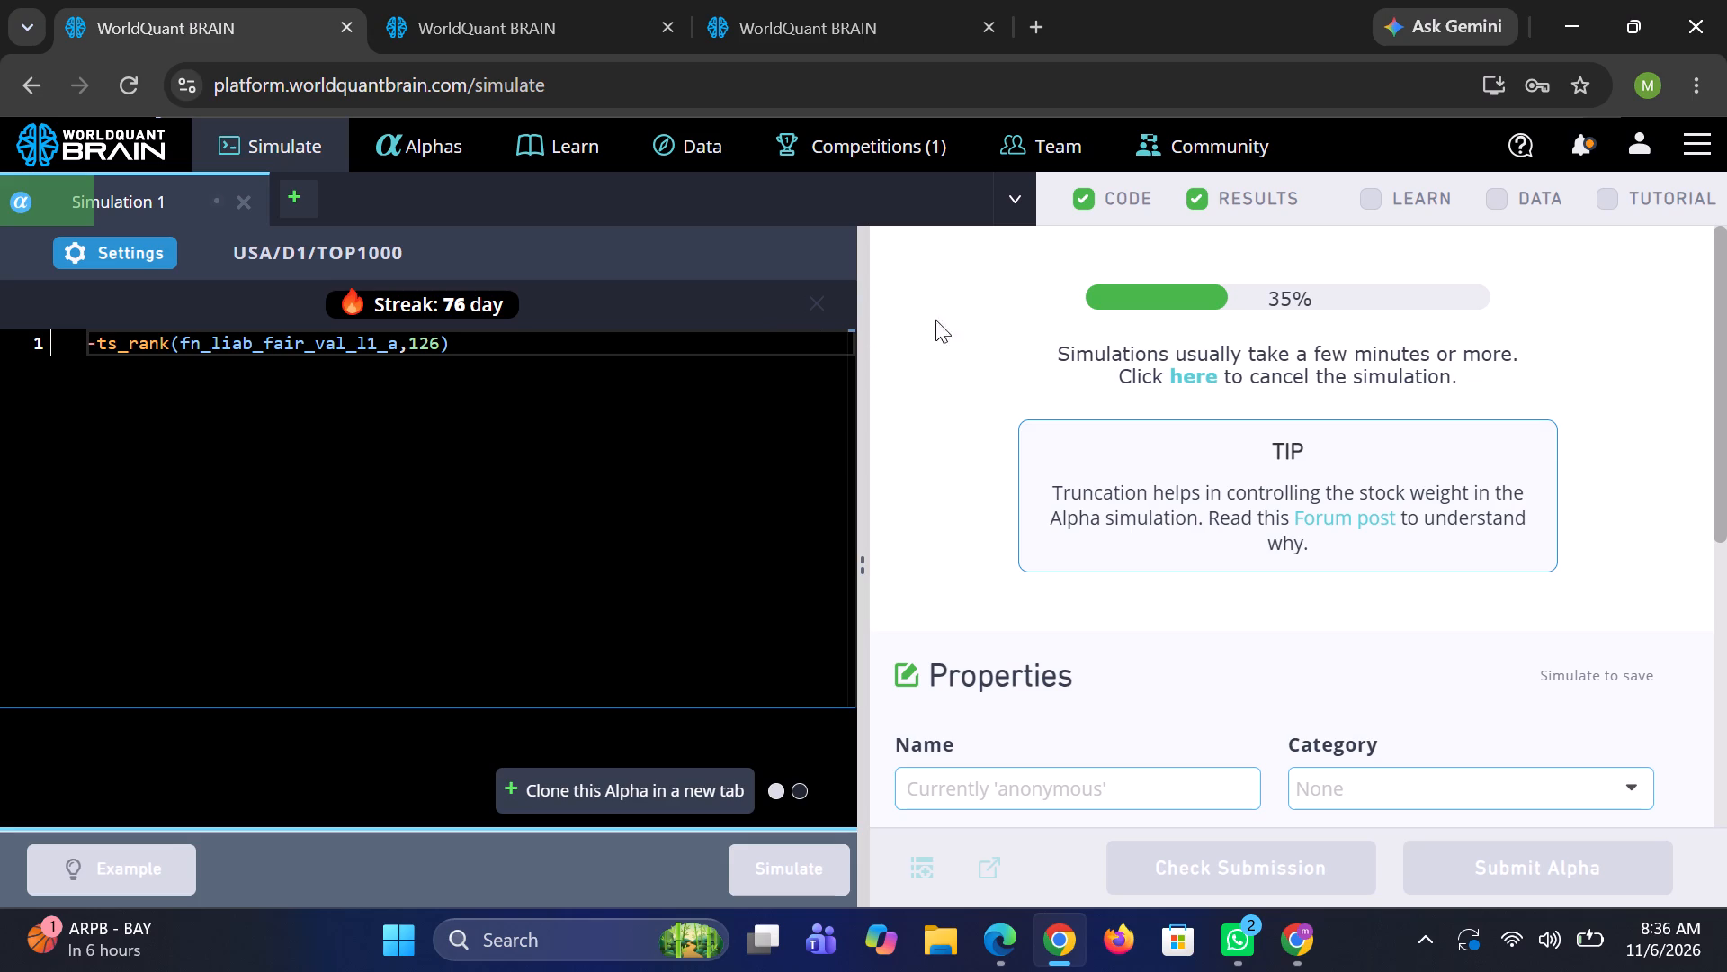
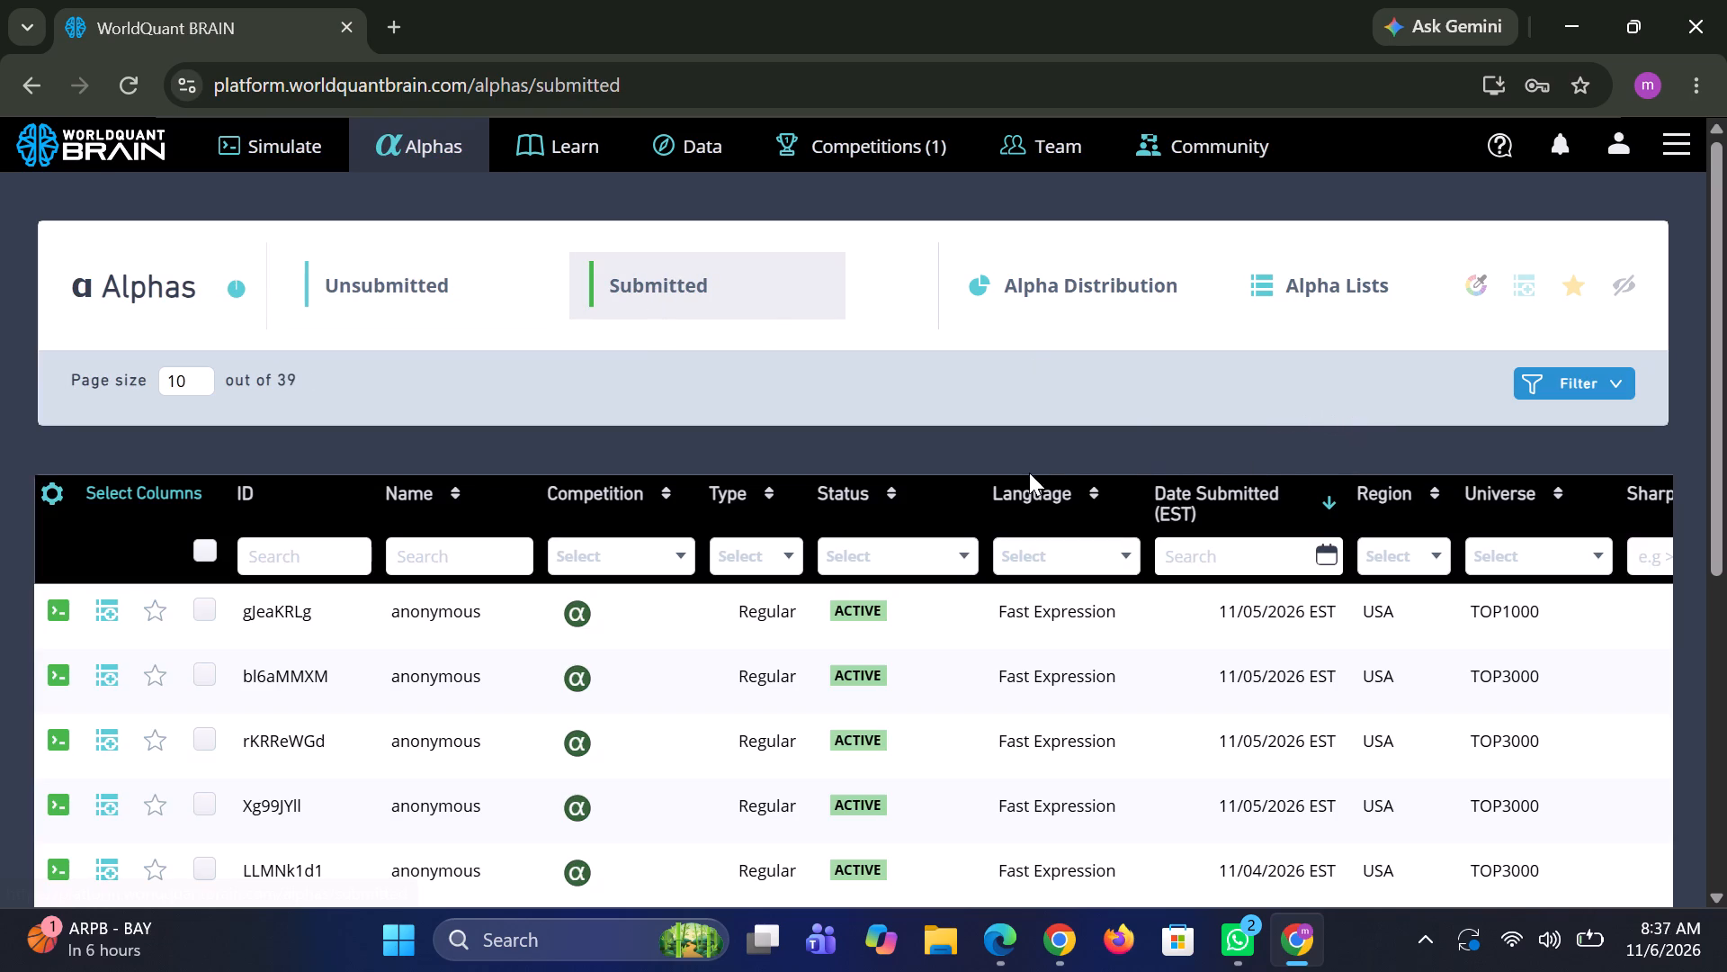
# Review the code and simulation settings of submitted alphas gJeaKRLg and bl6aMMXM.
pyautogui.click(773, 607)
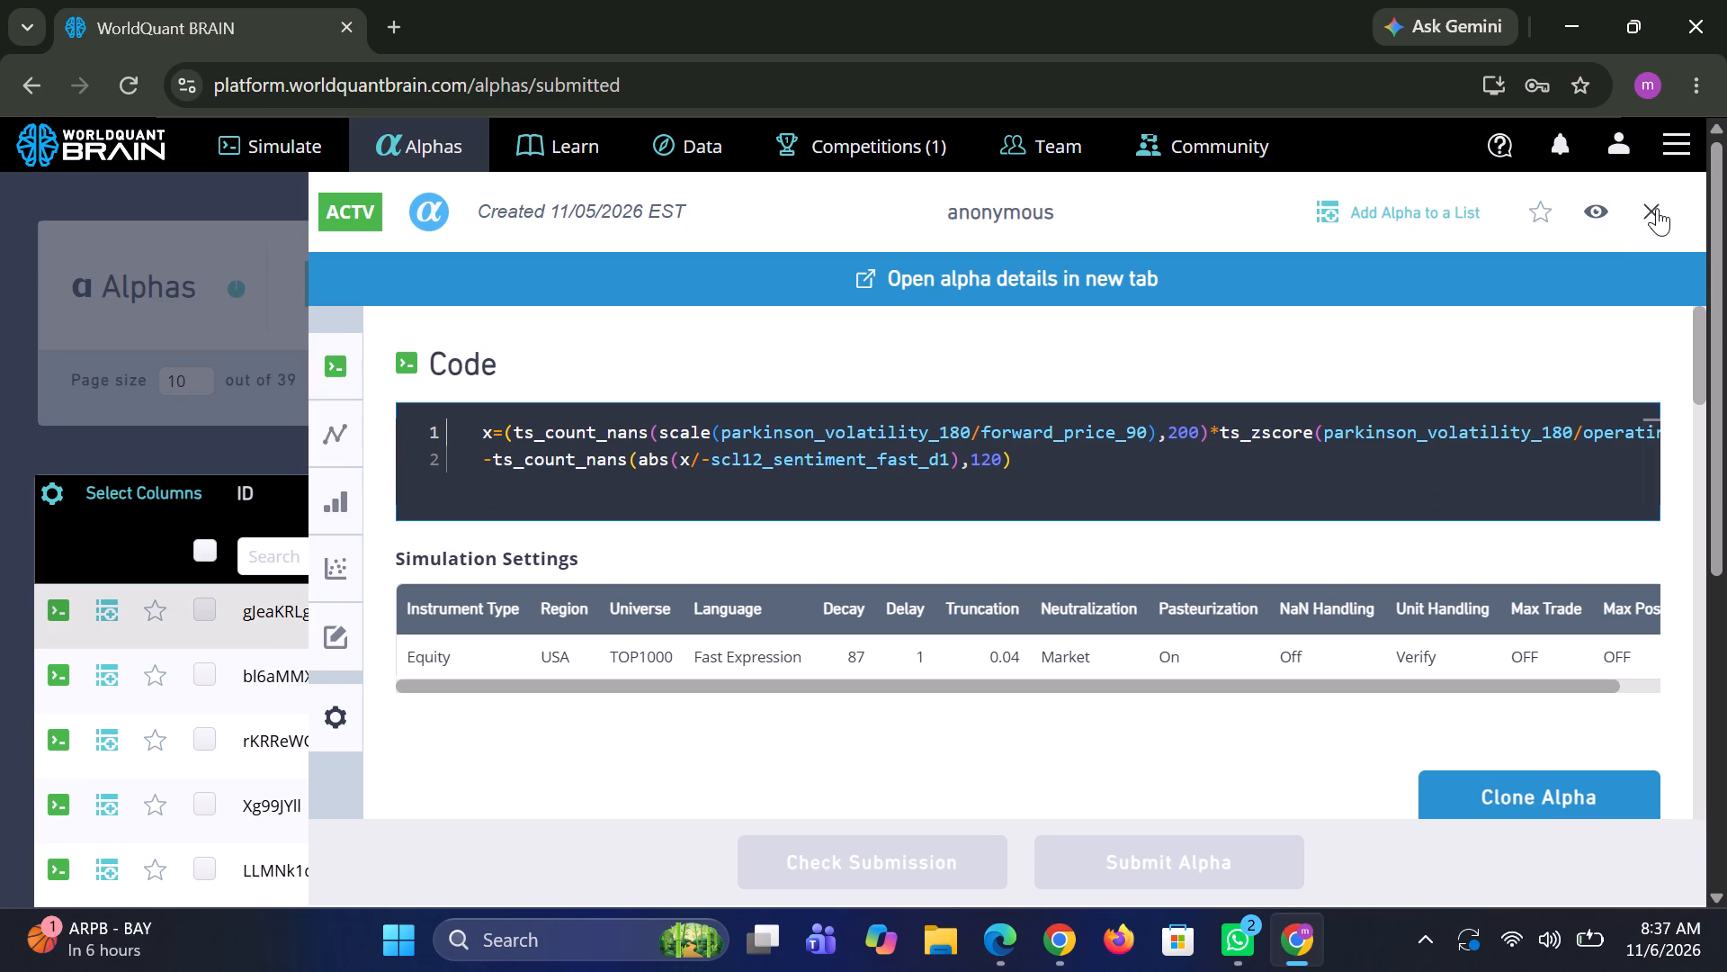
pyautogui.click(1657, 208)
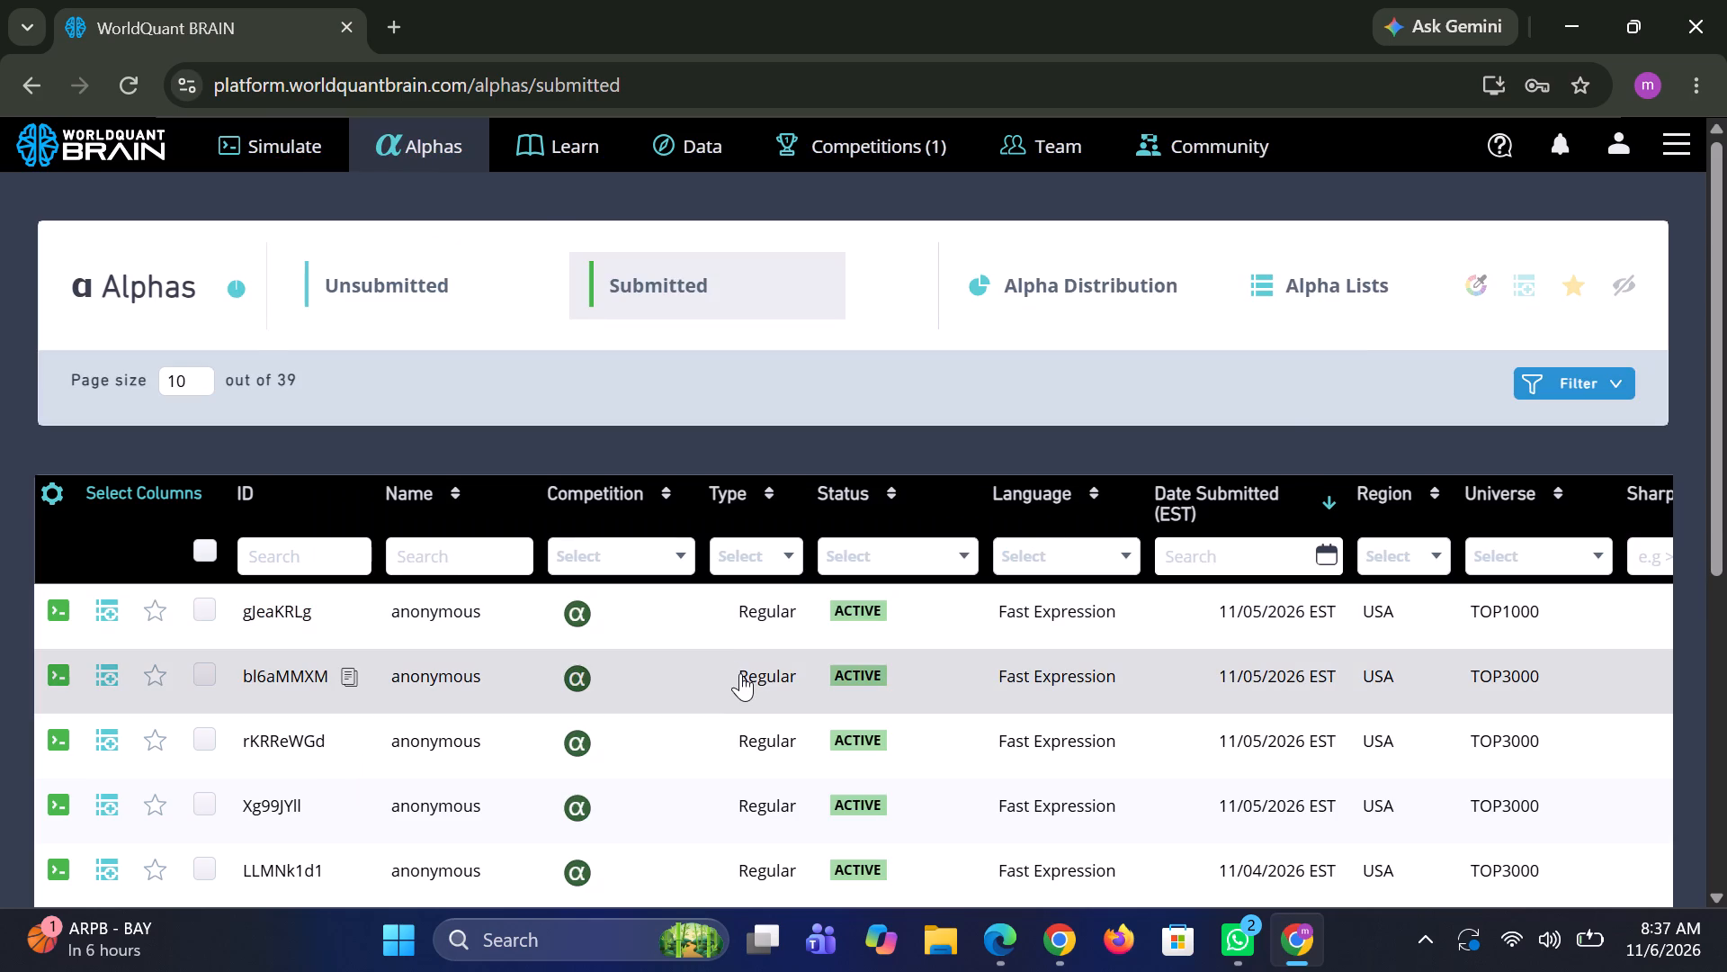
pyautogui.click(740, 673)
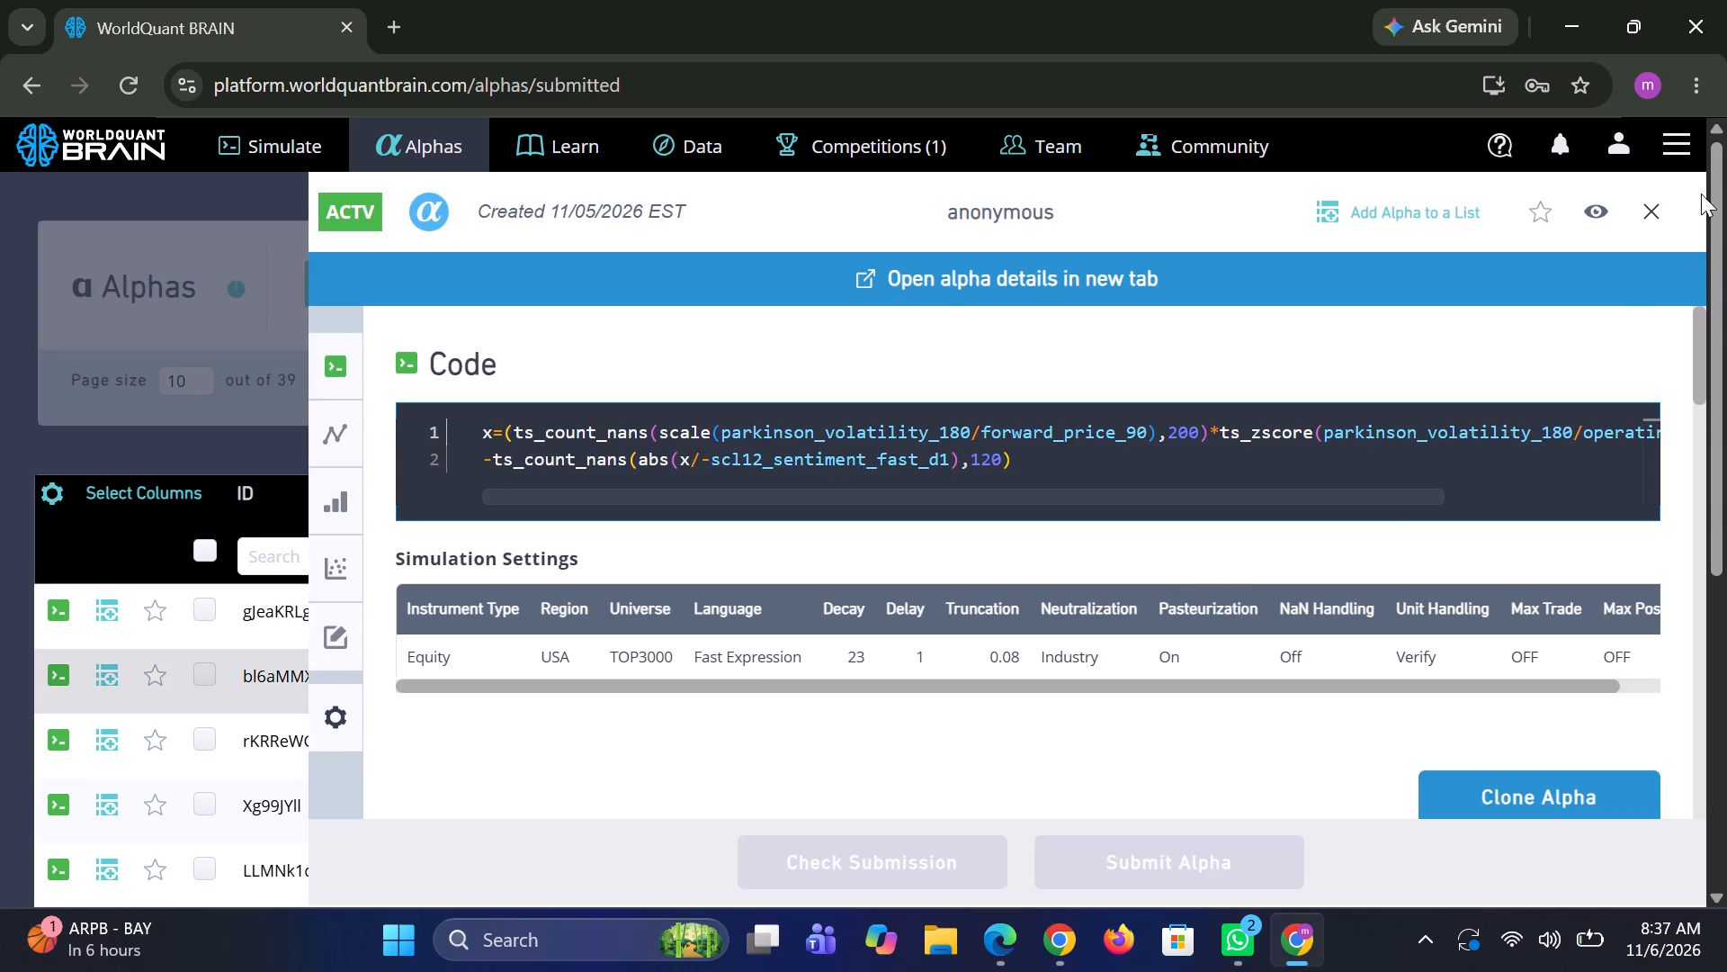
pyautogui.click(1646, 199)
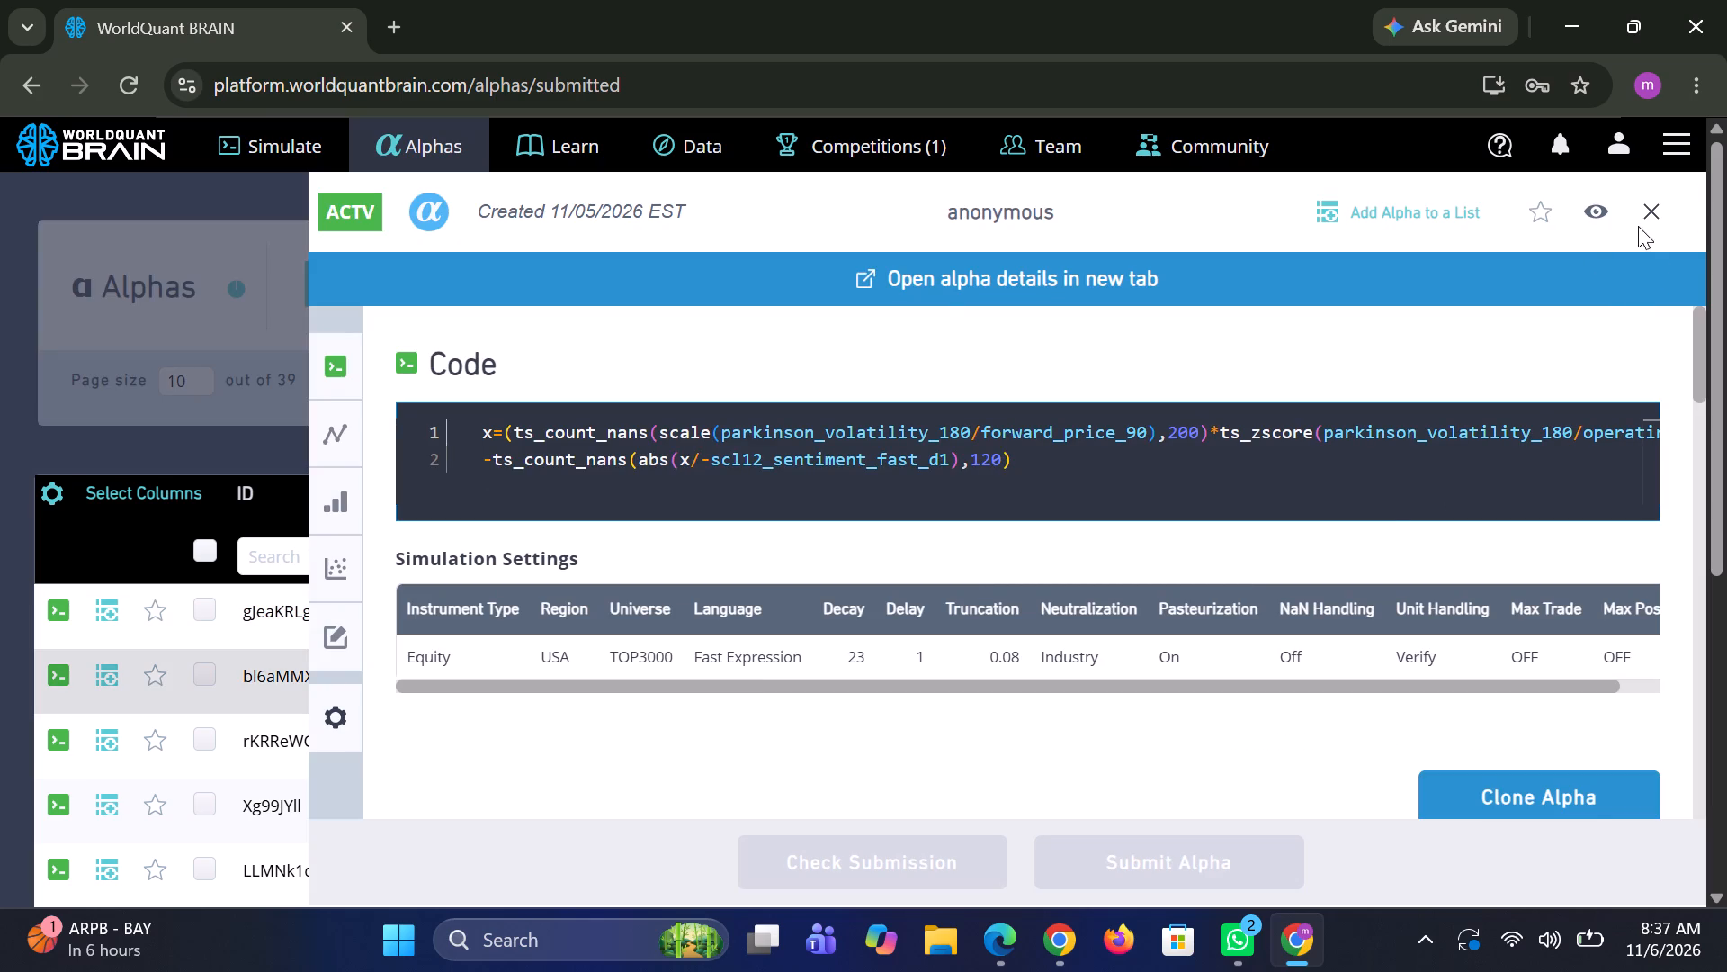
pyautogui.click(1648, 215)
pyautogui.moveTo(1648, 215); pyautogui.dragTo(1157, 553)
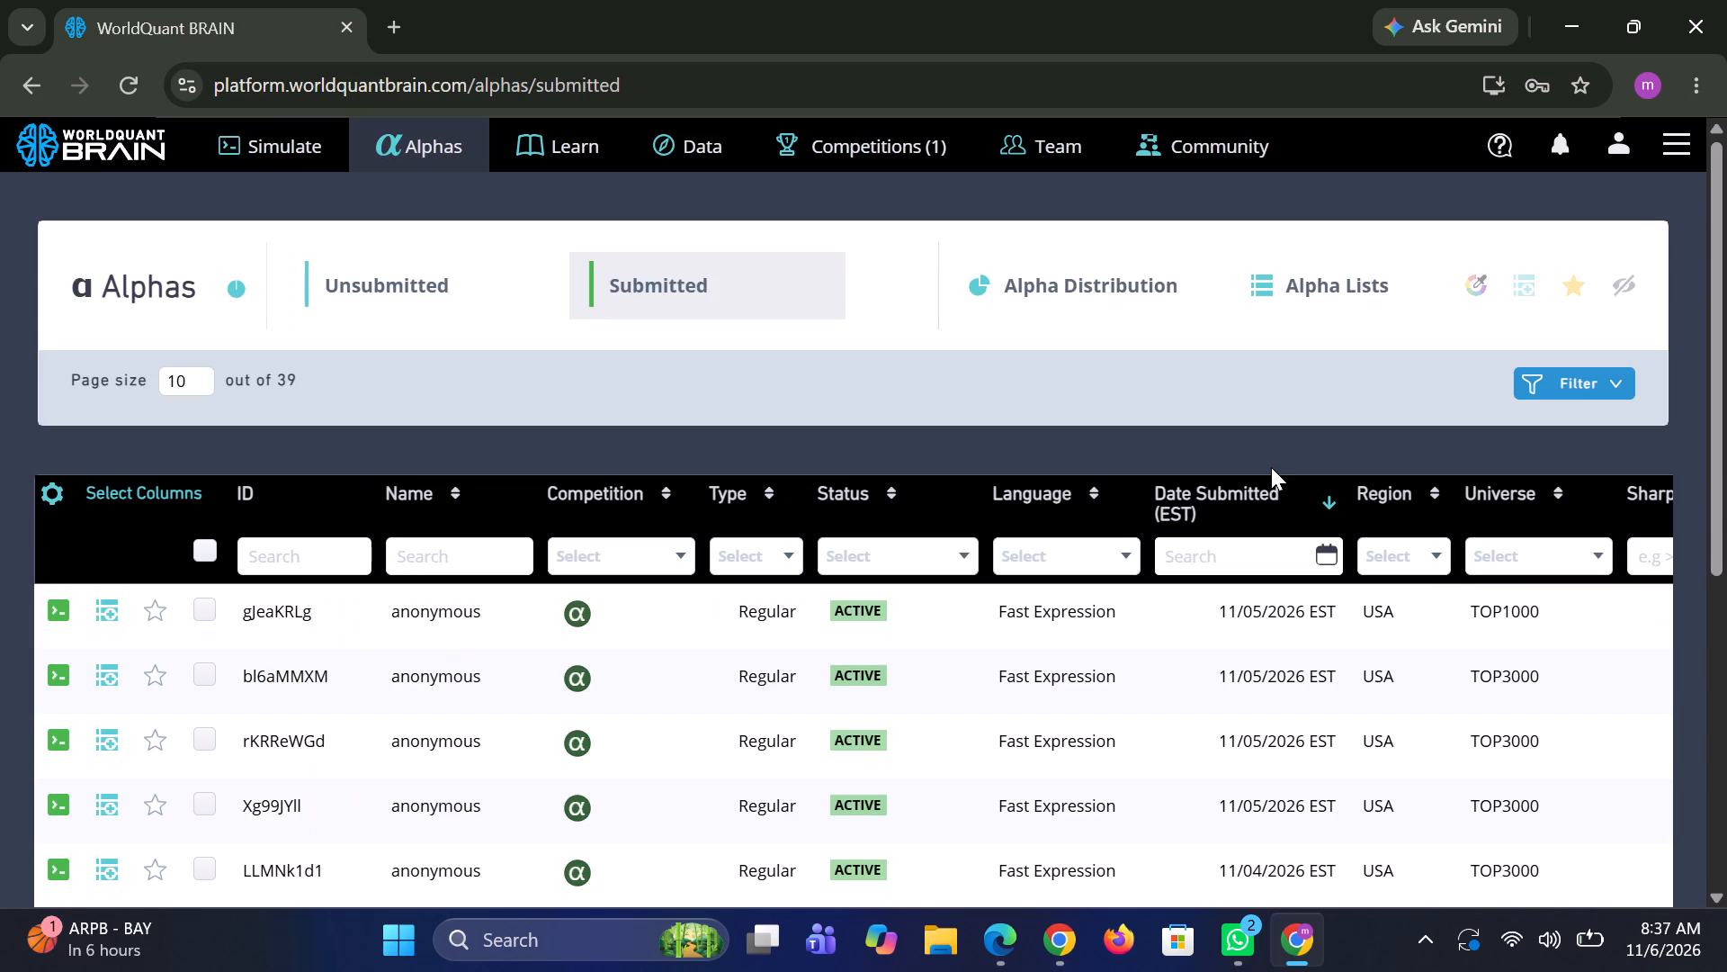
# Clone submitted alpha rKRReWGd into a simulation and copy its entire group_neutralize expression.
pyautogui.click(743, 754)
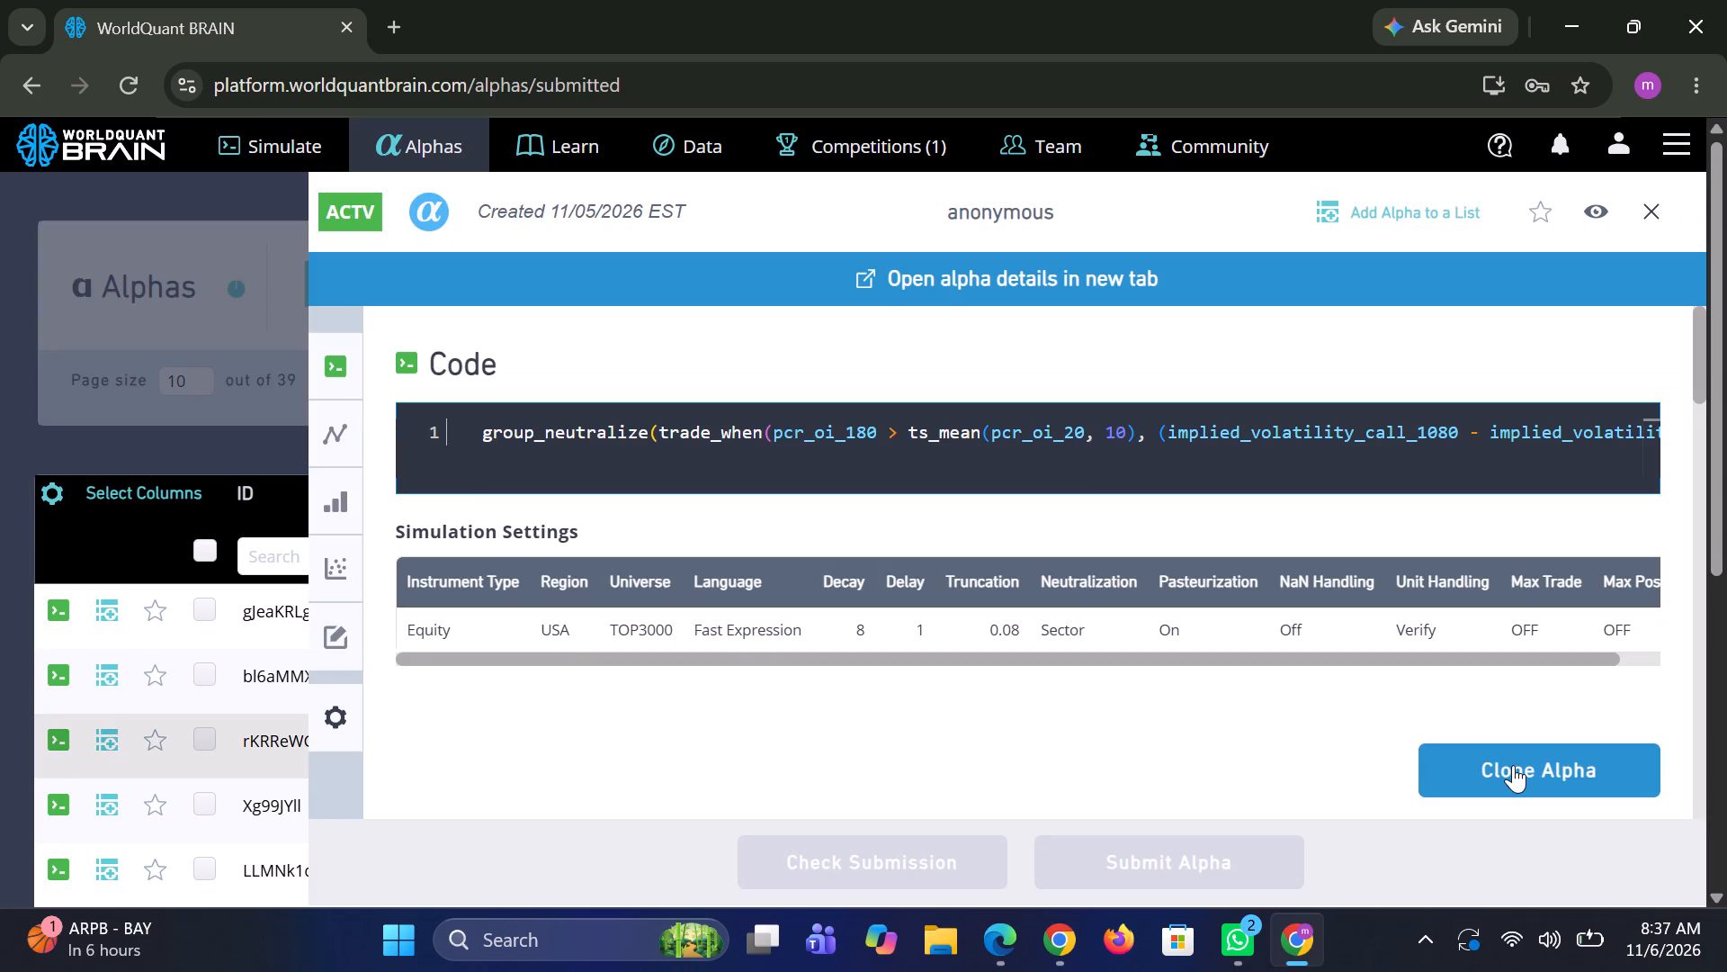
pyautogui.click(1513, 765)
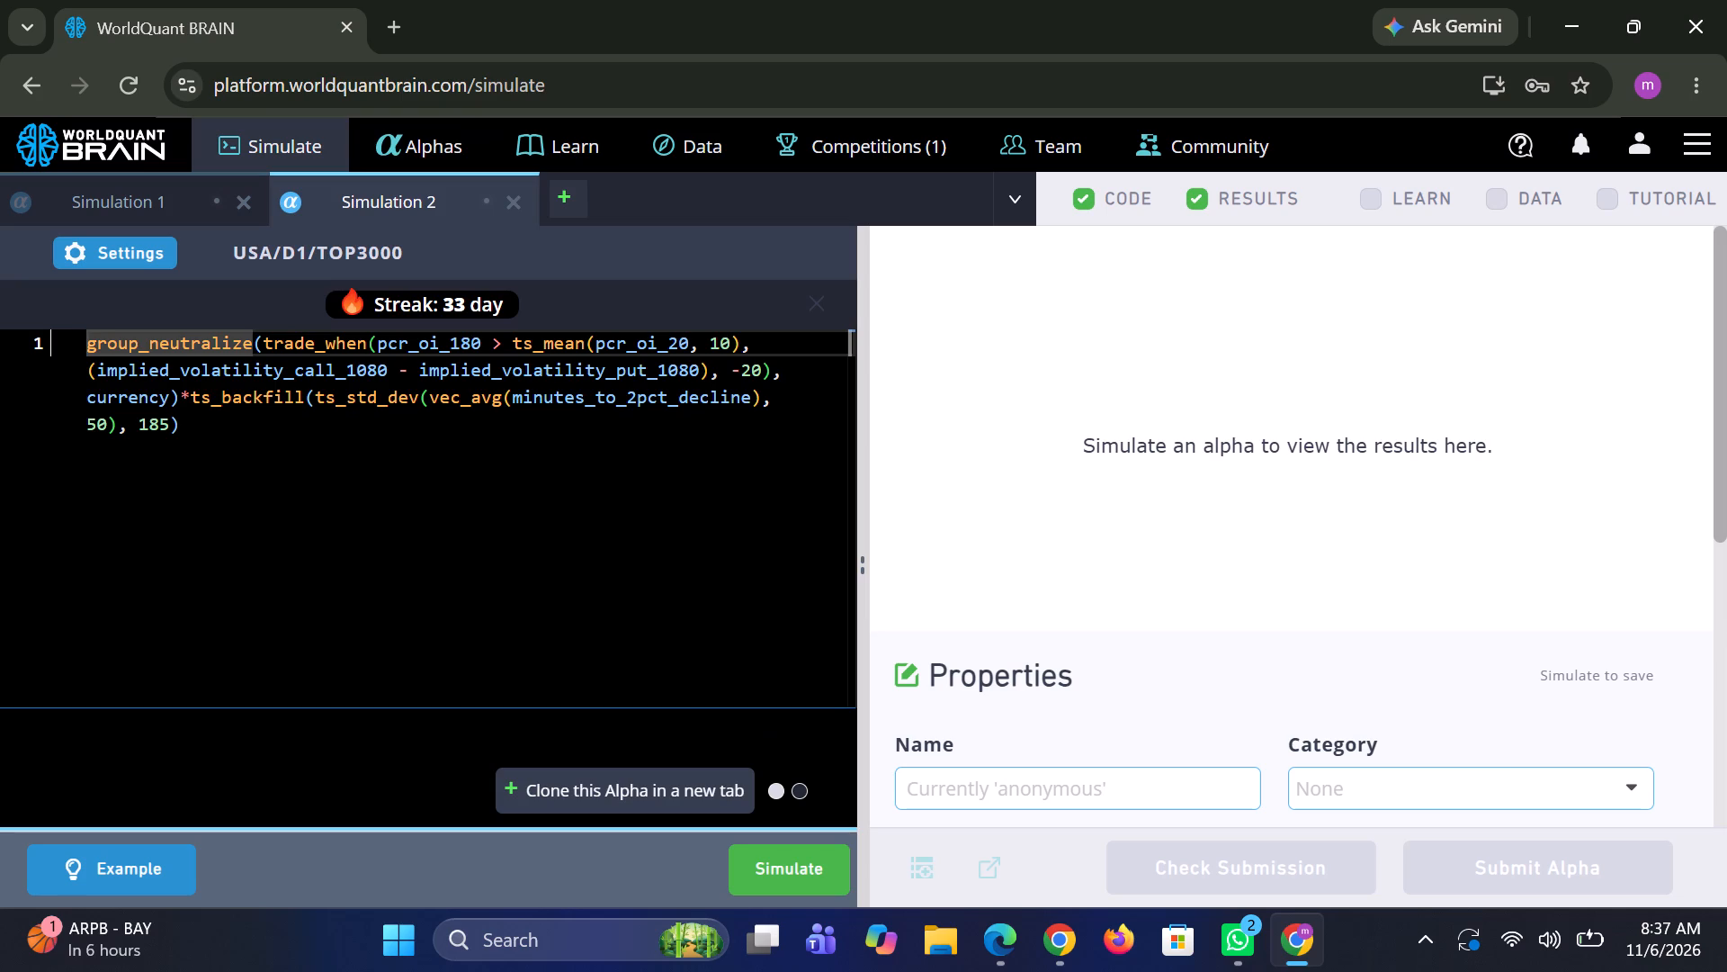
pyautogui.moveTo(190, 424); pyautogui.dragTo(179, 425)
pyautogui.moveTo(179, 425); pyautogui.dragTo(84, 384)
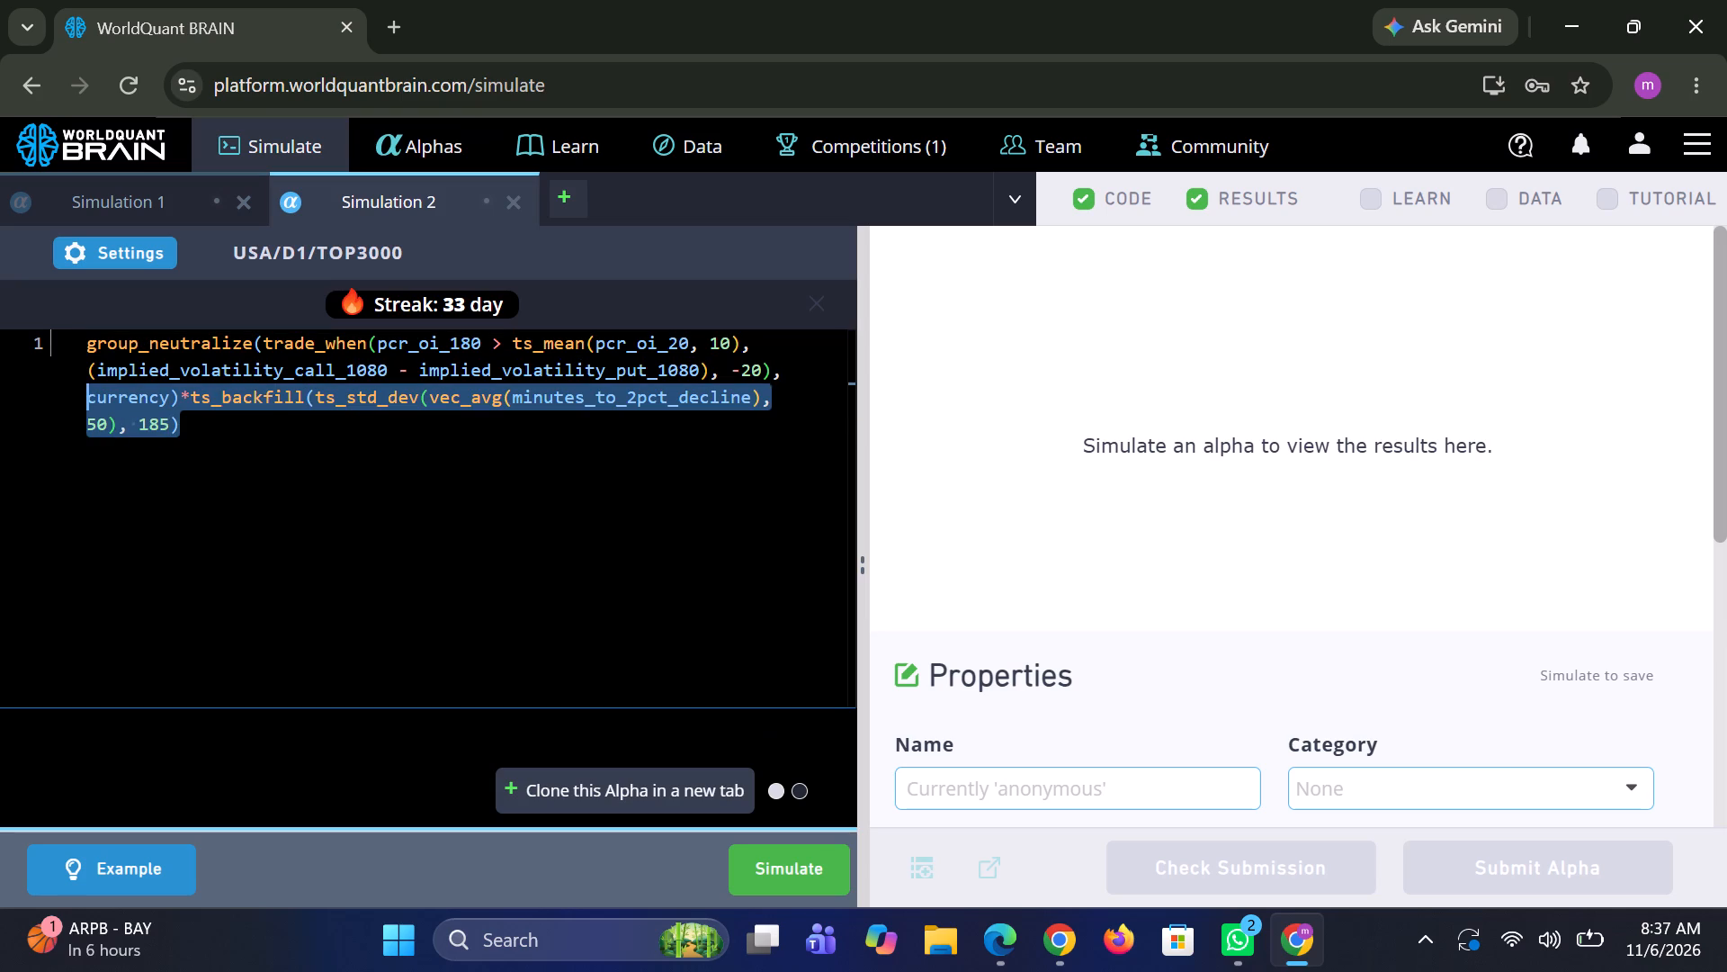
pyautogui.moveTo(84, 384); pyautogui.dragTo(76, 355)
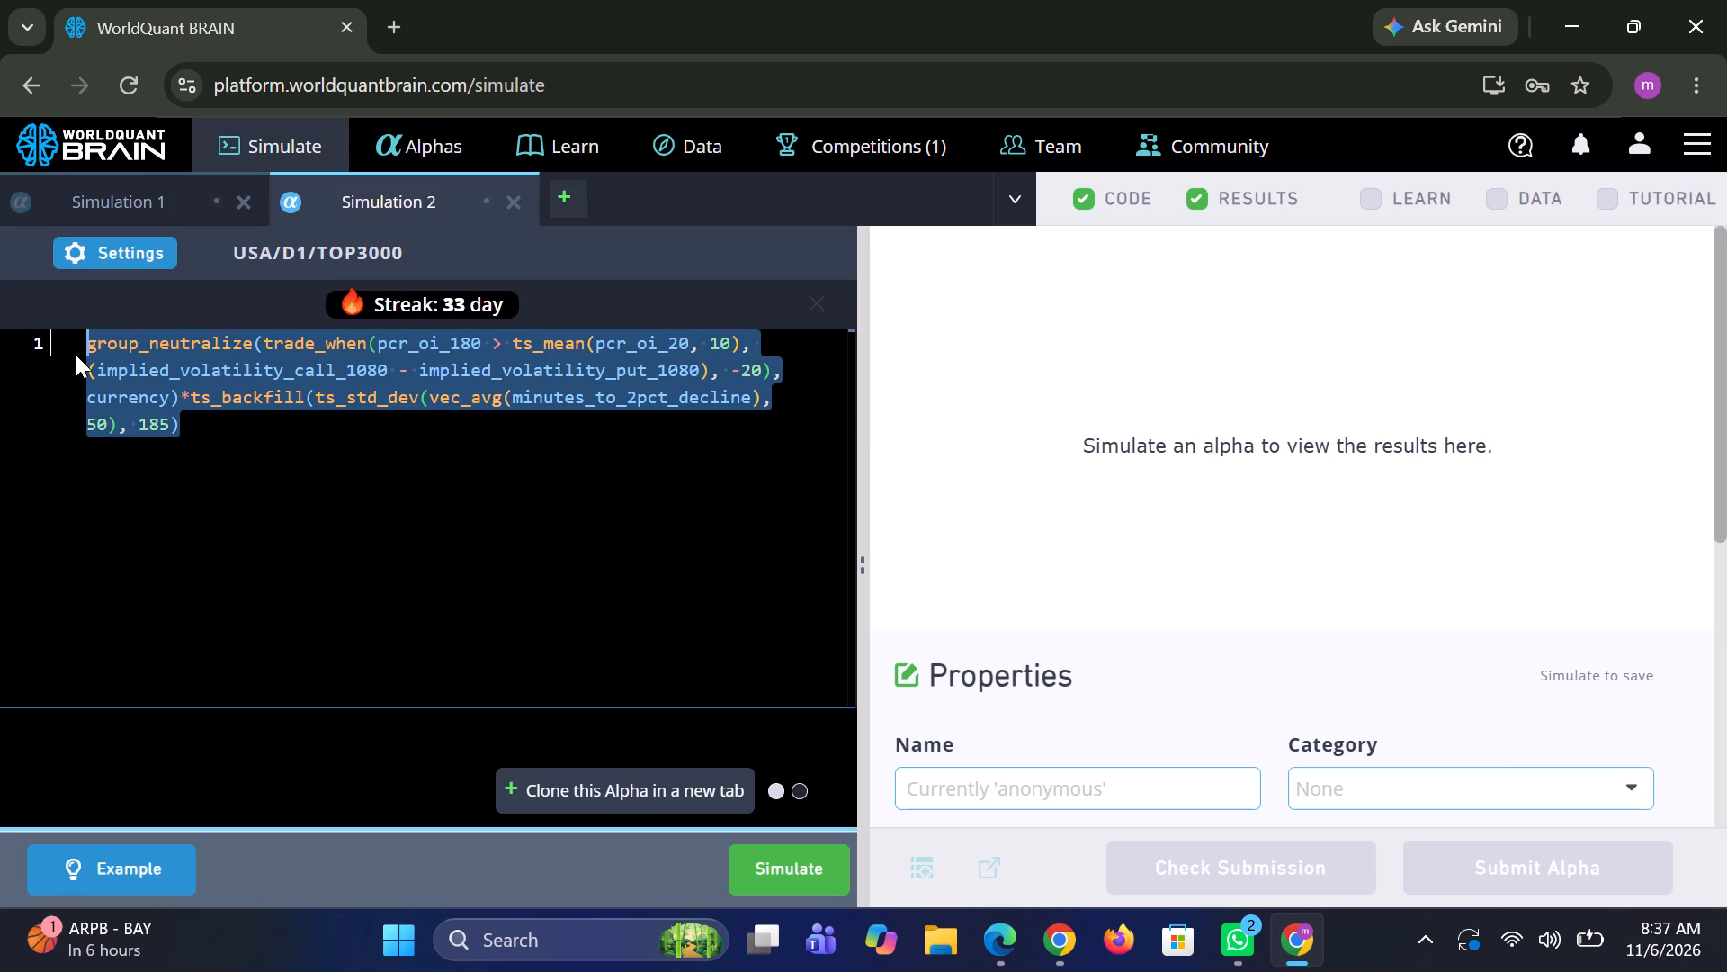
pyautogui.hotkey('ctrl', 'c')
# Switch to the other Chrome window, paste the copied expression into the empty TOP1000 simulation editor, and run it.
pyautogui.click(1052, 936)
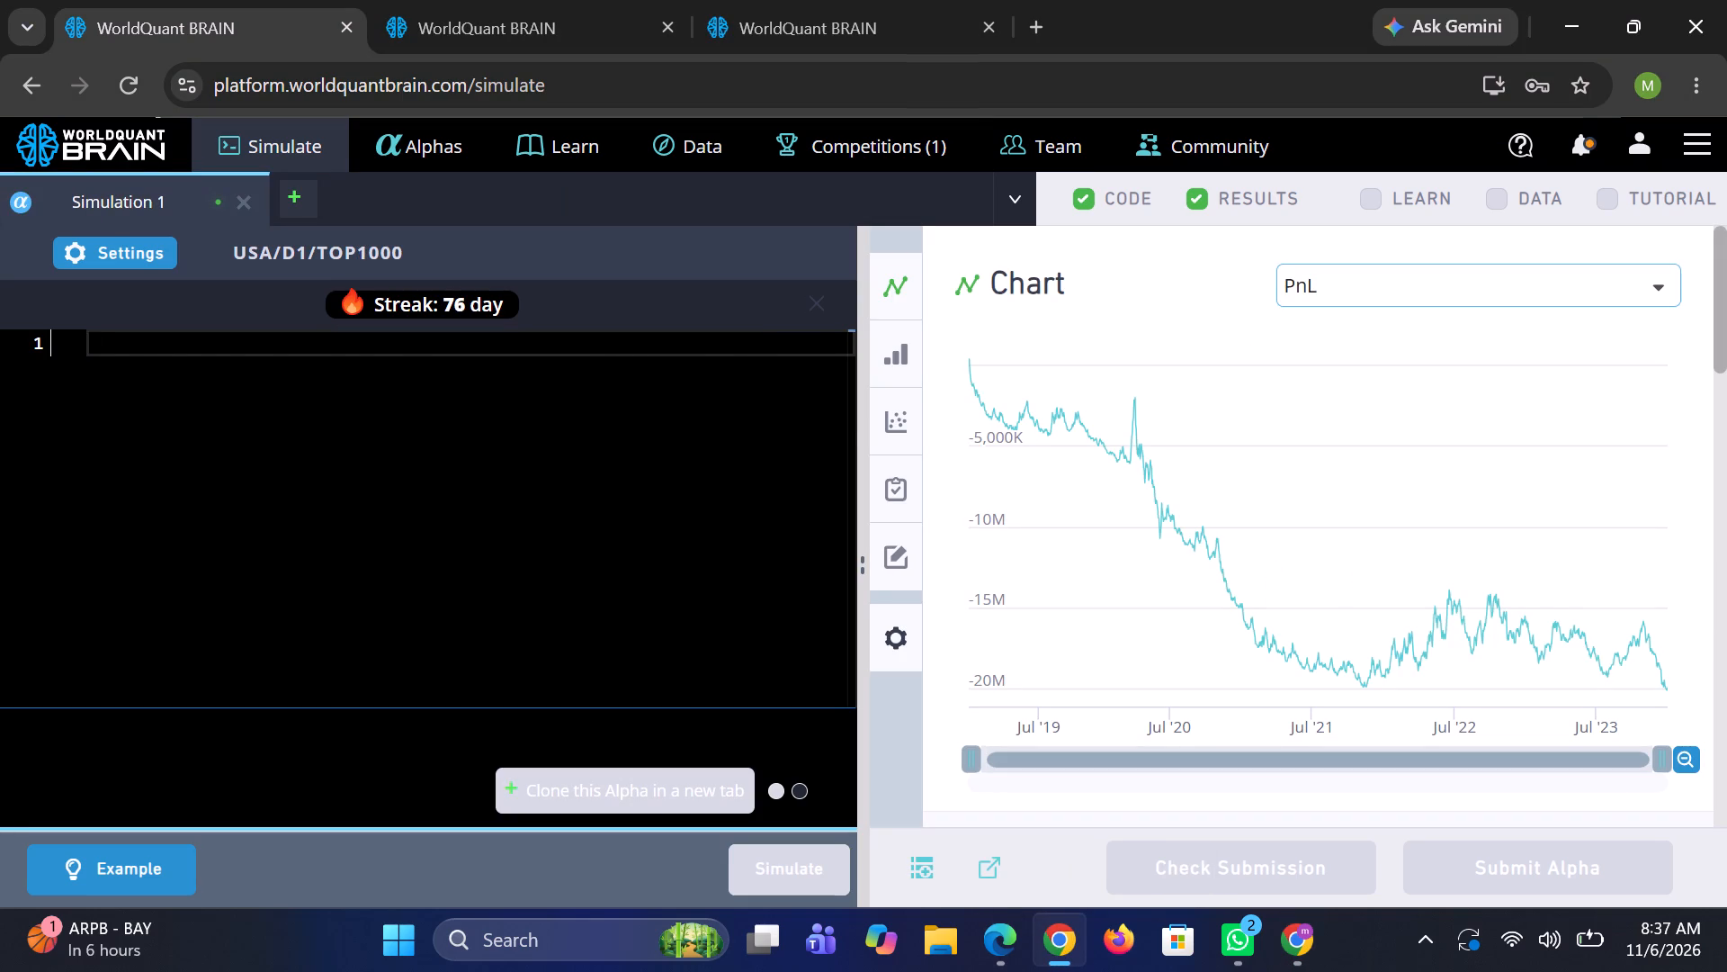
pyautogui.hotkey('ctrl', 'v')
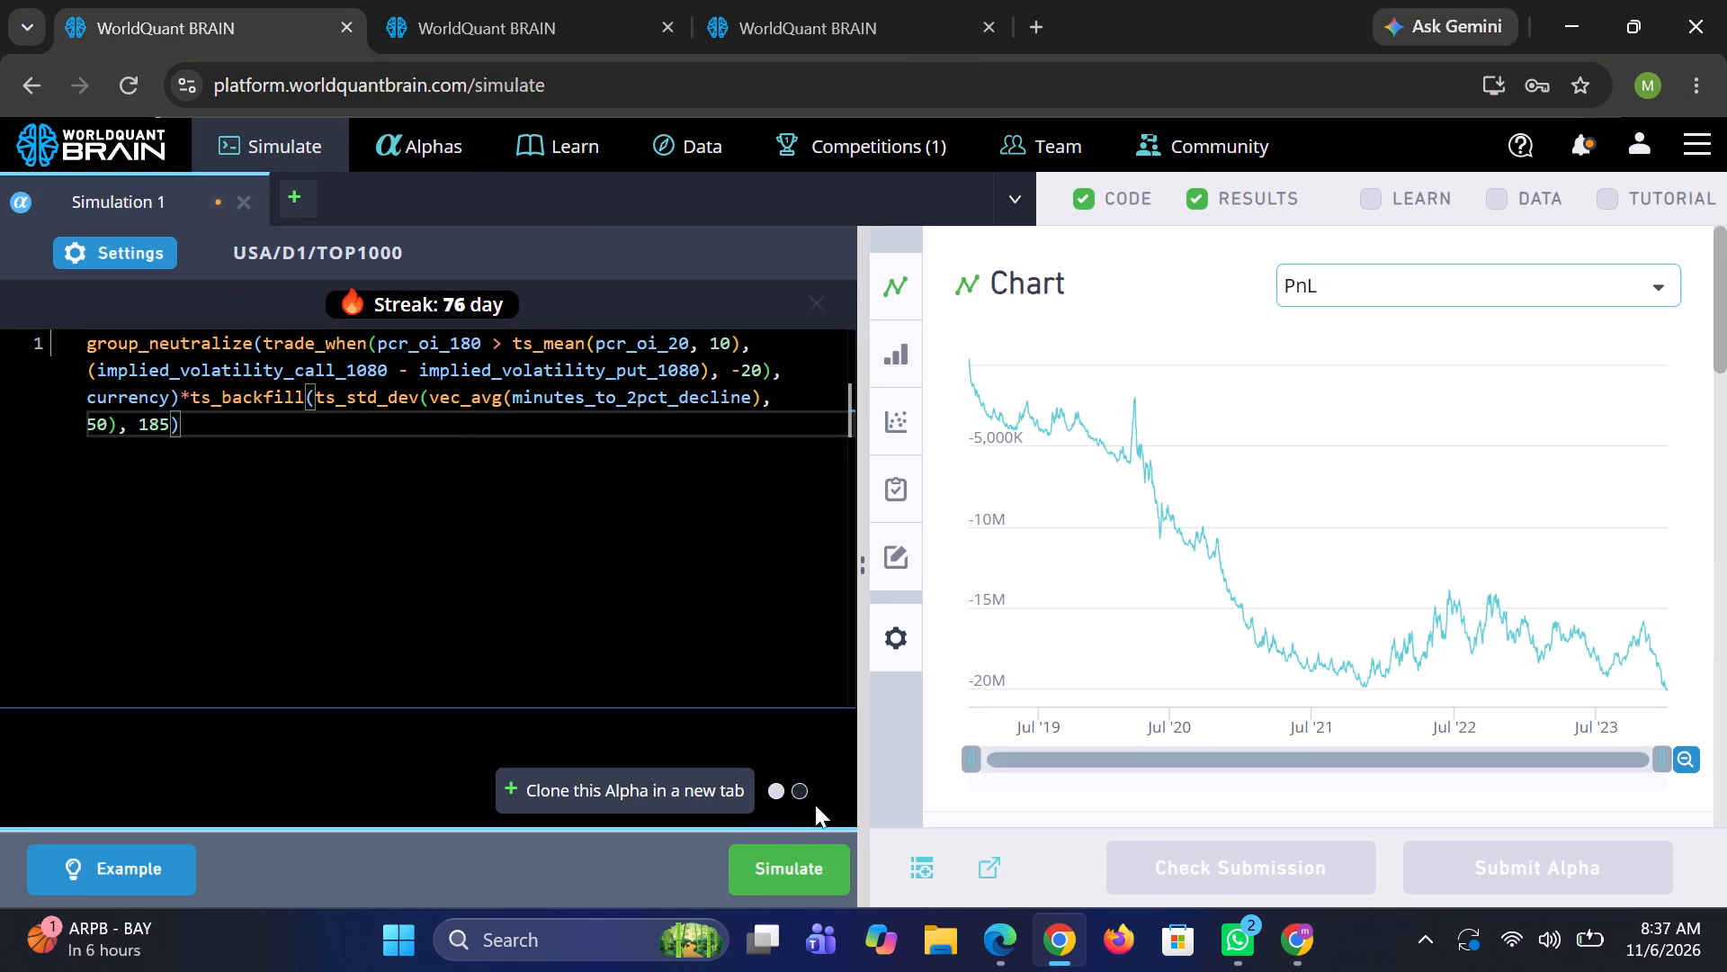
pyautogui.click(807, 858)
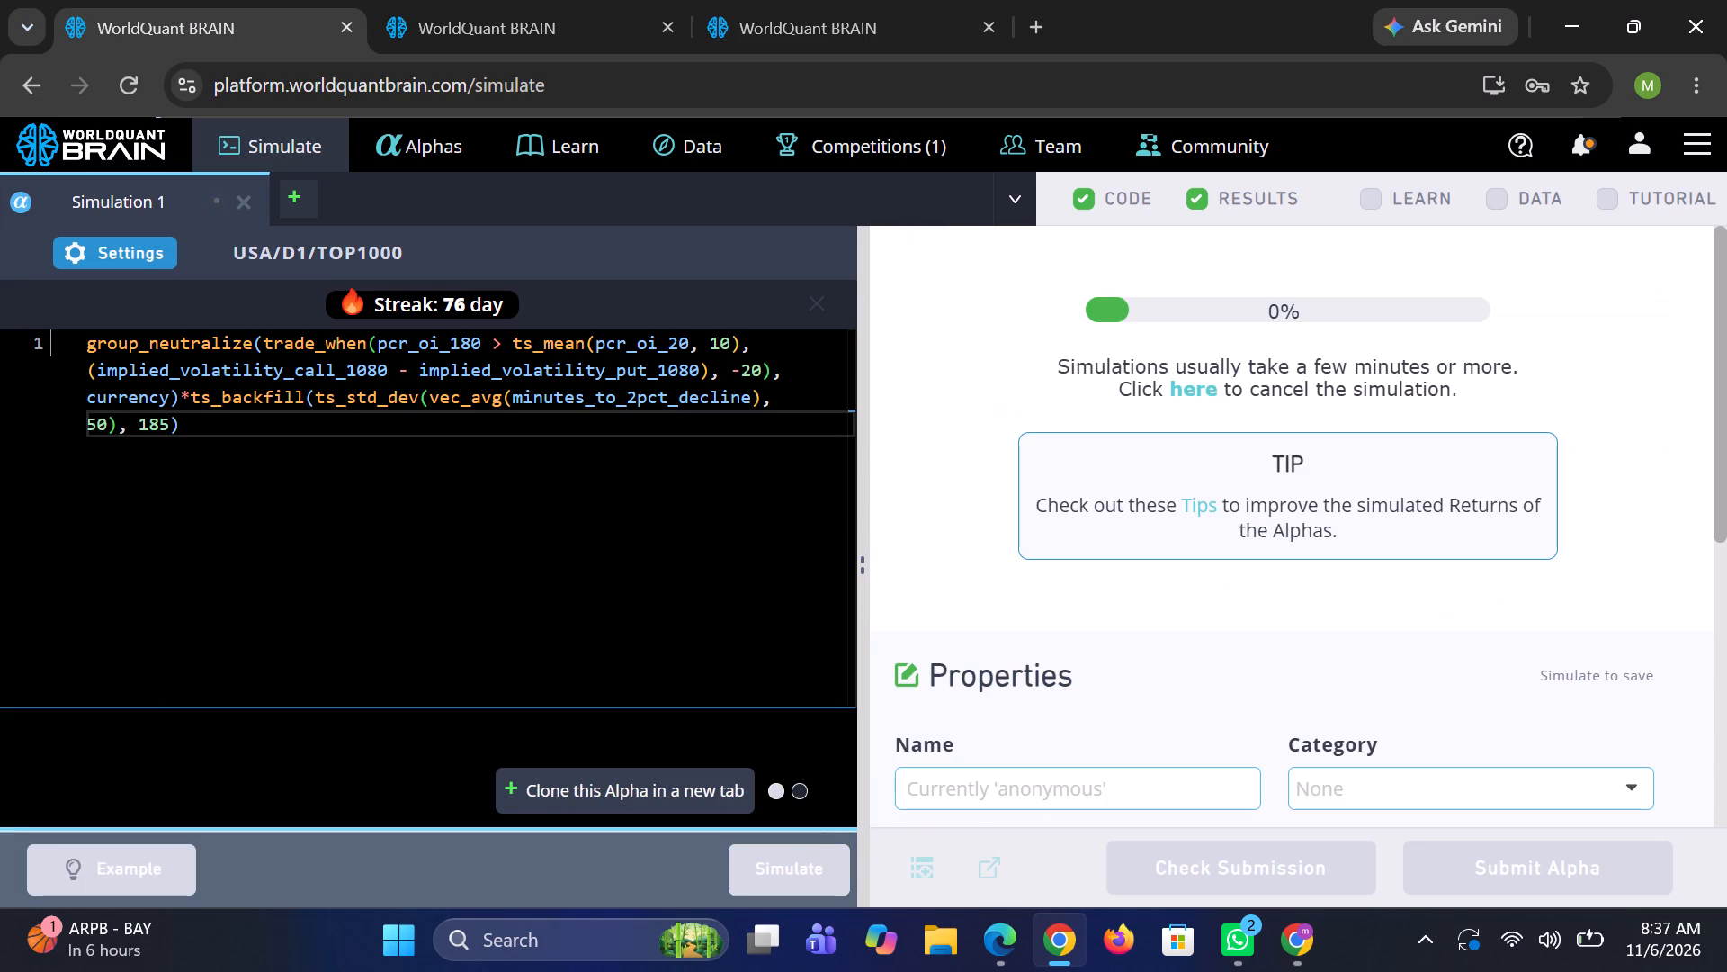
# Close the two other WorldQuant BRAIN browser tabs, keeping the tab with the running simulation.
pyautogui.click(668, 26)
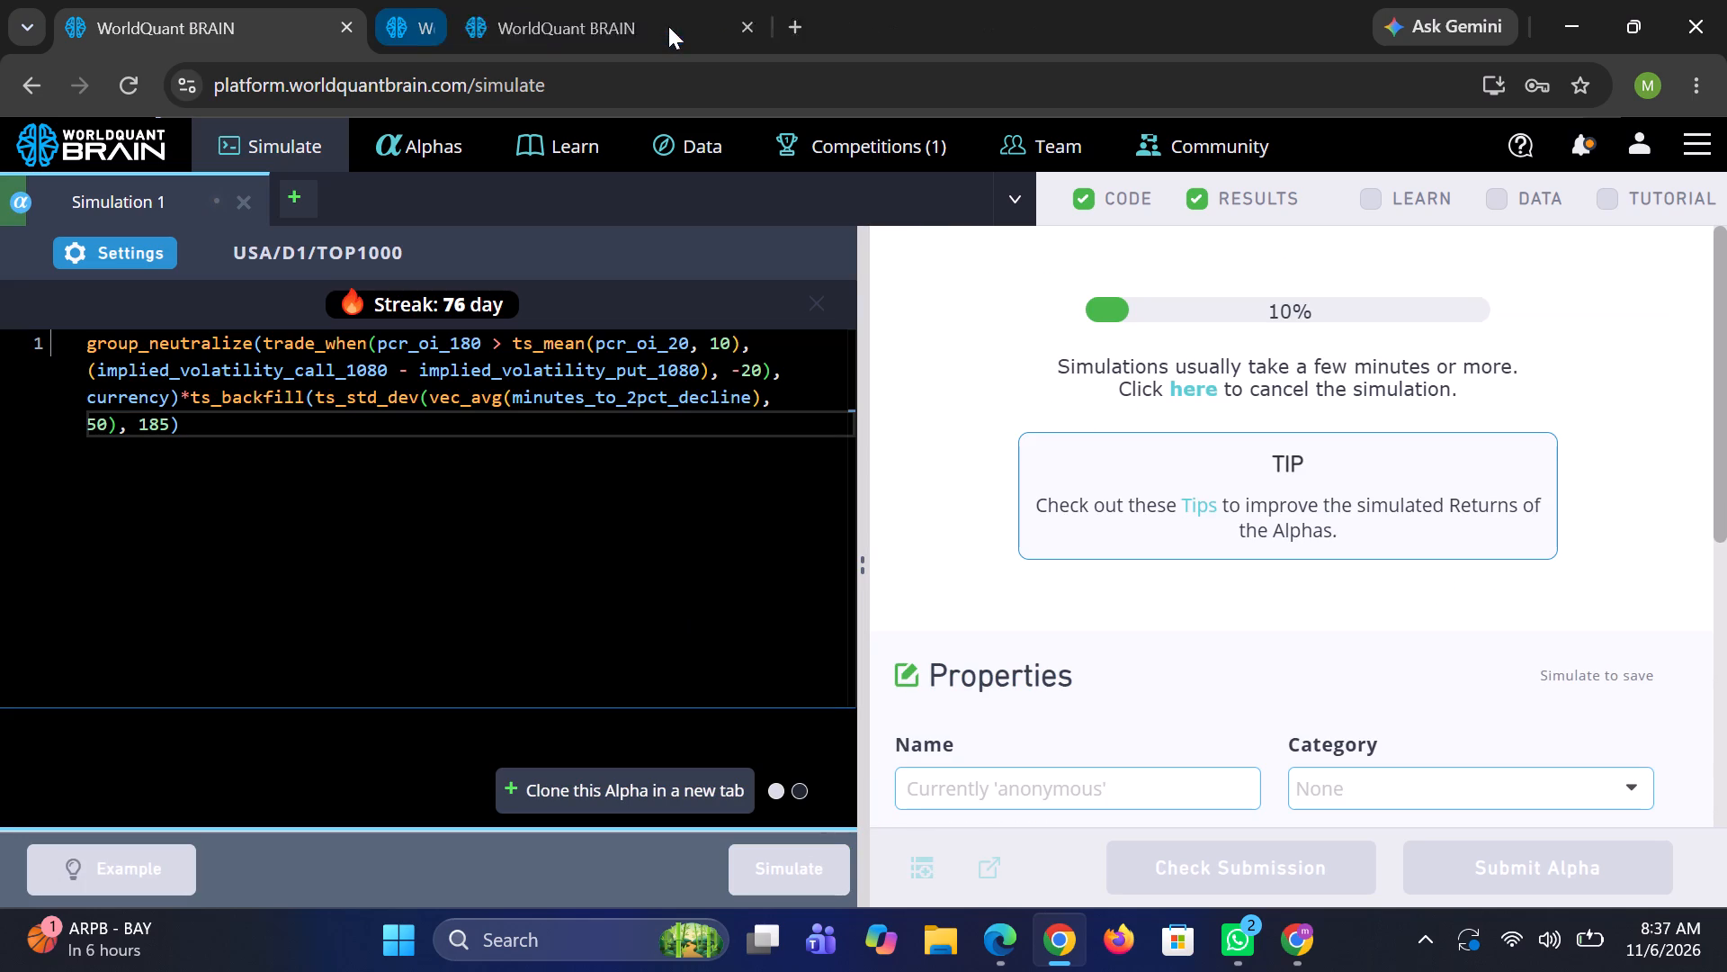
pyautogui.click(672, 18)
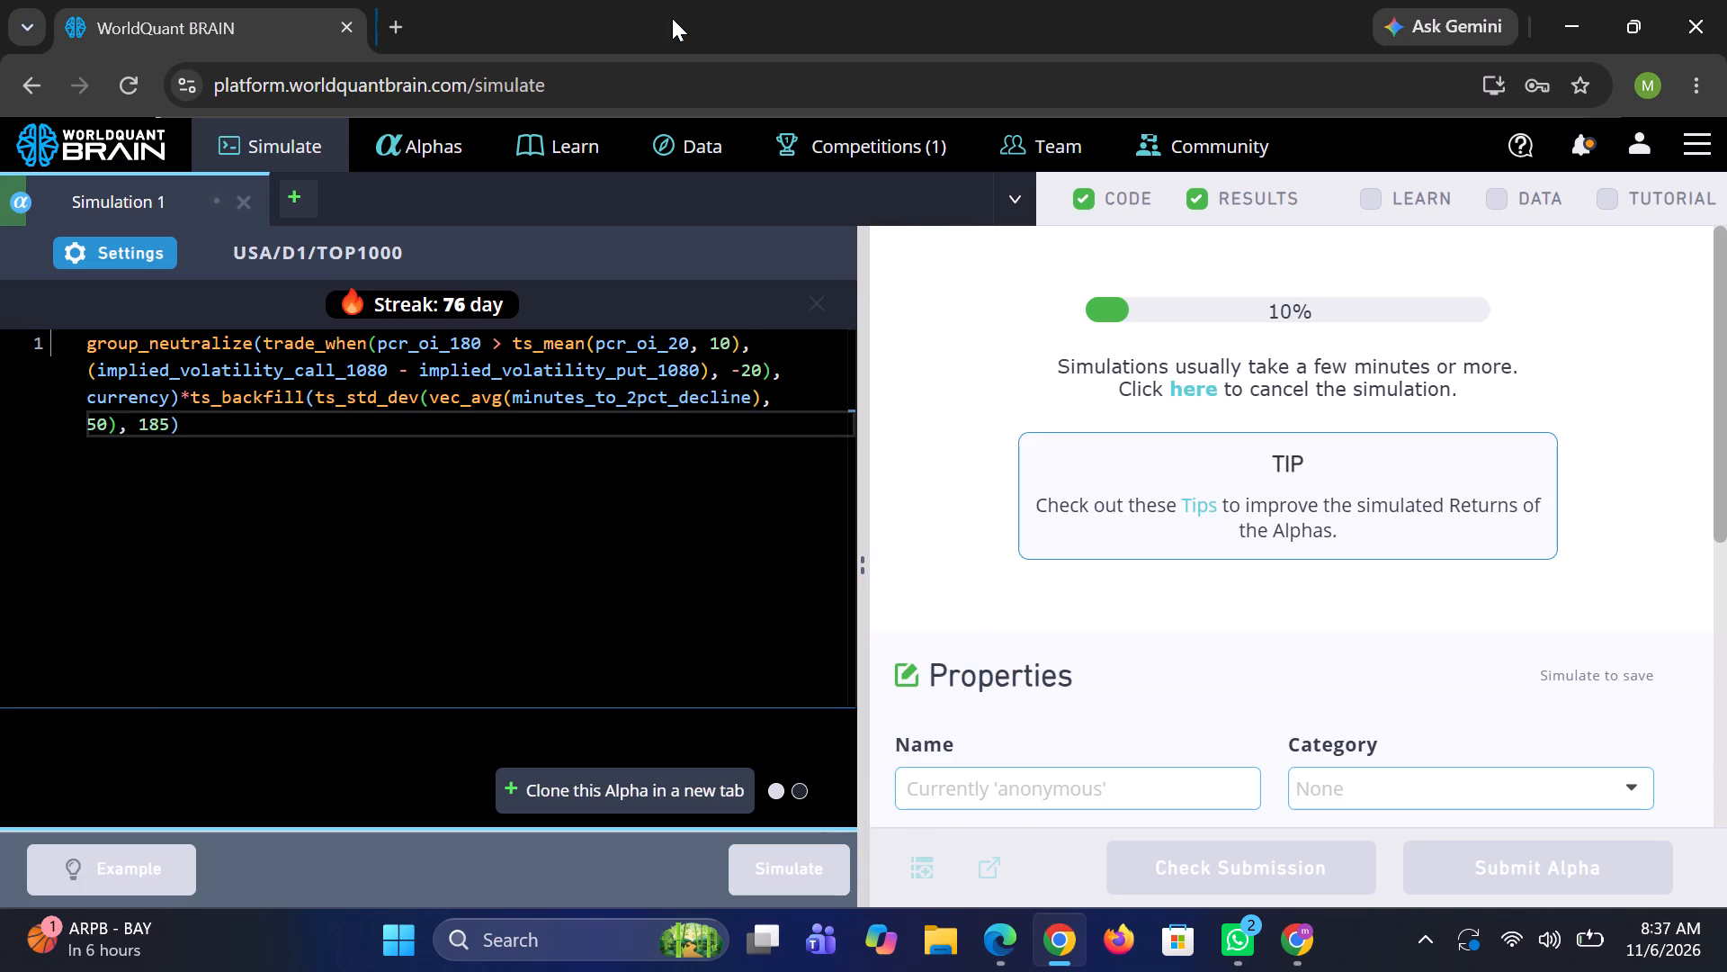
# Open the Simulate page in a new browser tab and simulate the expression with decay 10, truncation 0.06 and neutralization Sector.
pyautogui.click(394, 19)
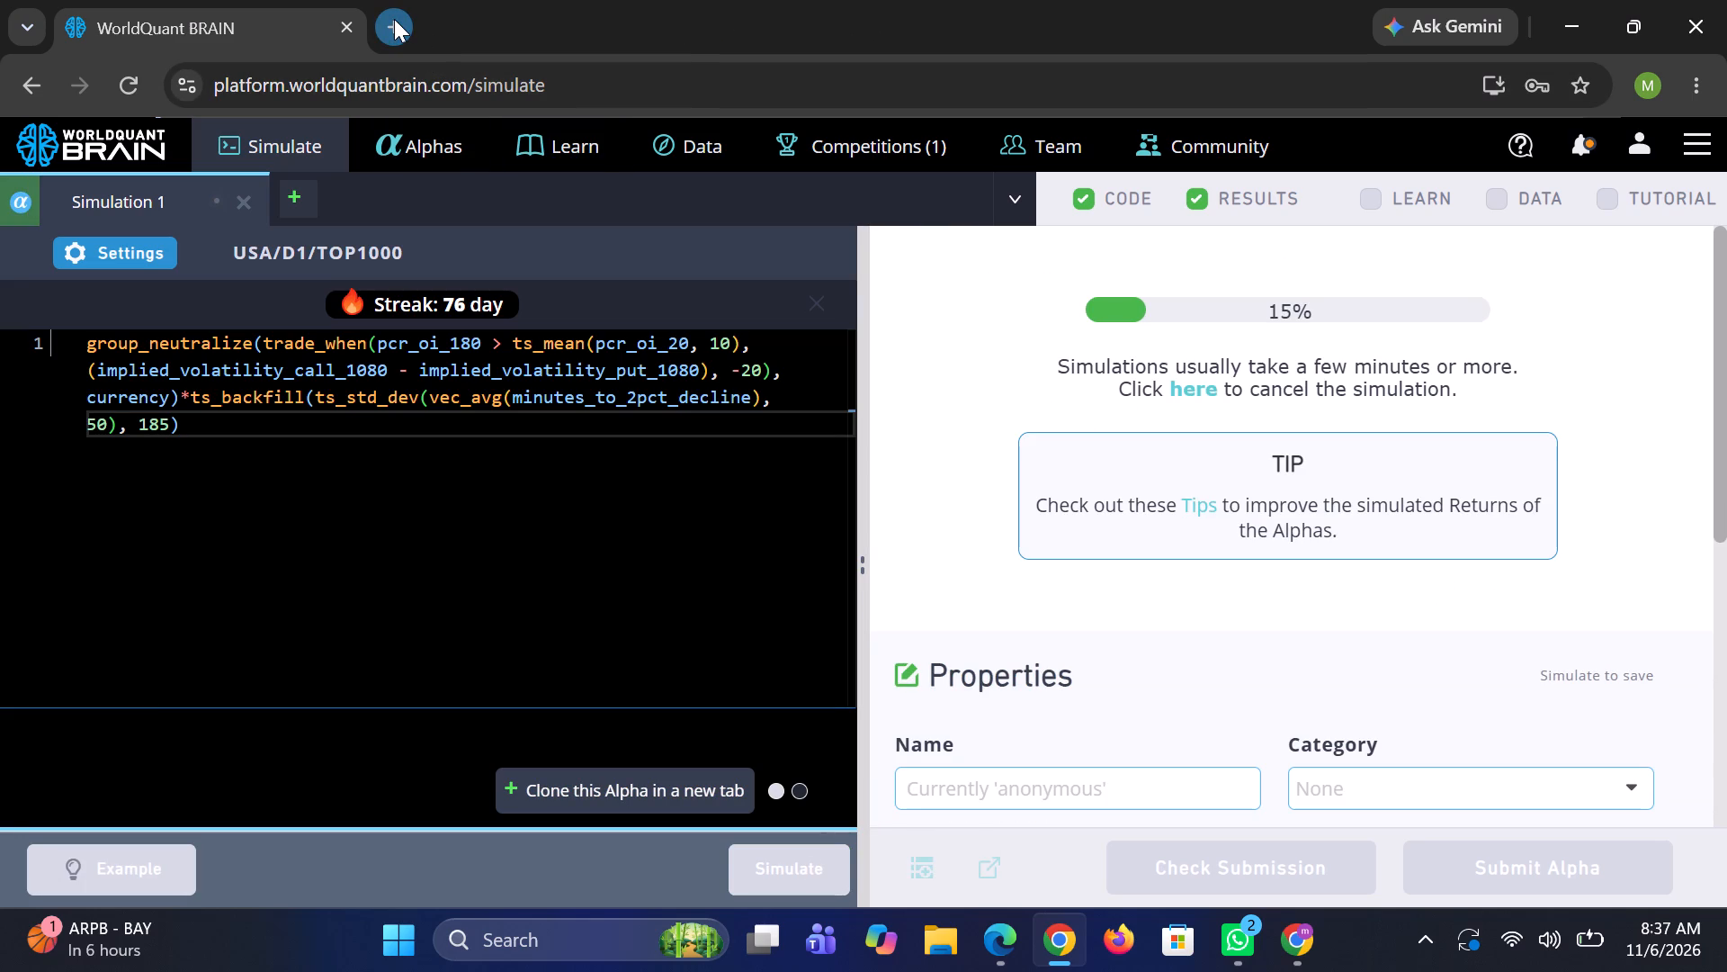
pyautogui.press('w')
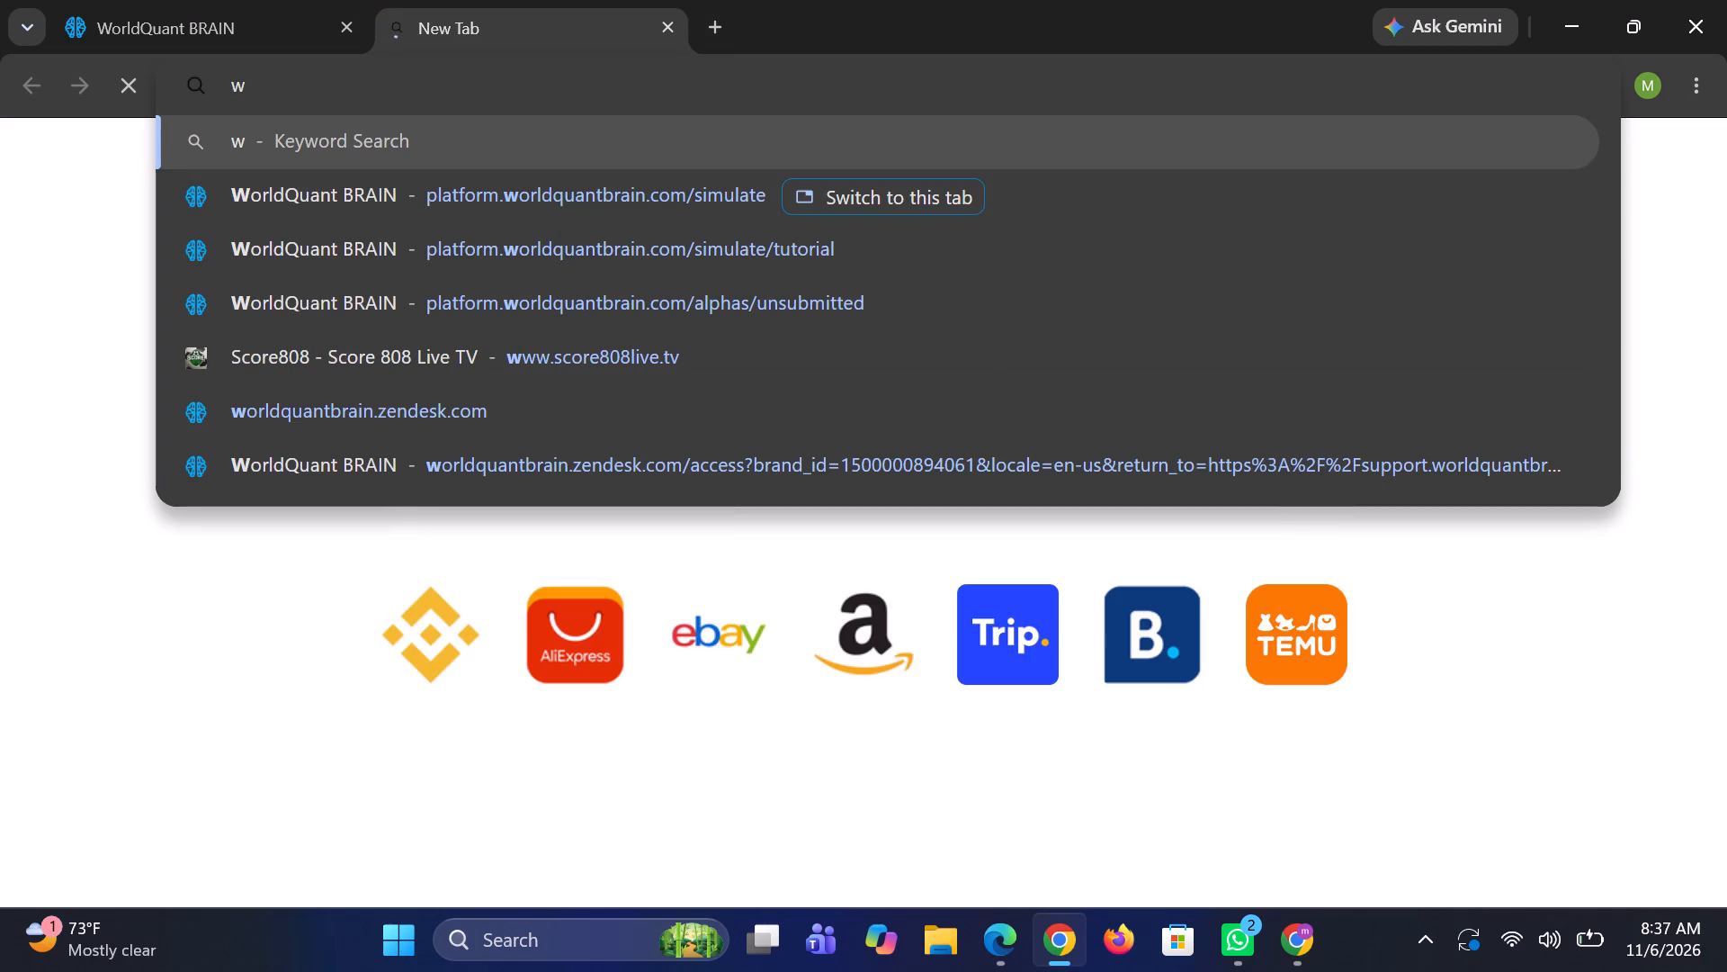
pyautogui.click(366, 202)
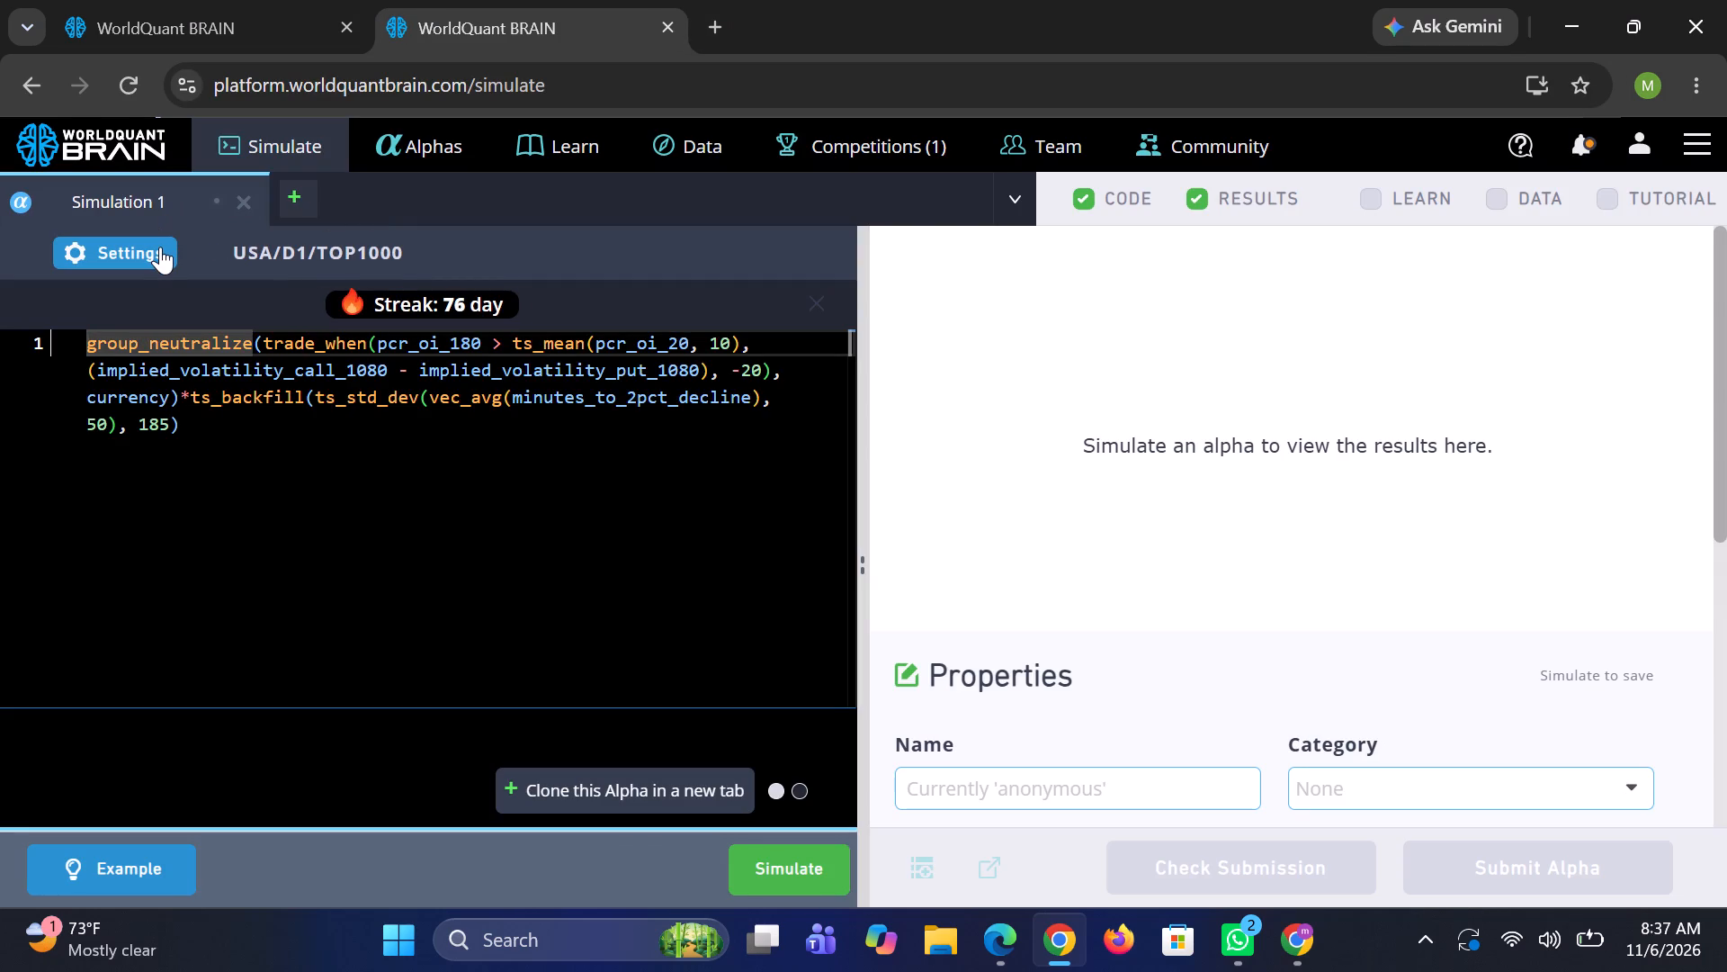
pyautogui.click(160, 247)
pyautogui.click(584, 648)
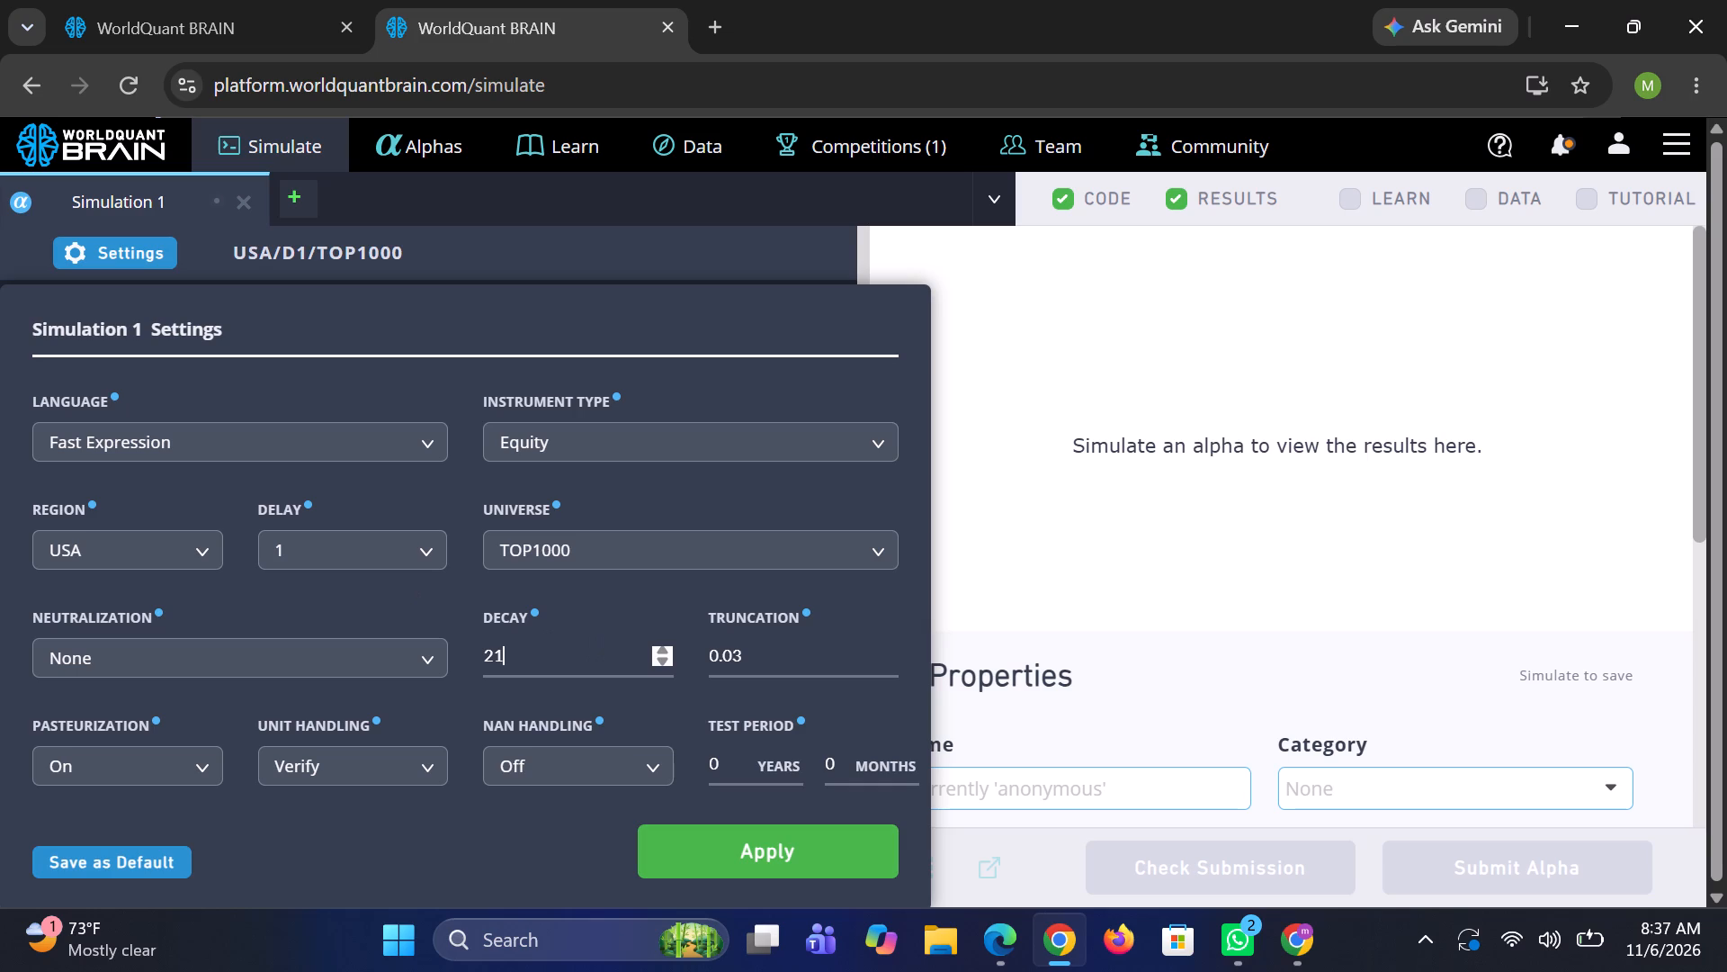
pyautogui.press('BackSpace')
pyautogui.press('BackSpace')
pyautogui.press('1')
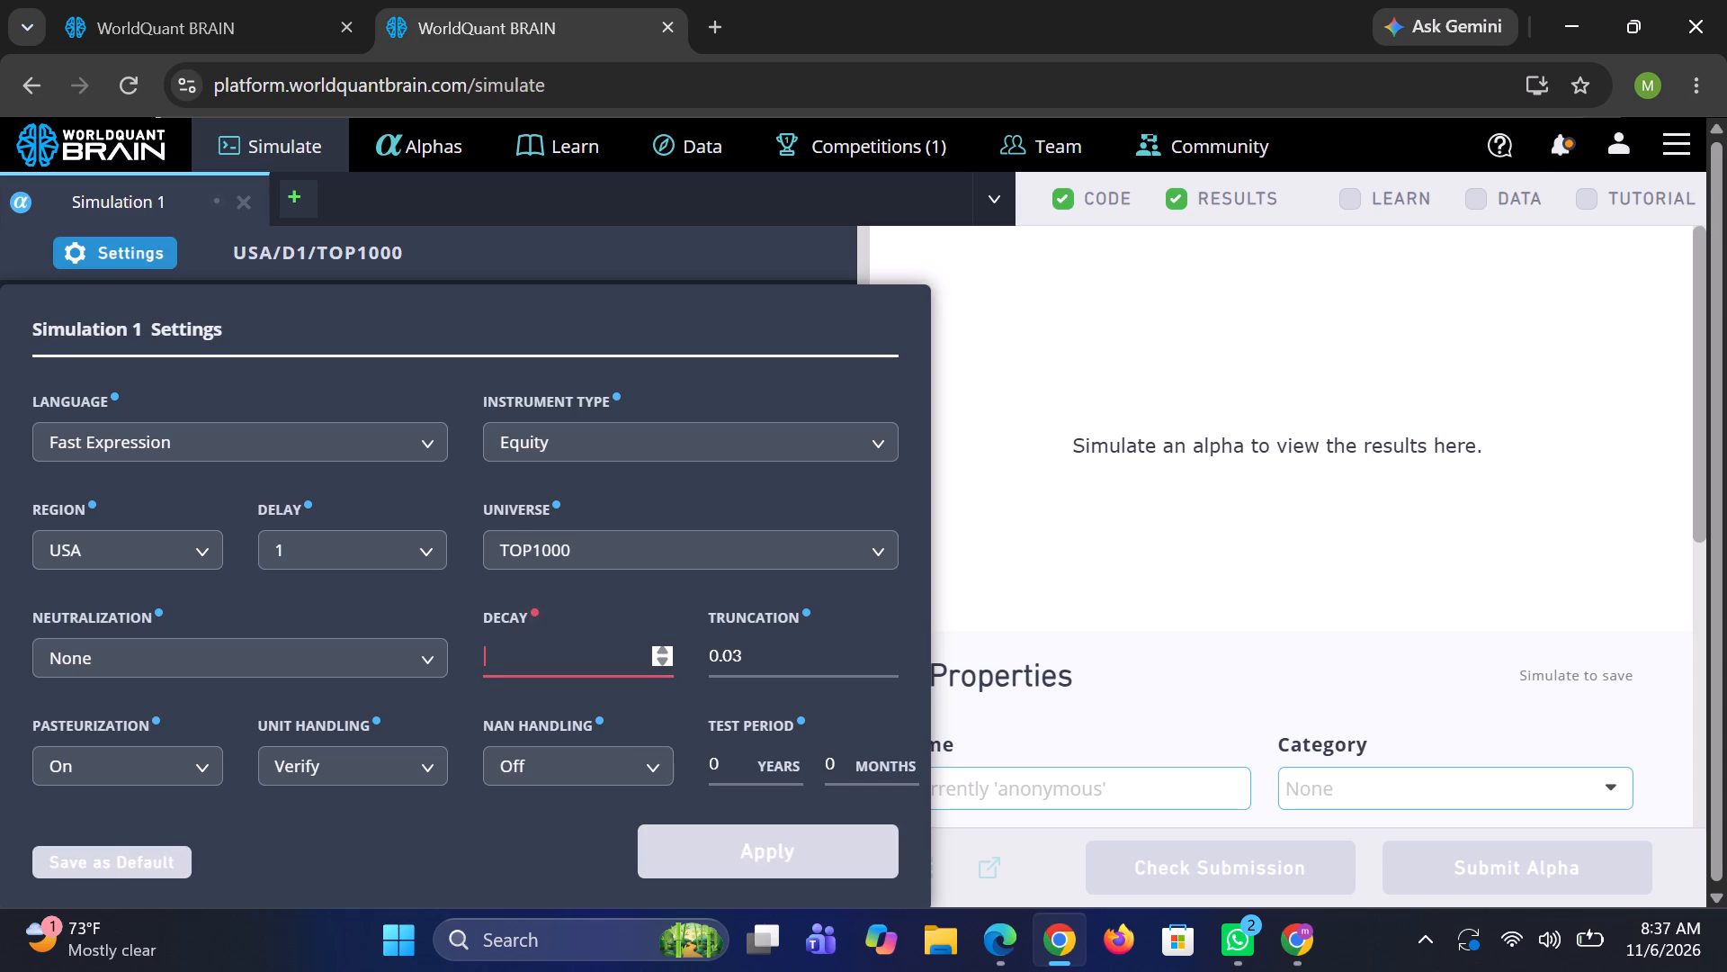
pyautogui.press('0')
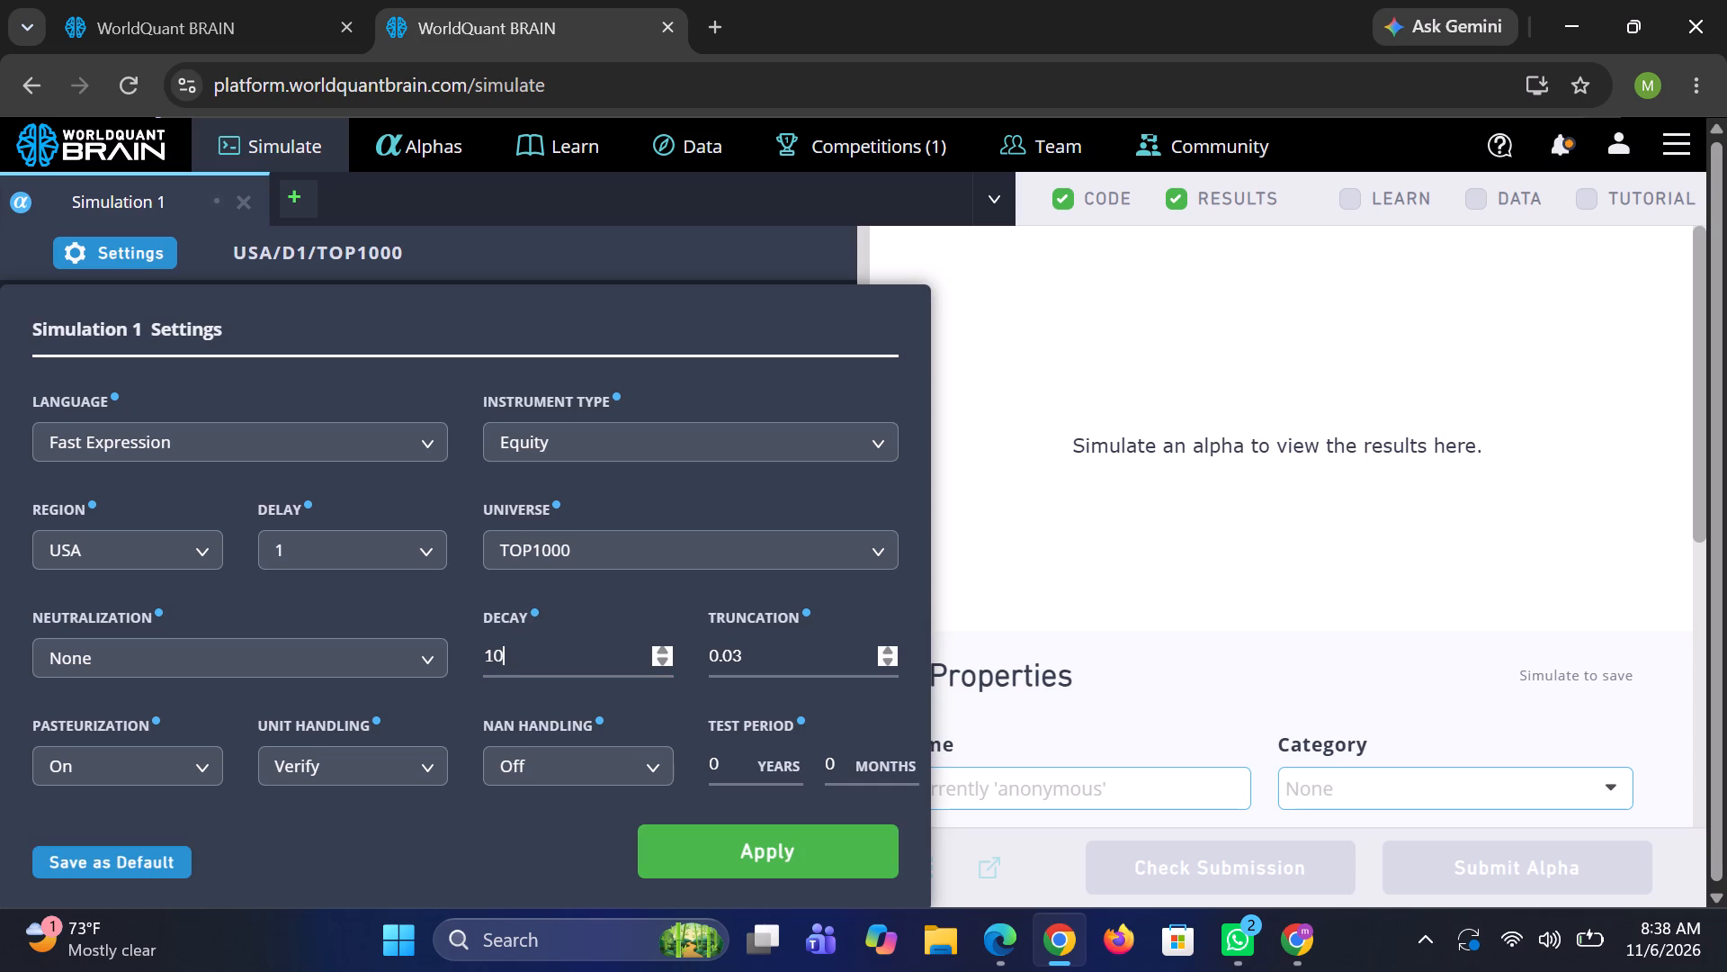
pyautogui.click(805, 652)
pyautogui.press('BackSpace')
pyautogui.press('6')
pyautogui.click(426, 661)
pyautogui.click(200, 775)
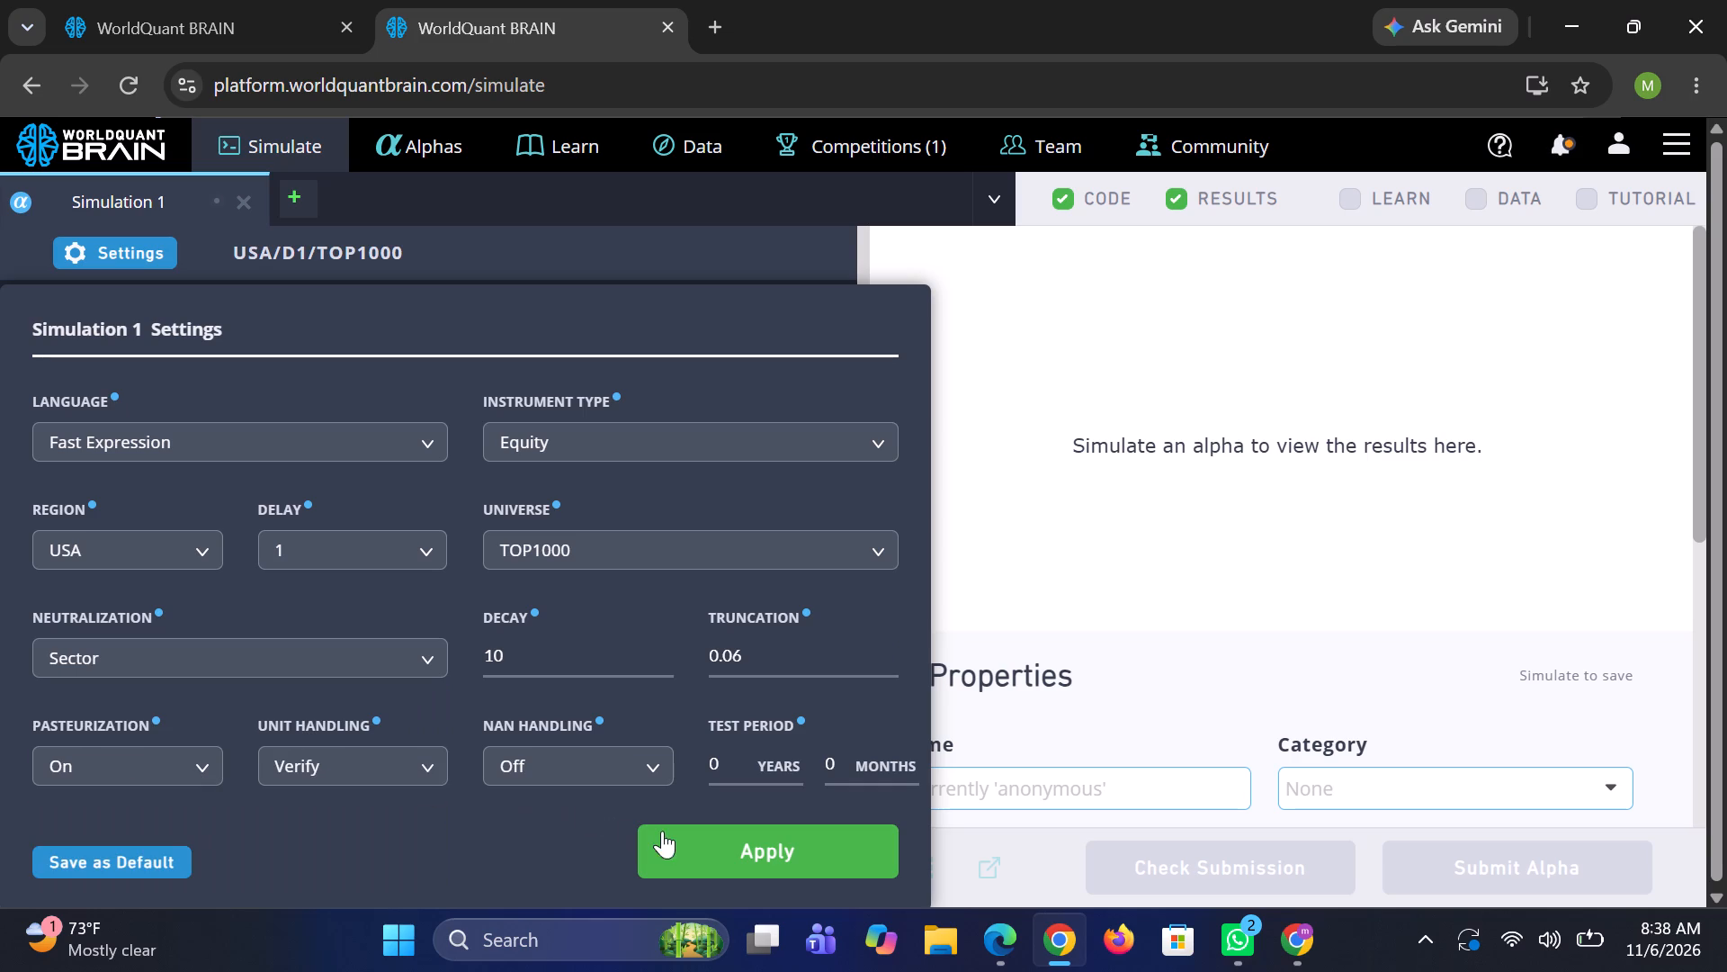
pyautogui.click(700, 837)
pyautogui.click(753, 871)
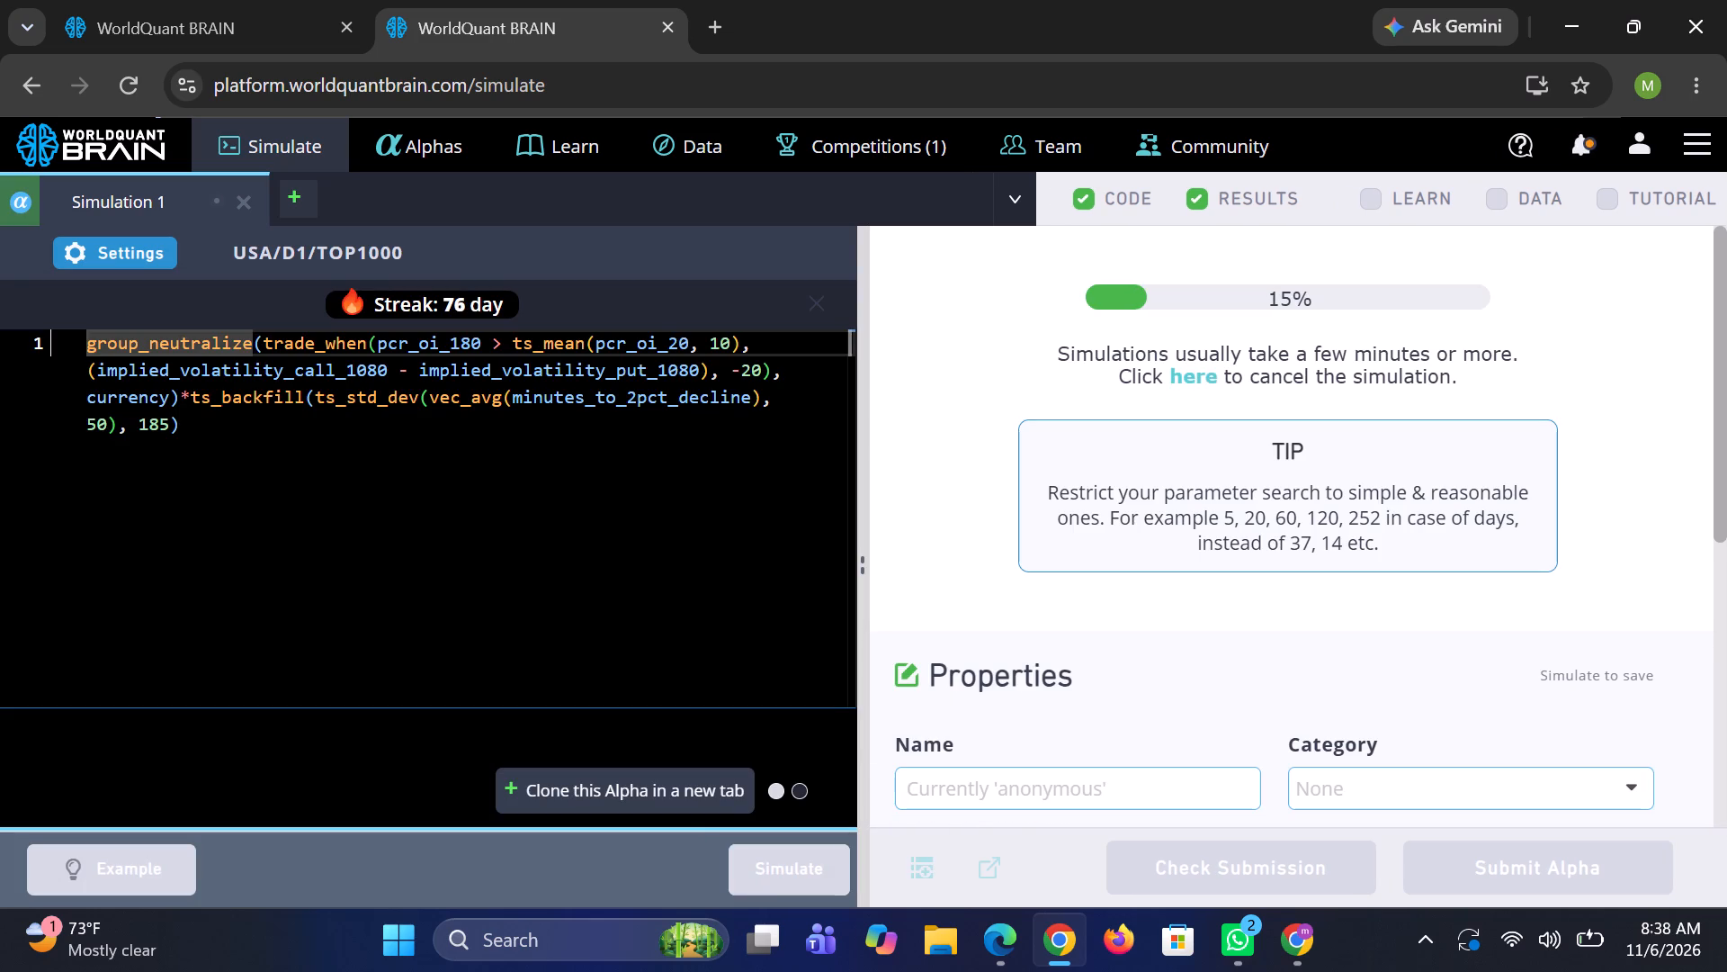
# Simulate the expression from a new Simulate page browser tab with universe TOP200, decay 1, truncation 0.01 and neutralization Subindustry.
pyautogui.click(721, 23)
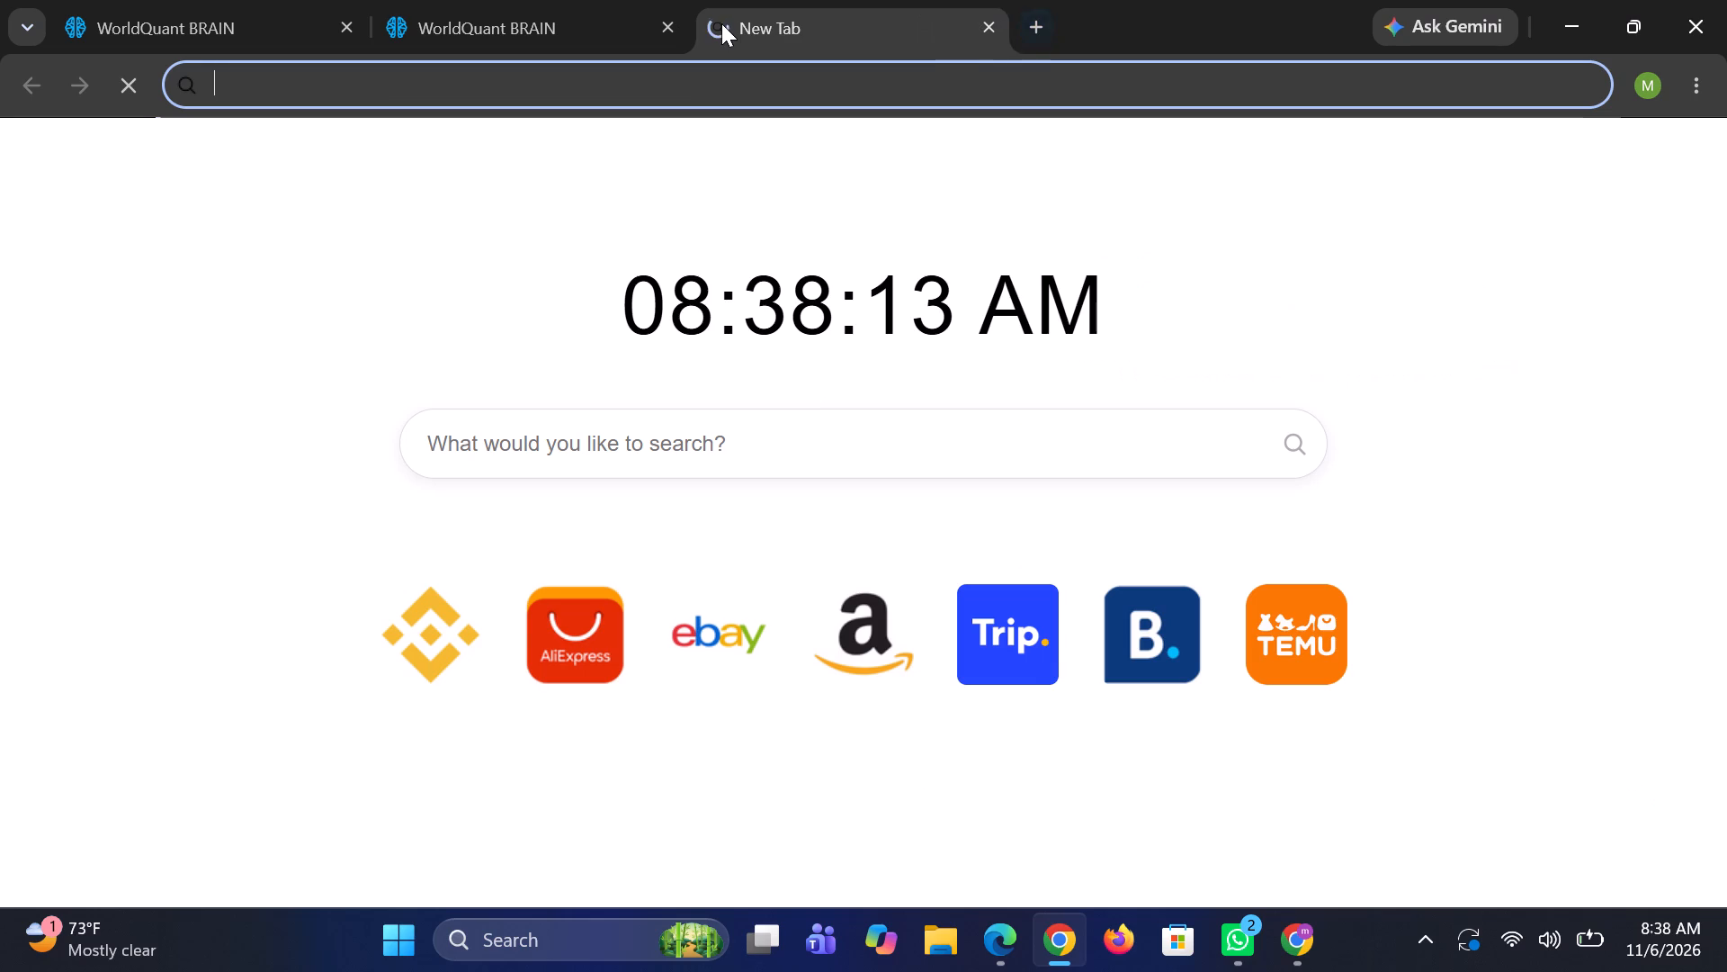
pyautogui.press('w')
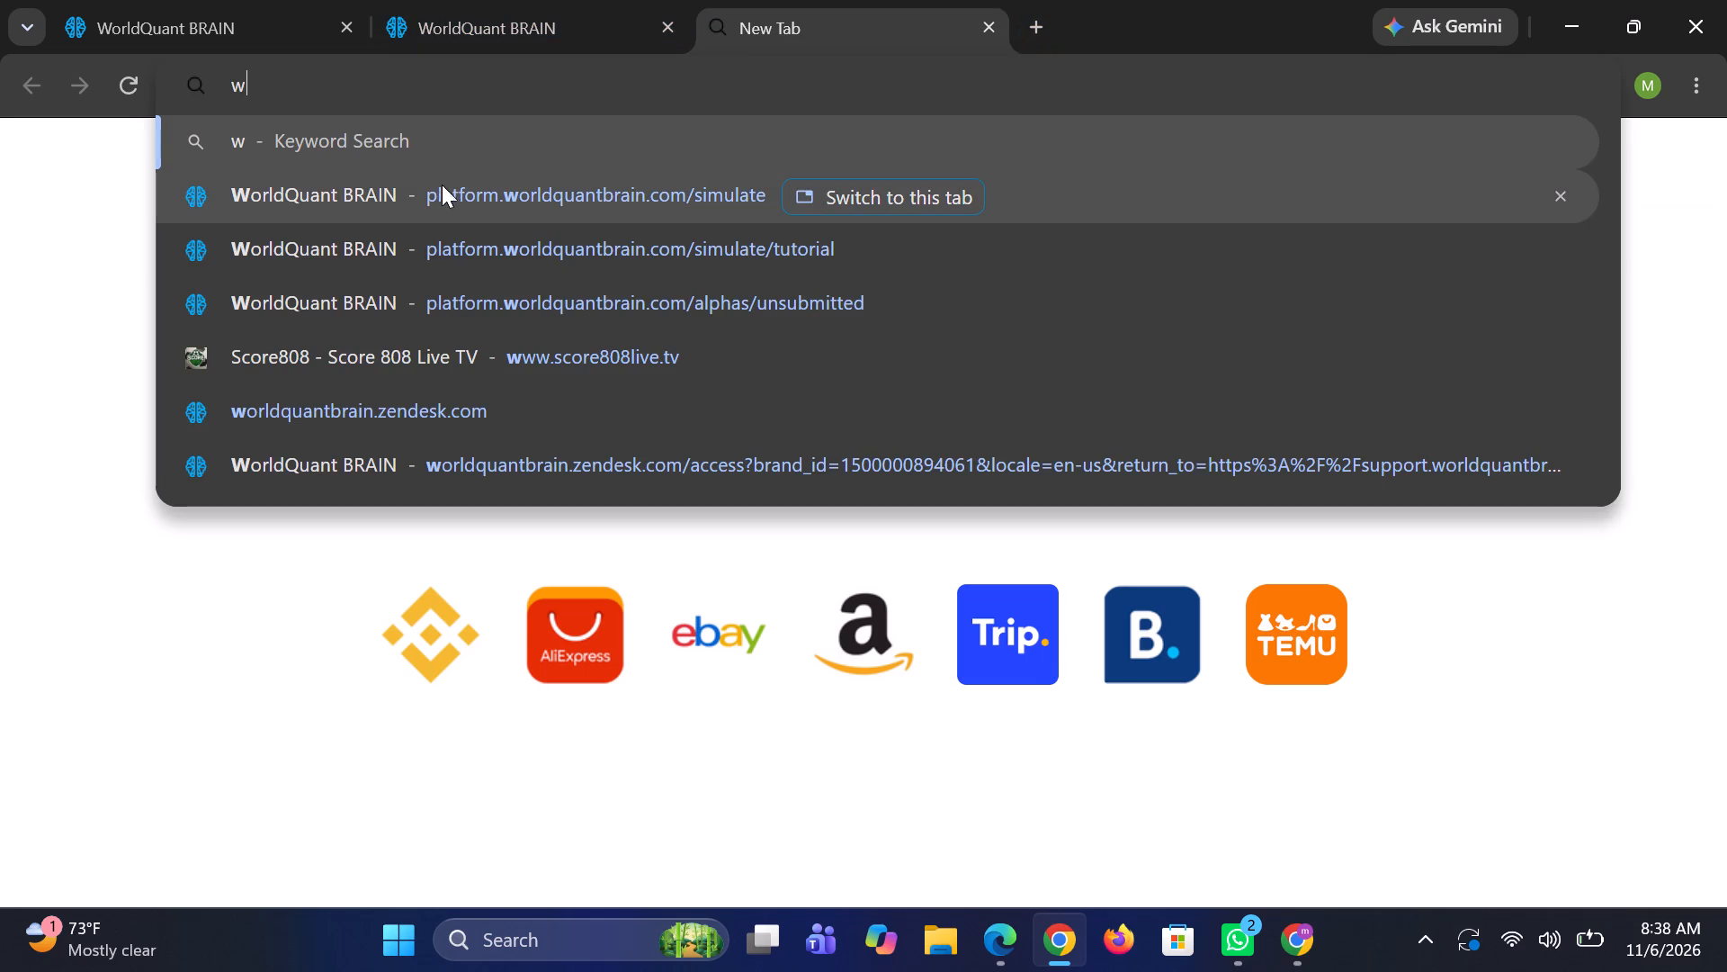
pyautogui.click(438, 187)
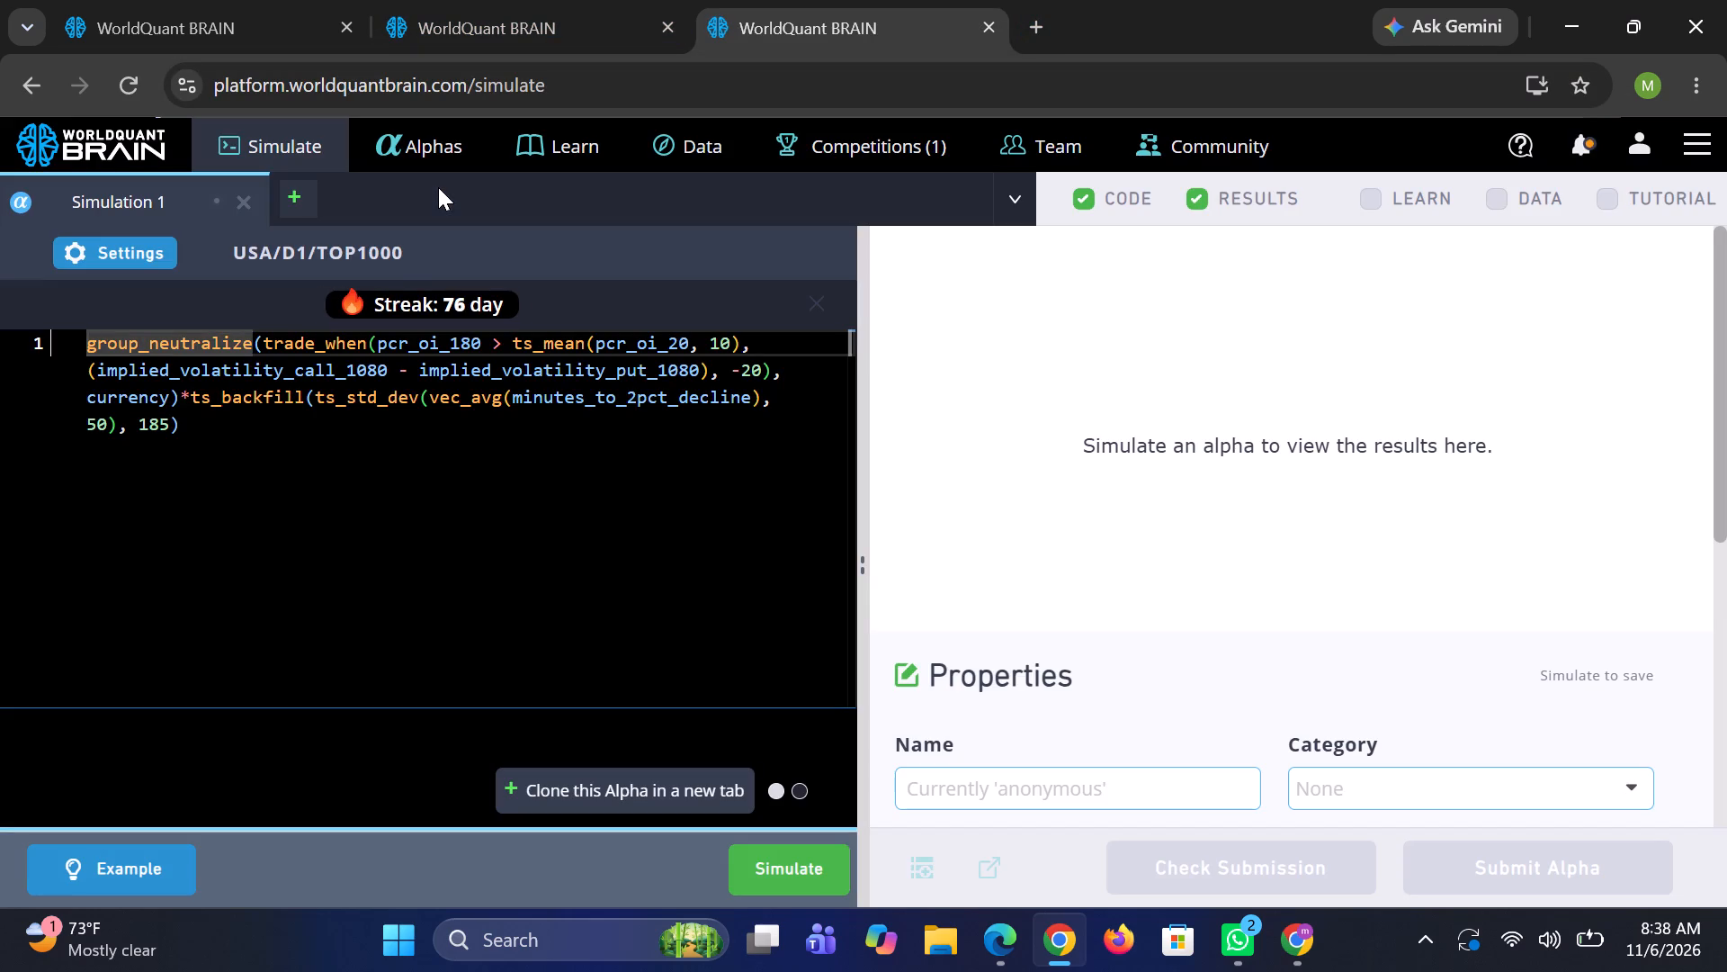
pyautogui.click(127, 247)
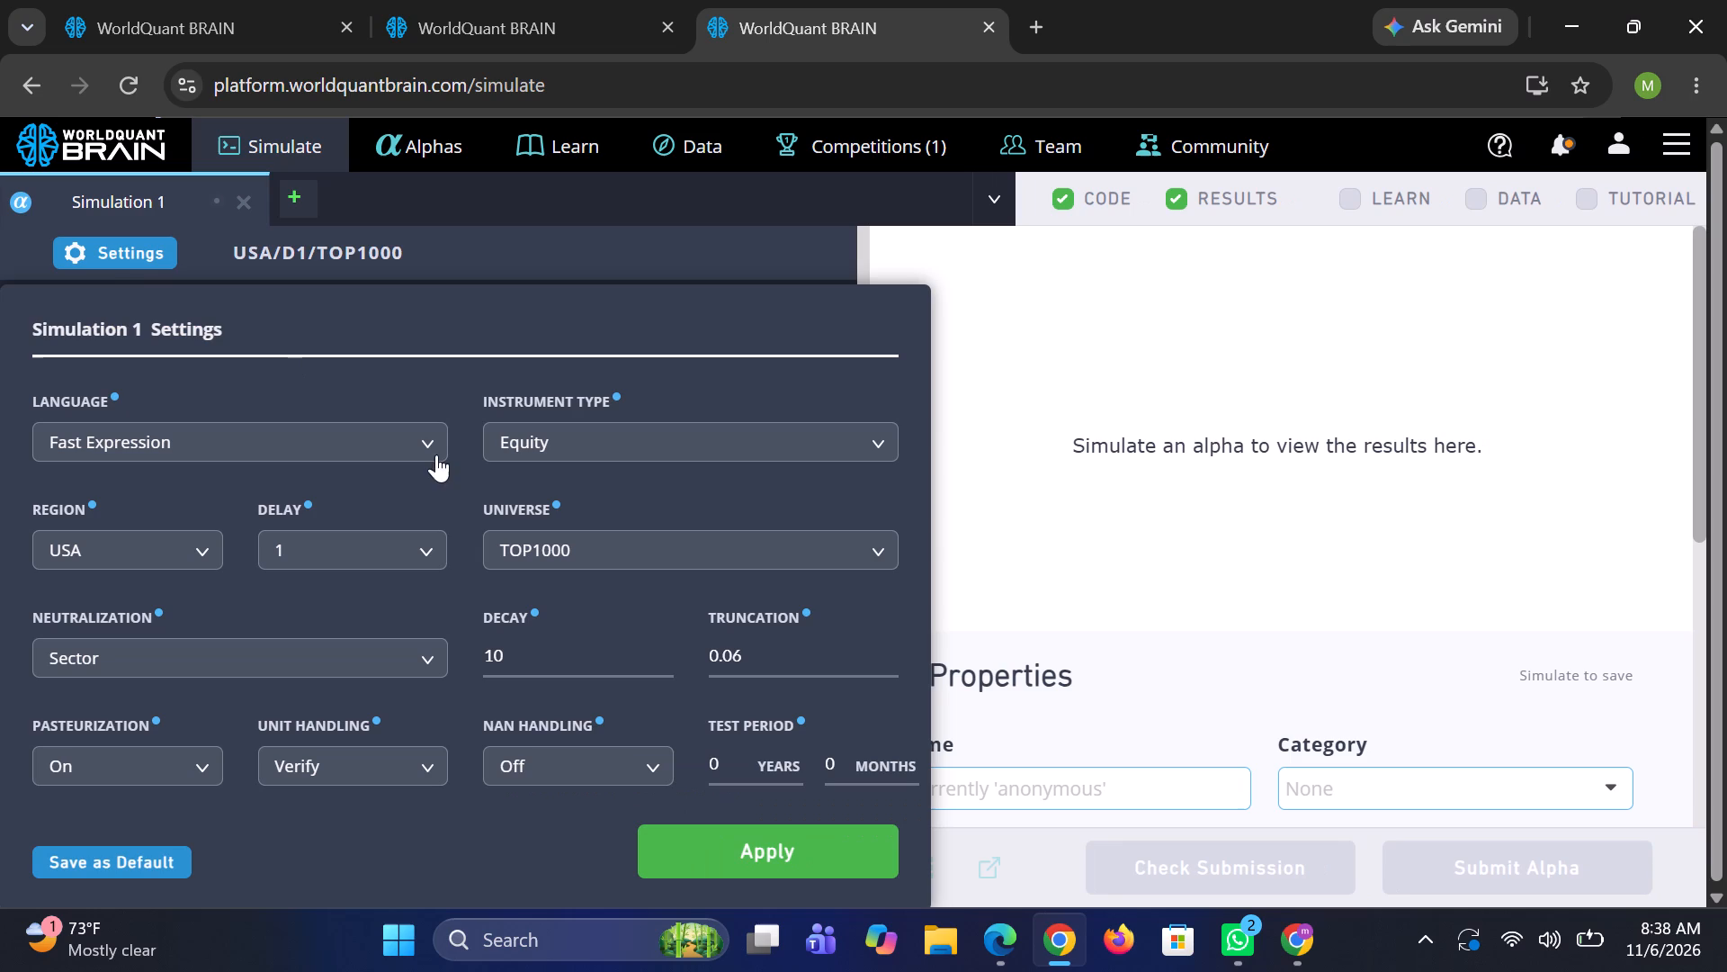
pyautogui.click(538, 661)
pyautogui.press('BackSpace')
pyautogui.click(763, 664)
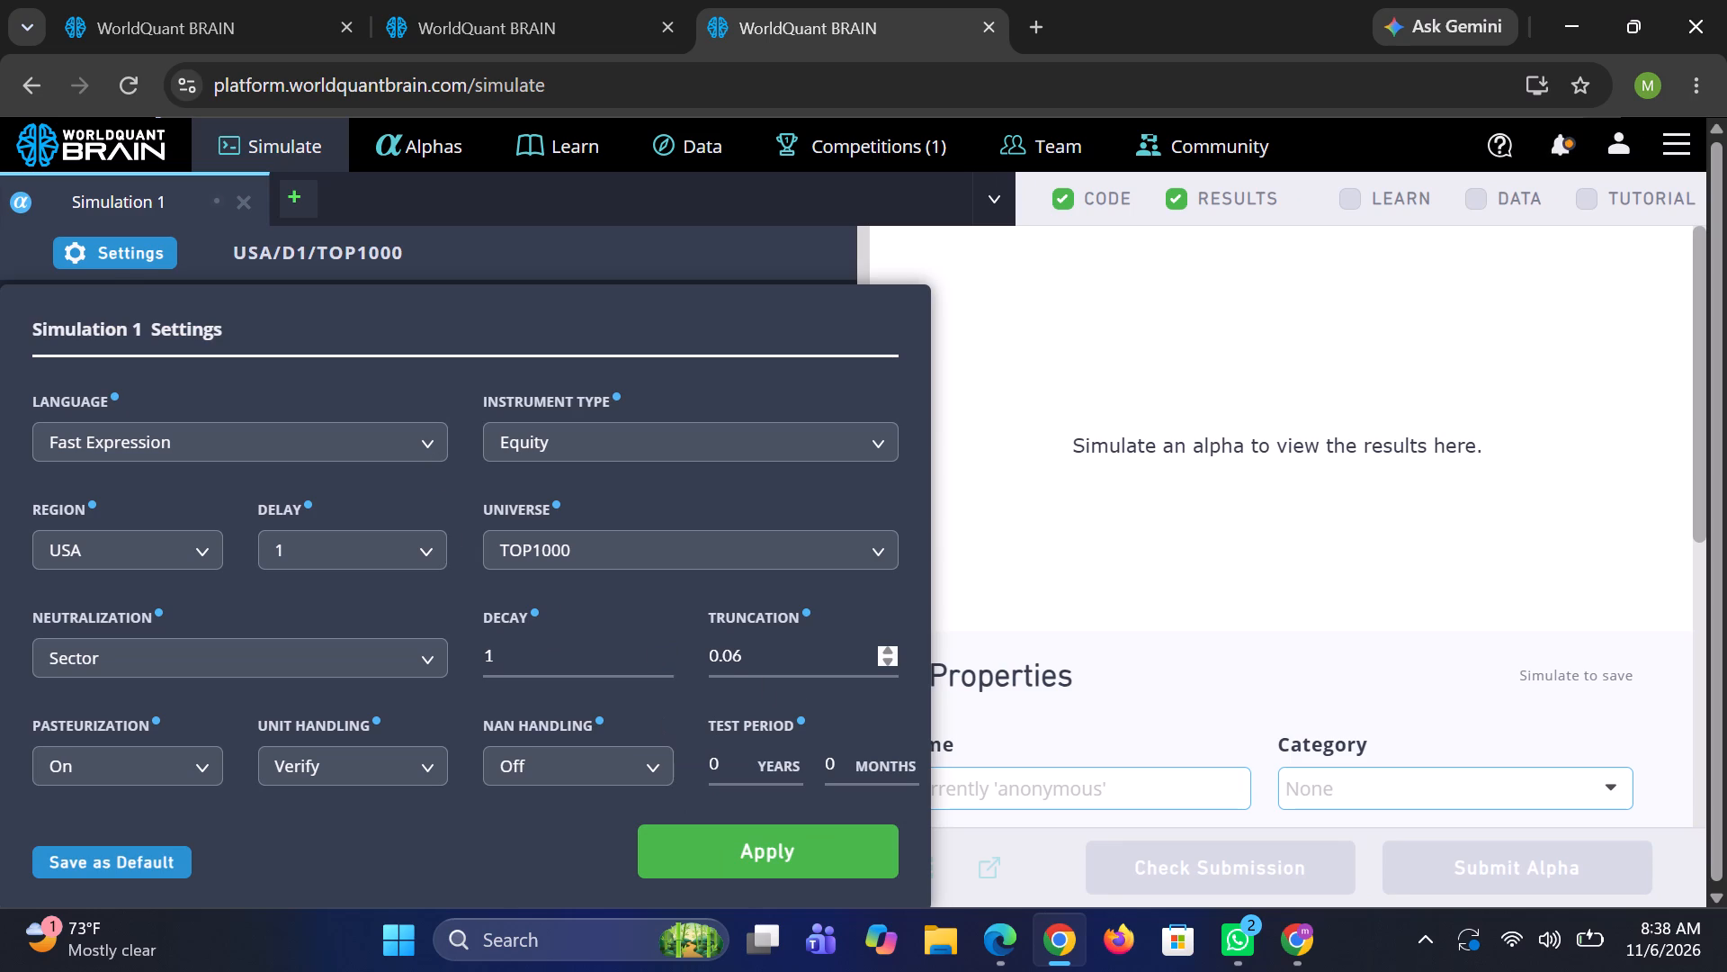
pyautogui.press('BackSpace')
pyautogui.press('1')
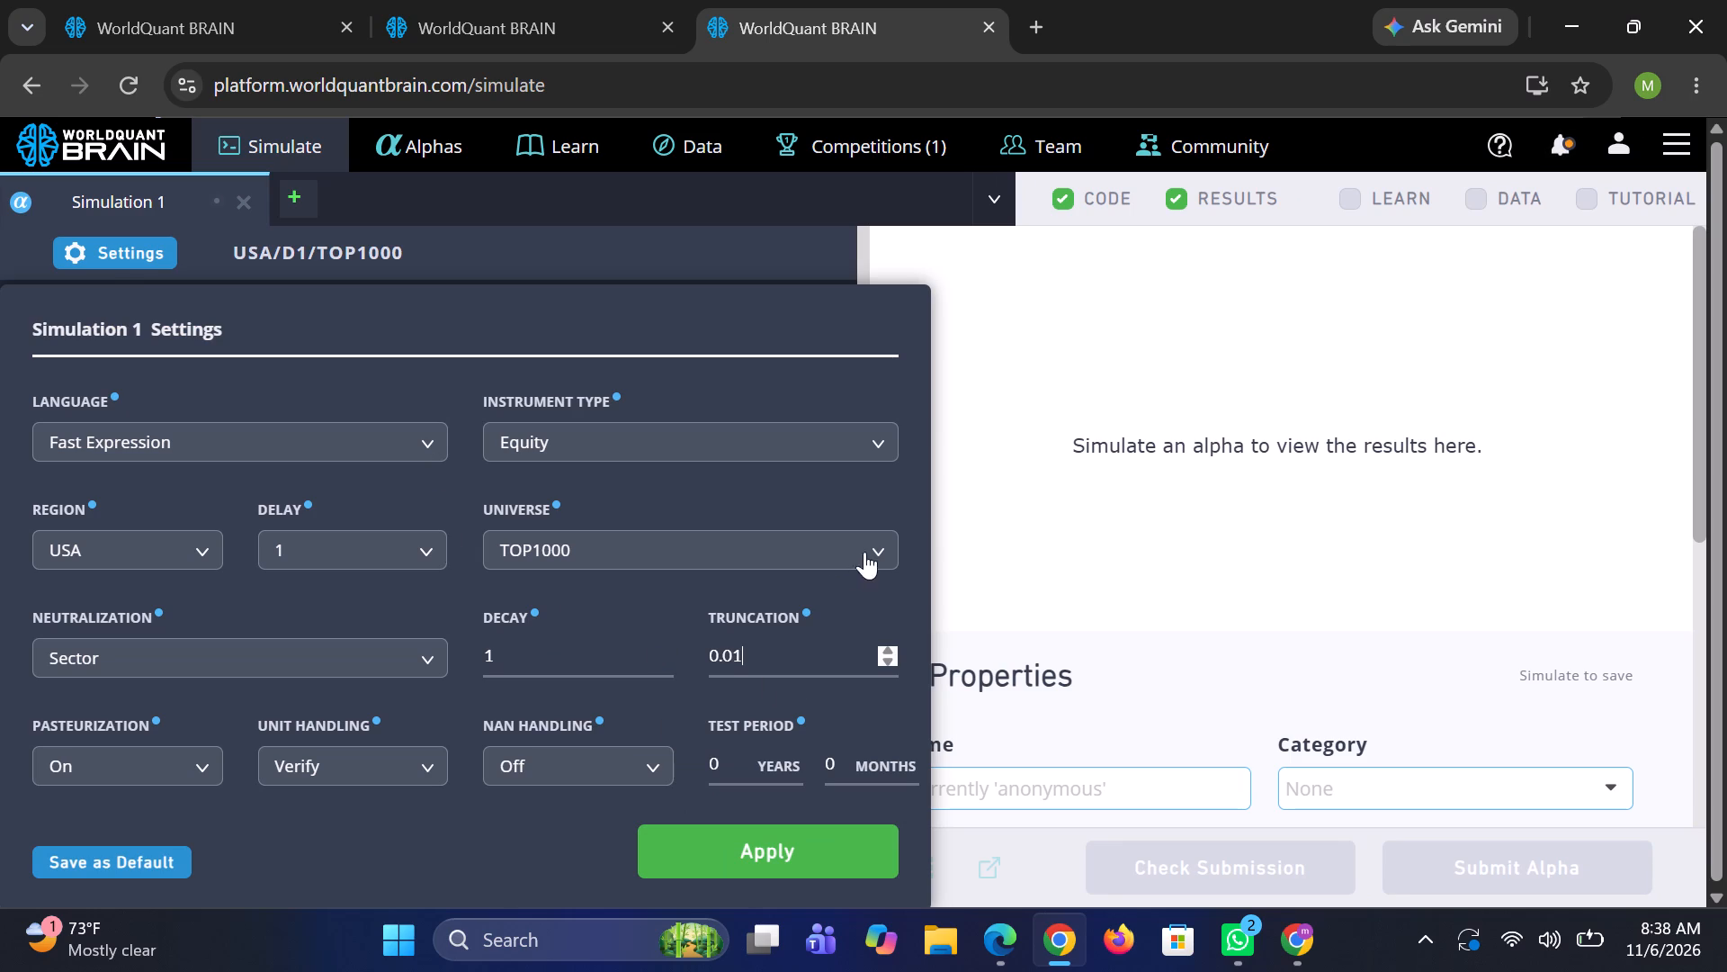
pyautogui.click(884, 549)
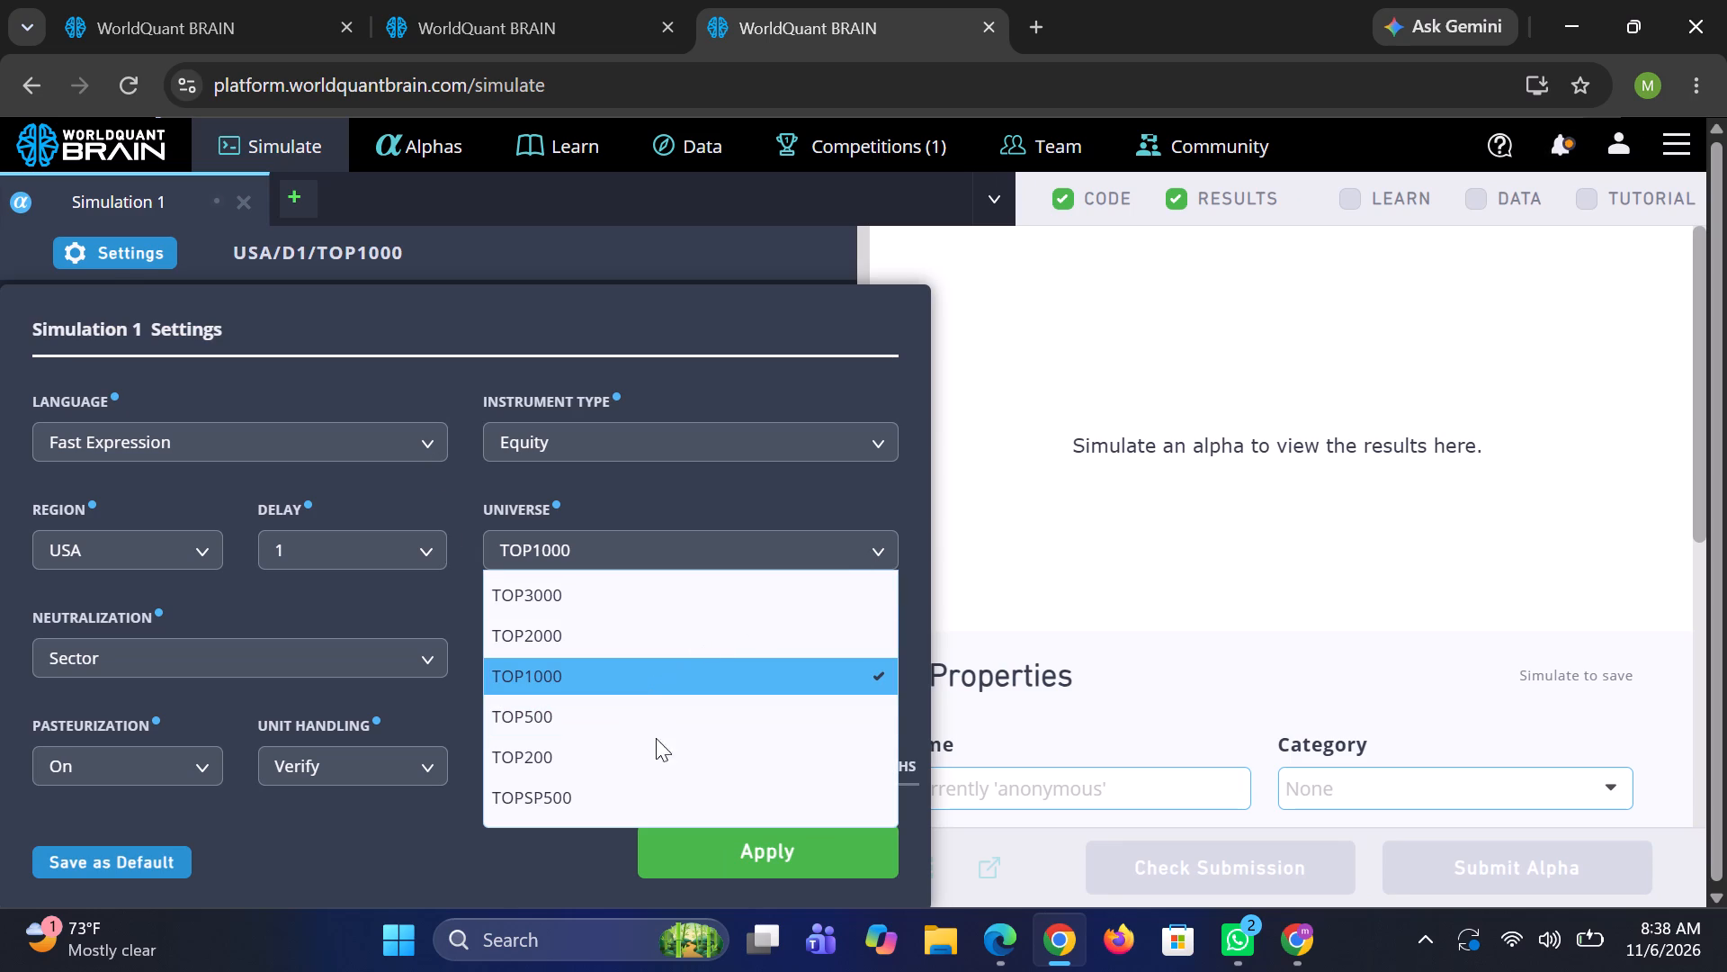
pyautogui.click(657, 742)
pyautogui.click(429, 660)
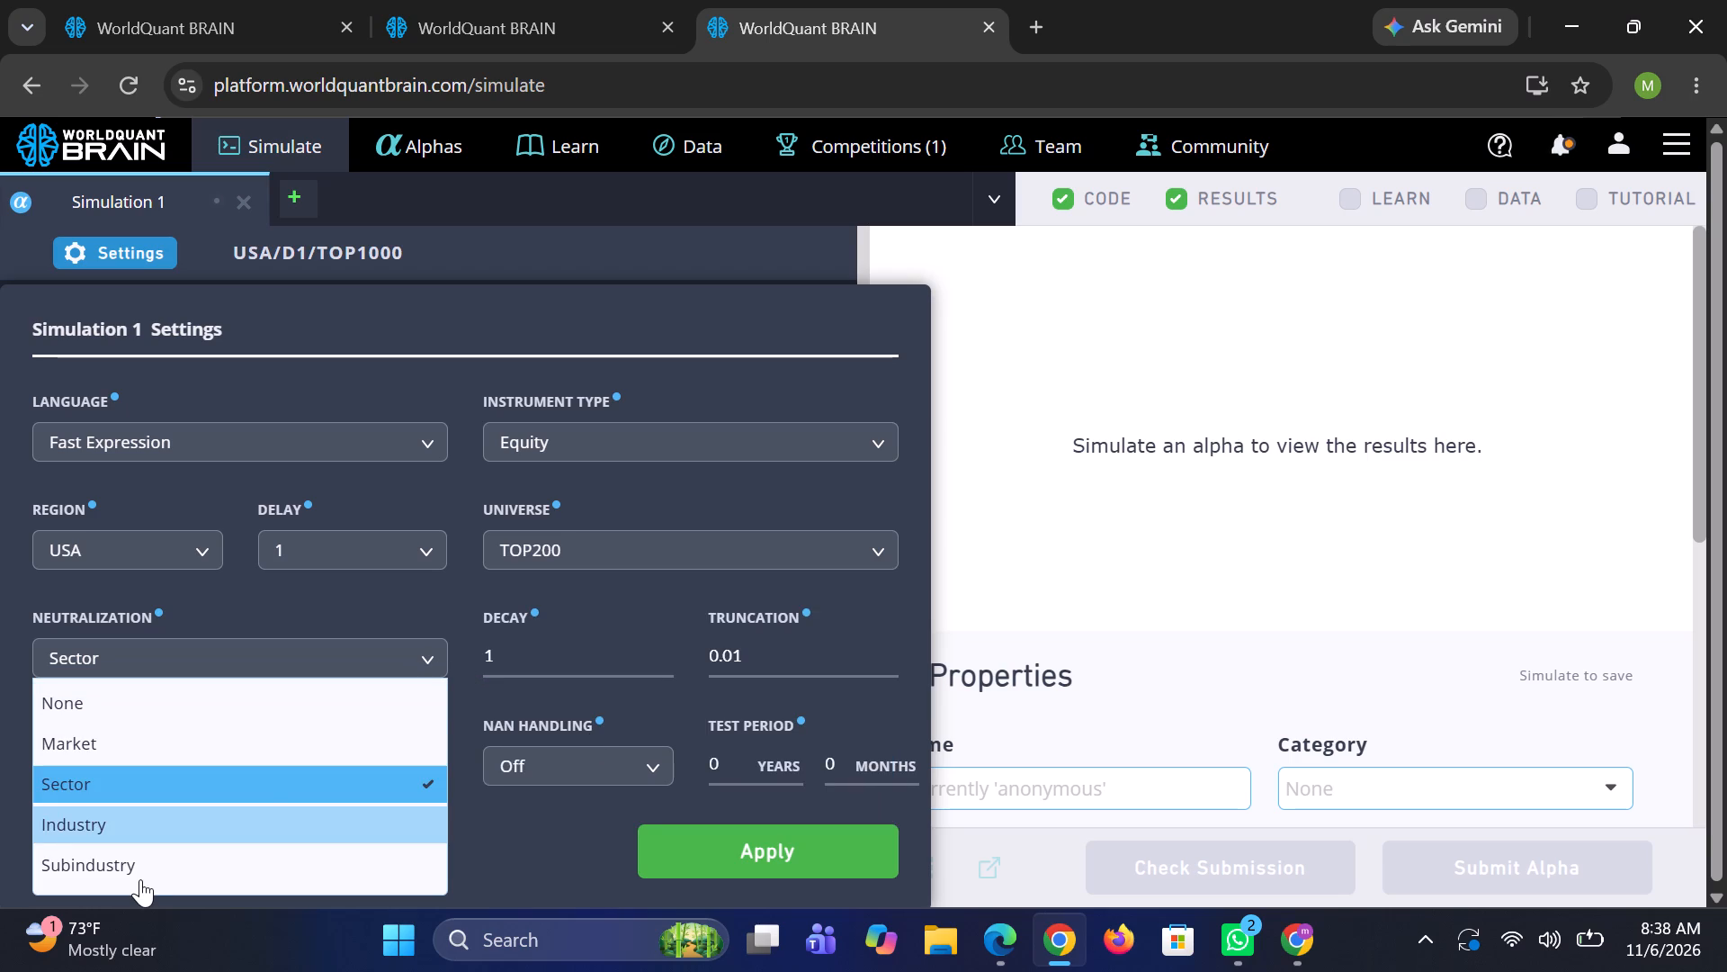
pyautogui.click(209, 851)
pyautogui.click(733, 850)
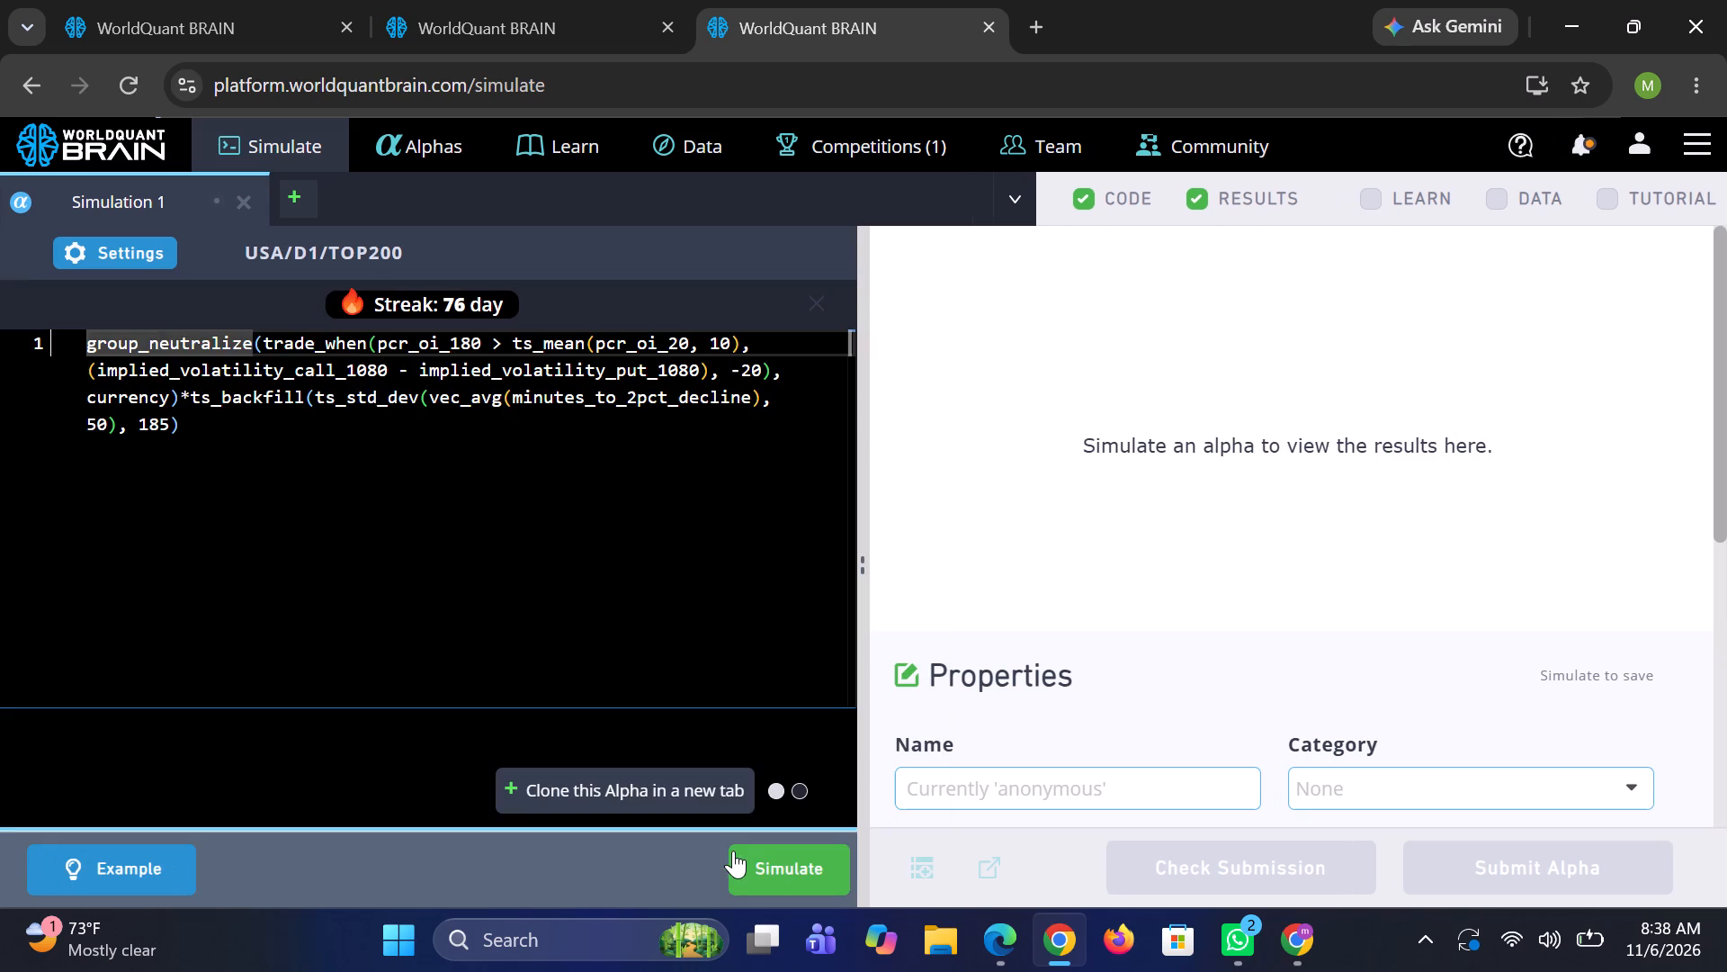
pyautogui.click(765, 855)
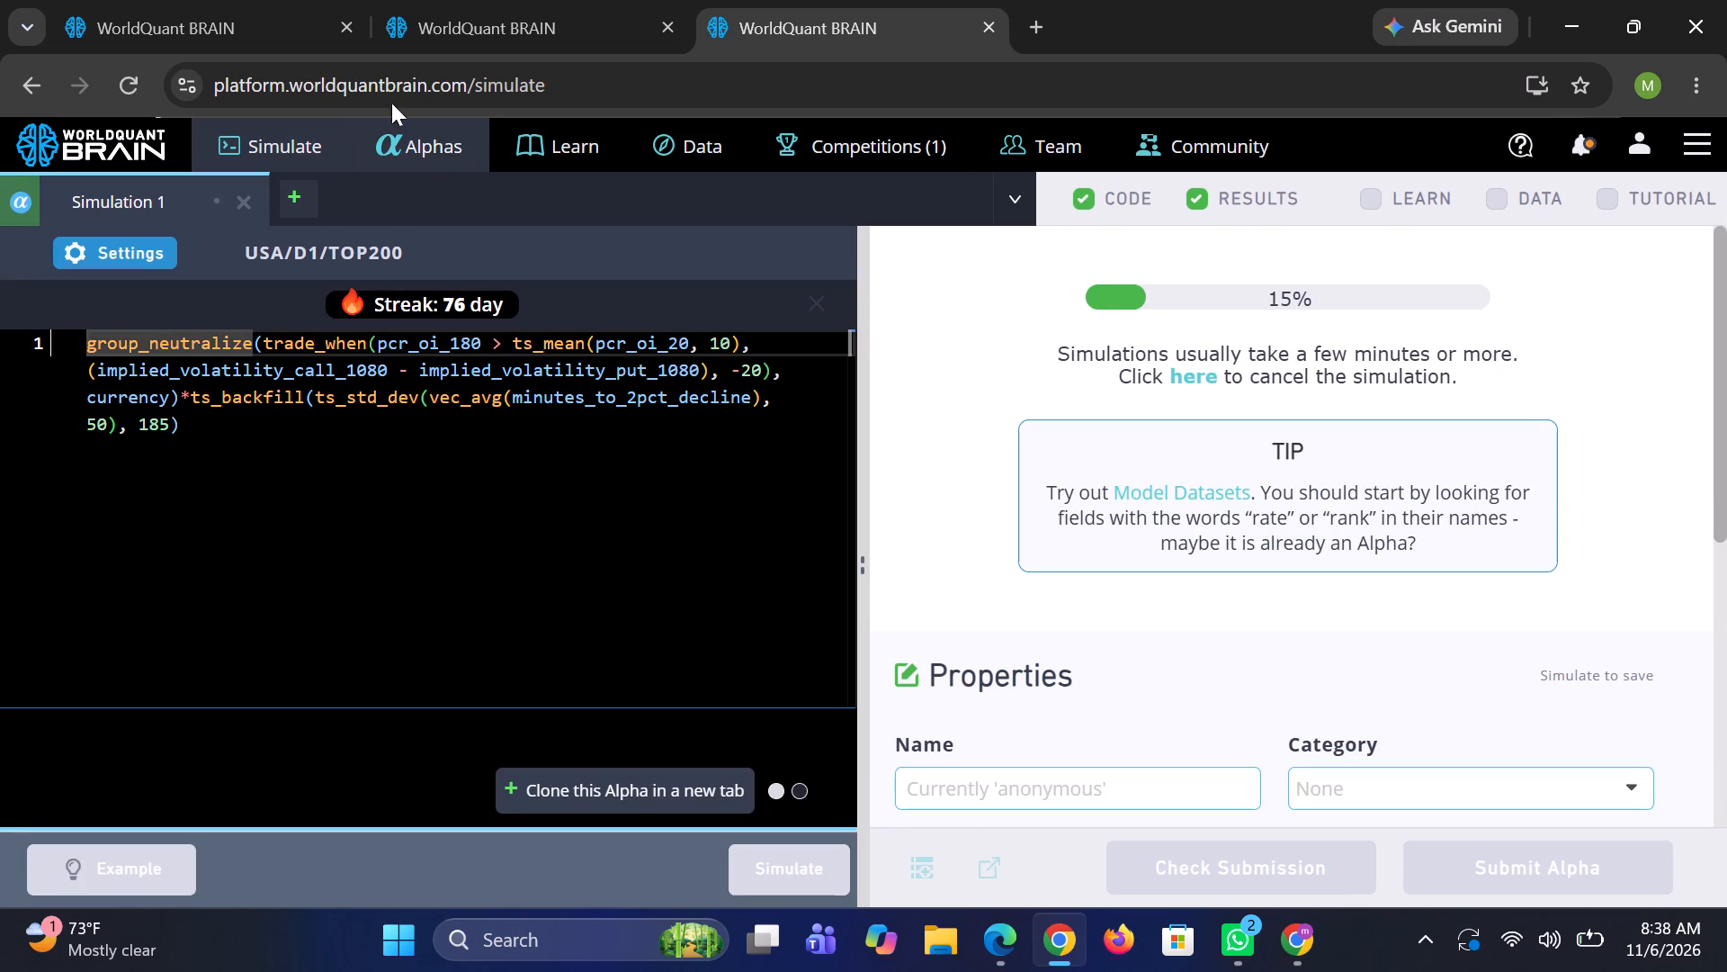
# Check the progress of the running group_neutralize simulations across the three browser tabs.
pyautogui.click(269, 0)
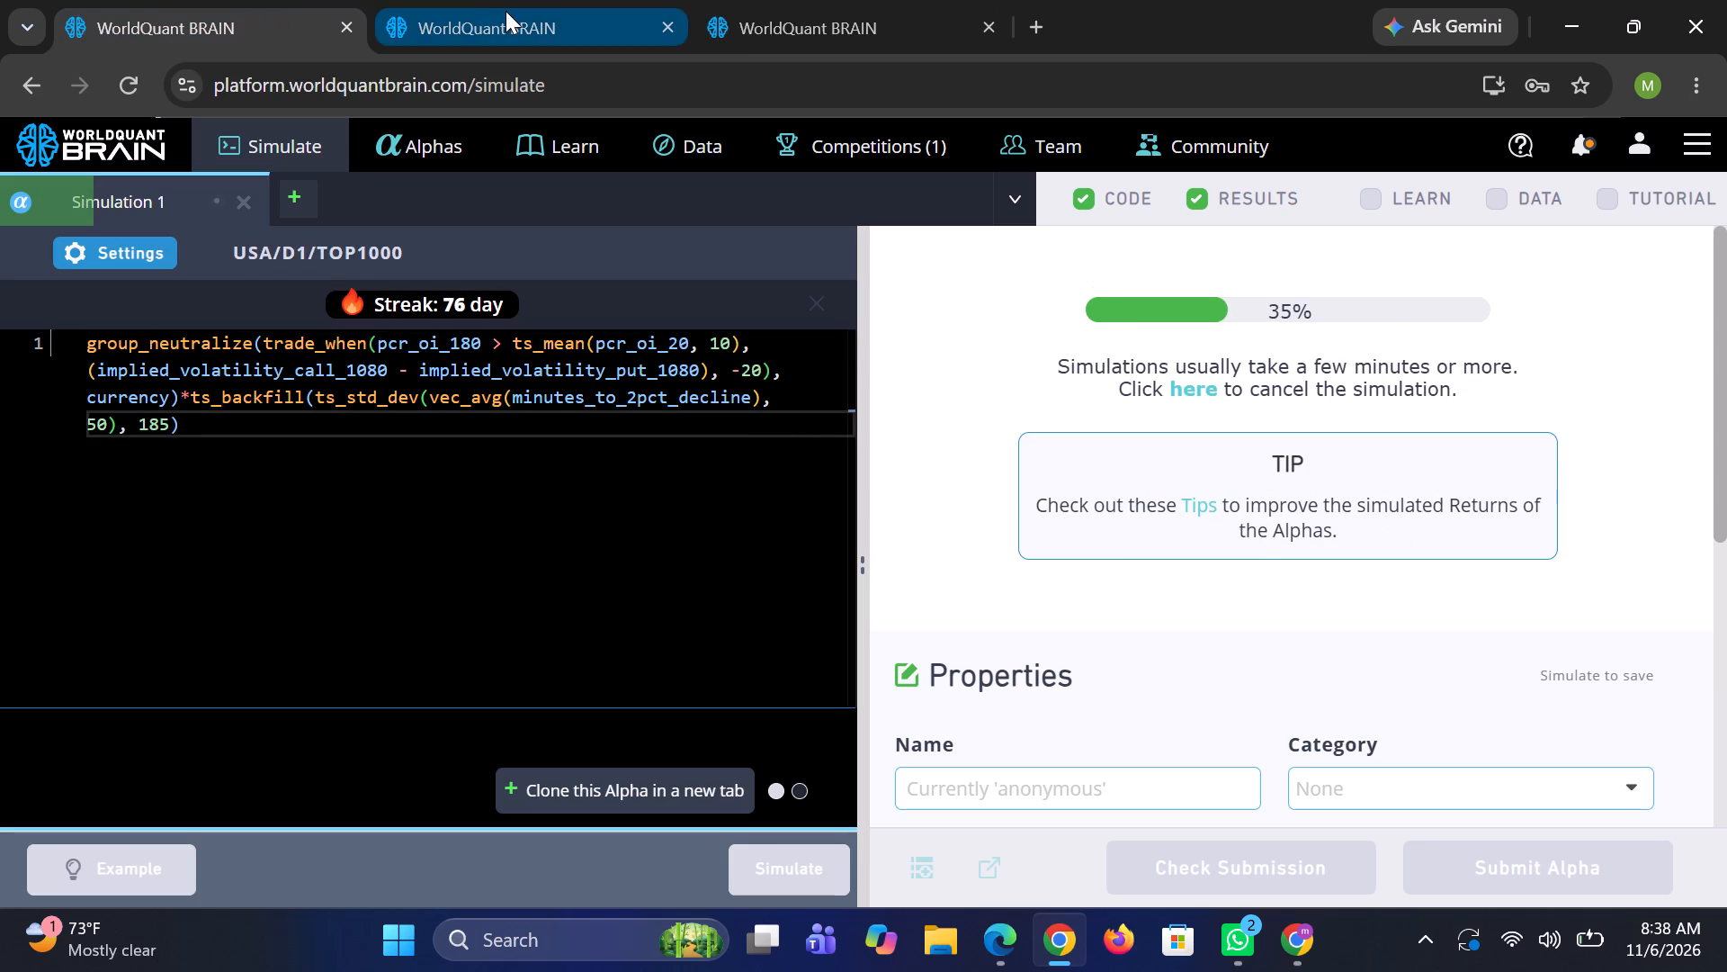
pyautogui.click(506, 11)
pyautogui.click(932, 23)
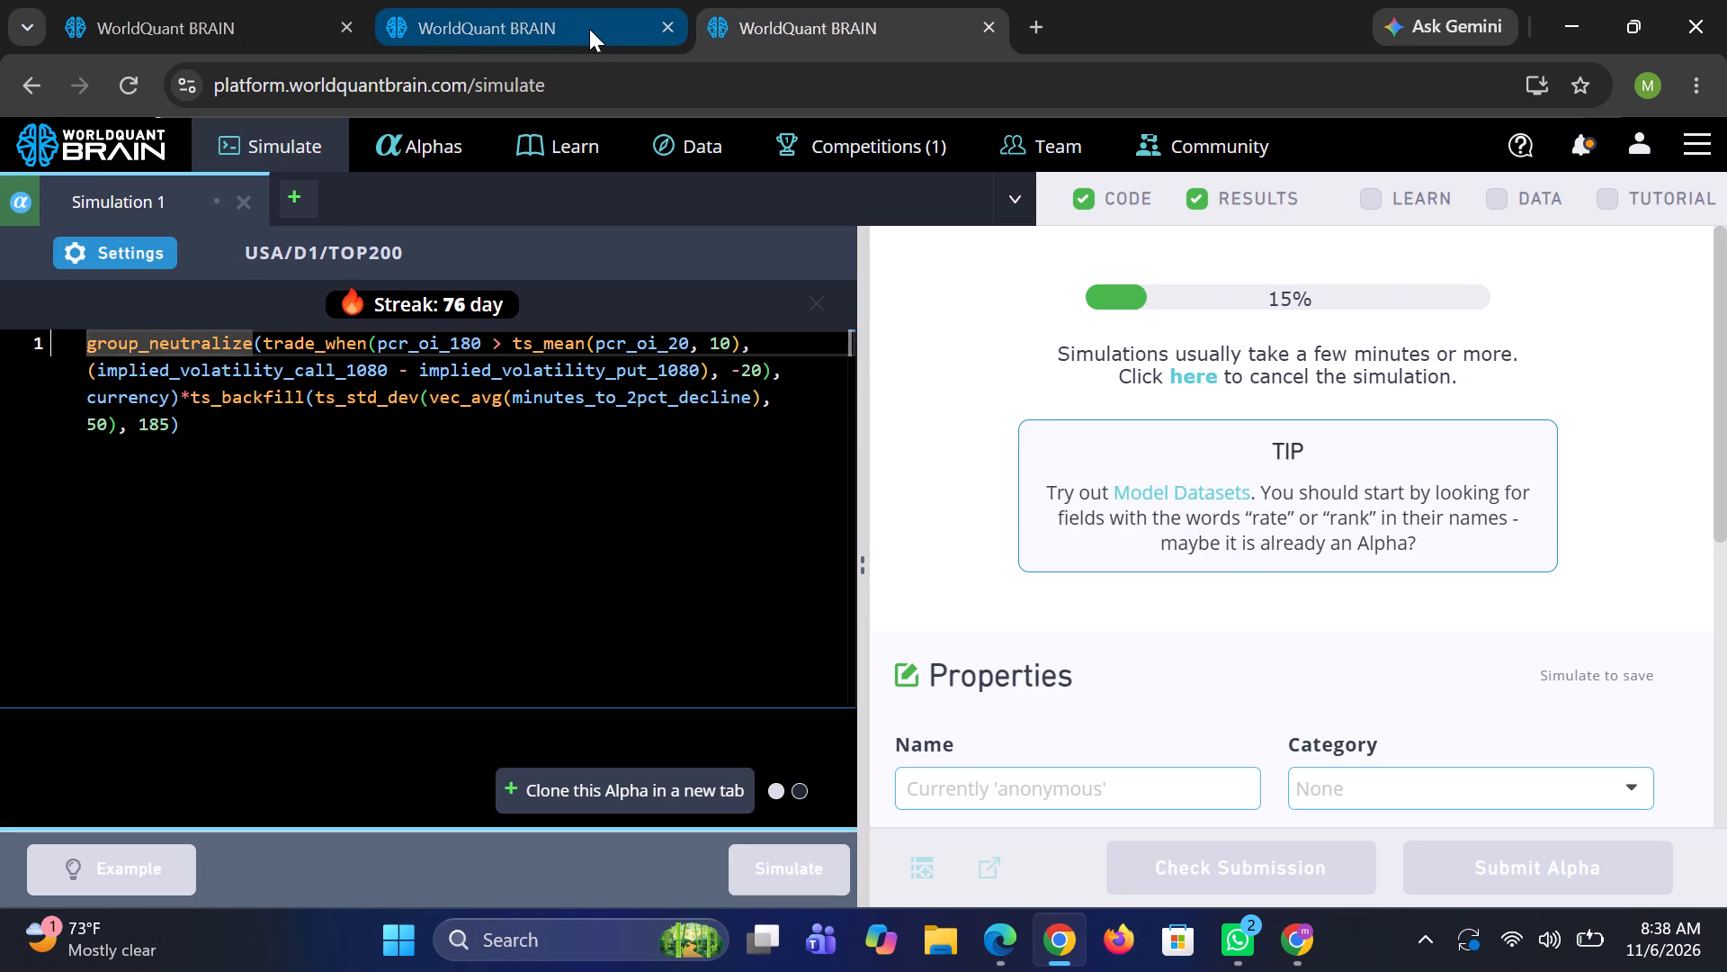
pyautogui.click(589, 29)
pyautogui.click(241, 4)
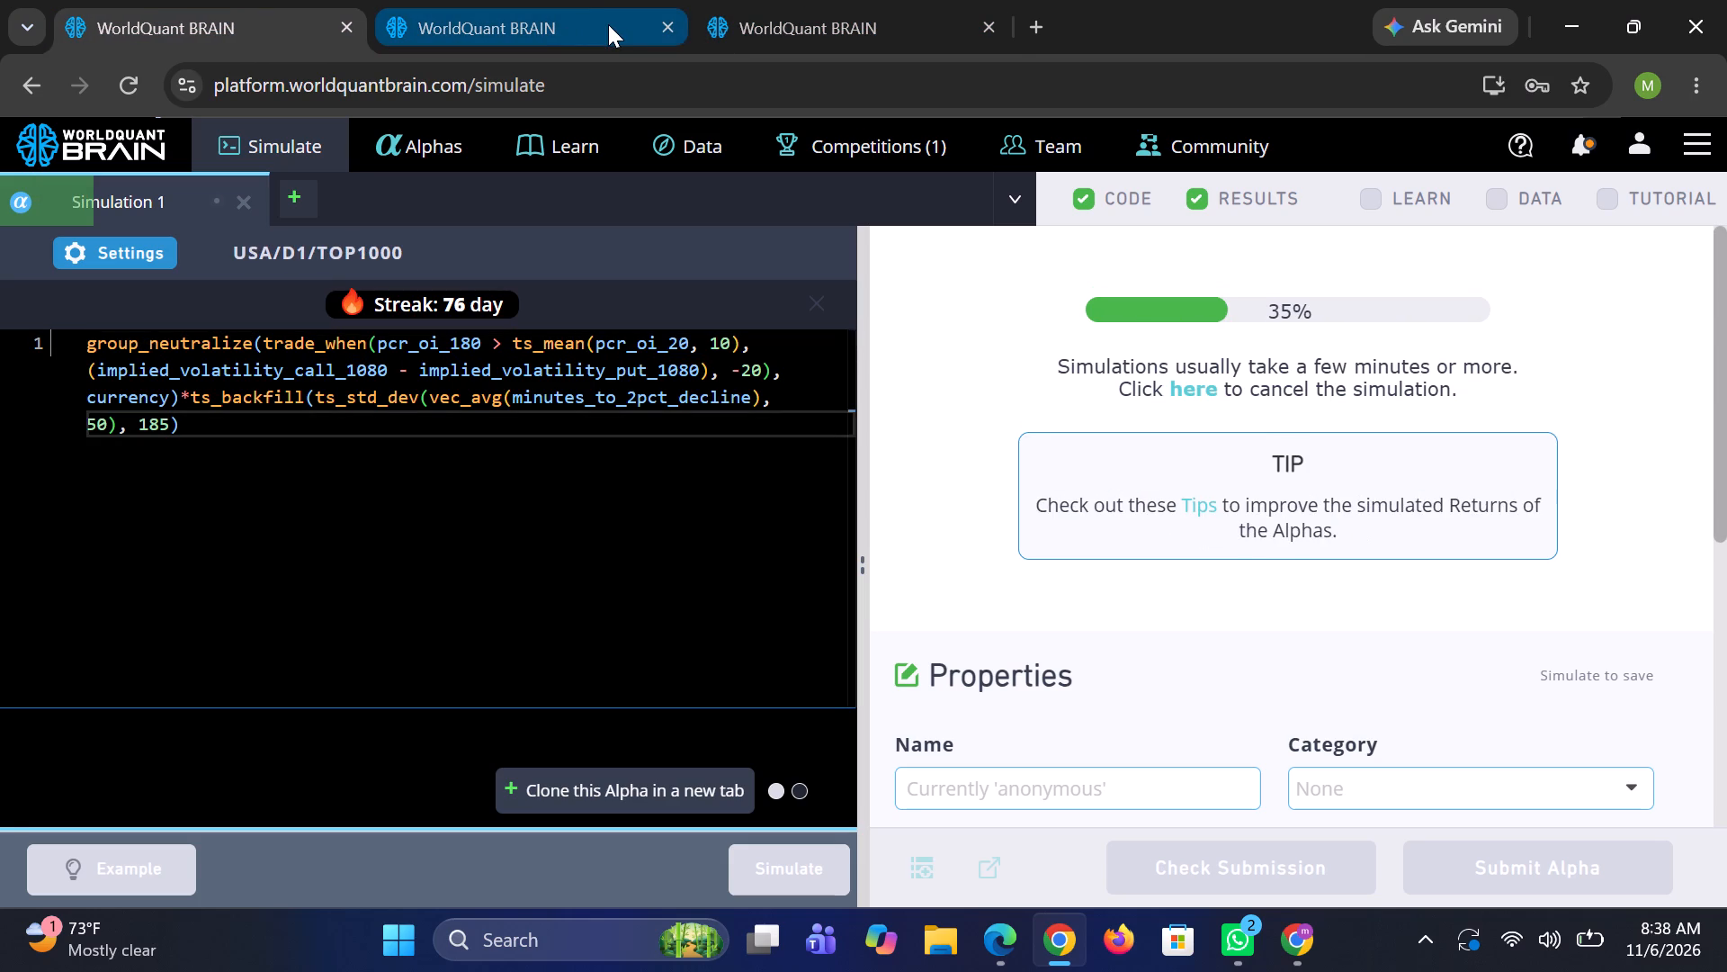
pyautogui.click(608, 24)
pyautogui.click(855, 3)
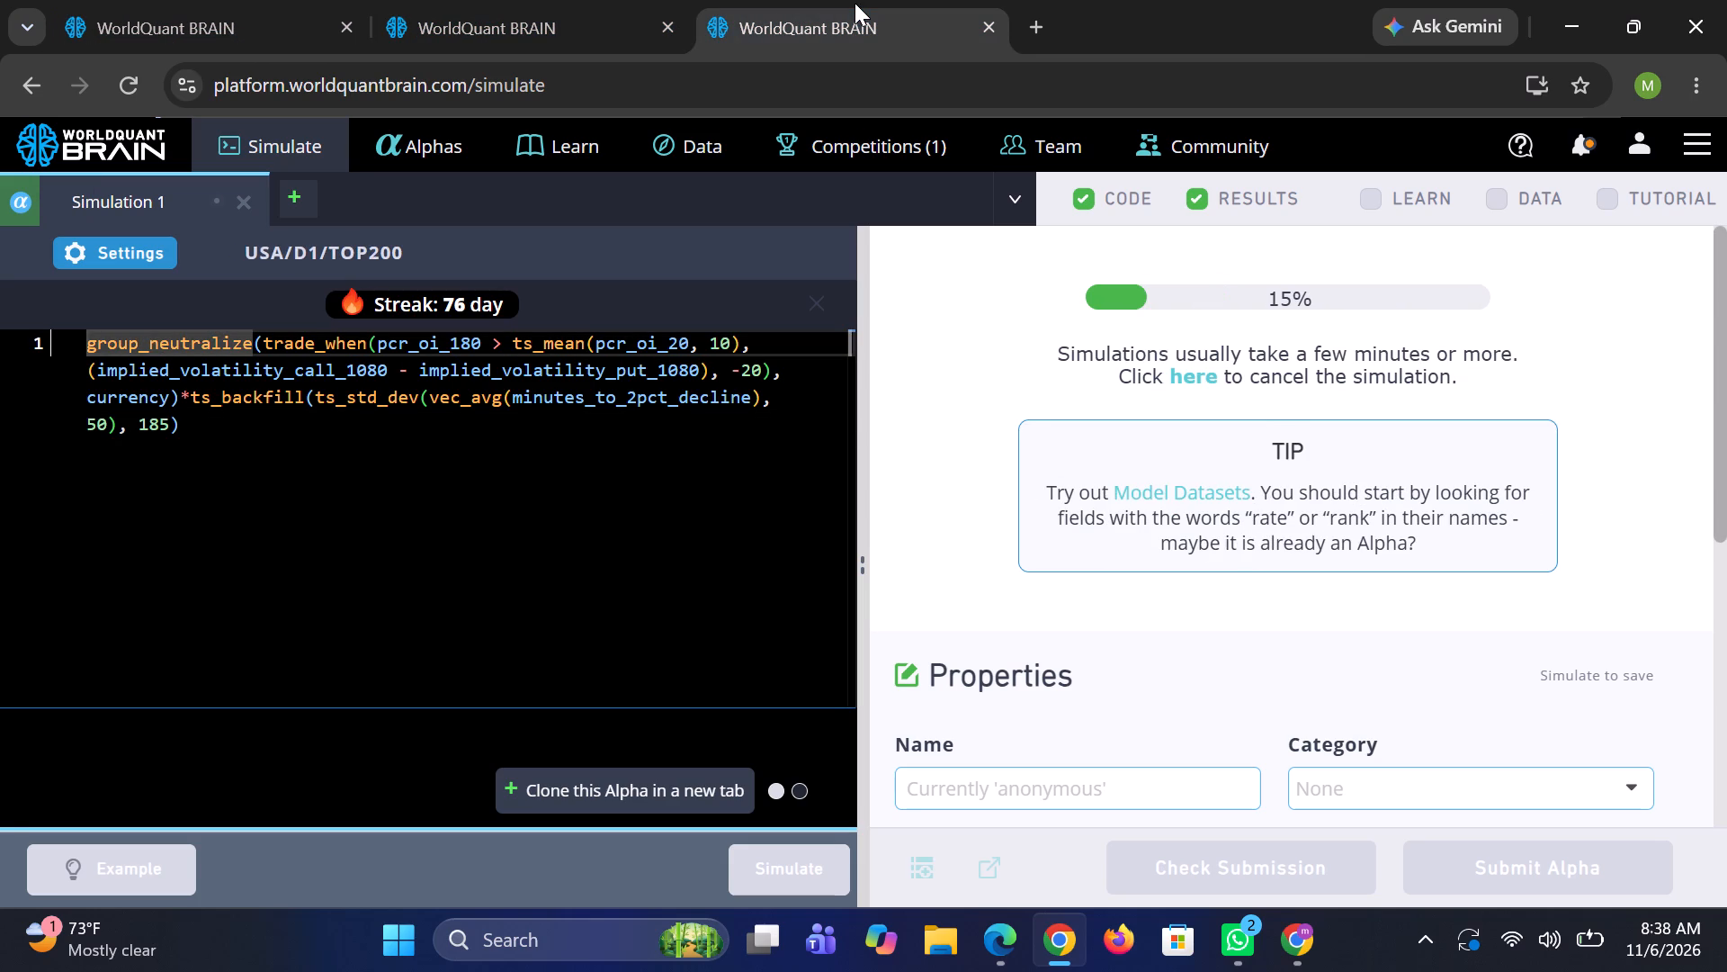
pyautogui.click(579, 31)
pyautogui.click(254, 15)
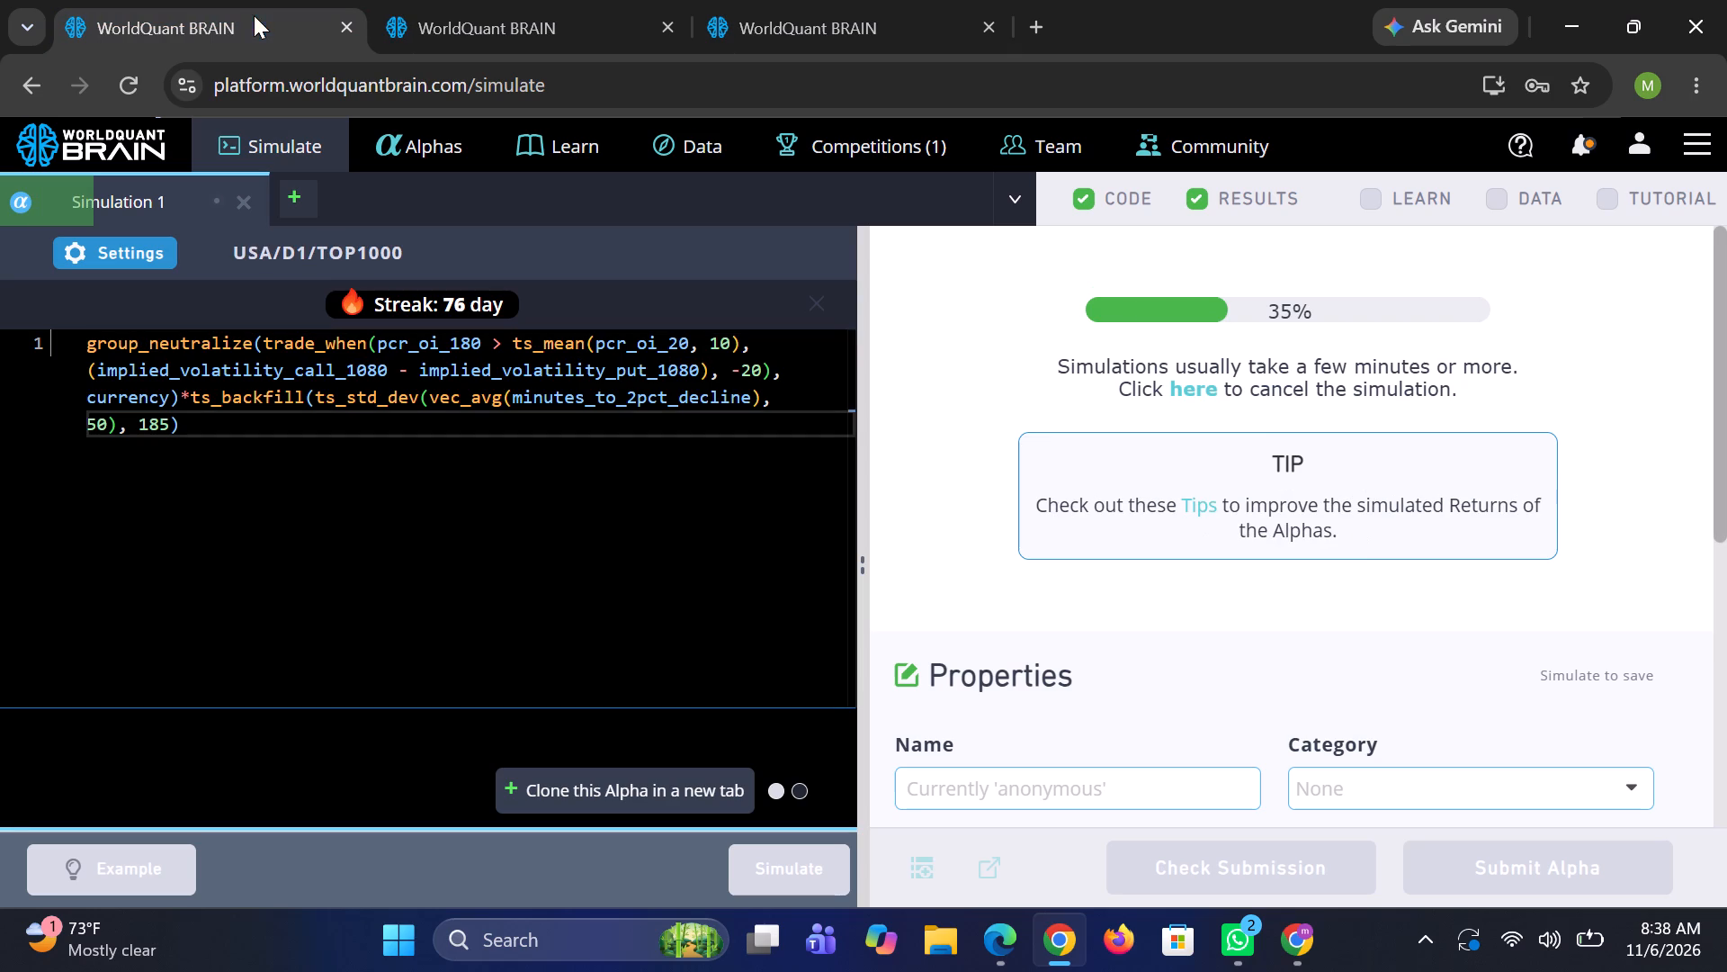
# Clone submitted alpha A1VPNWkY into a simulation and copy its entire rank(ts_sum(...)) expression.
pyautogui.click(446, 133)
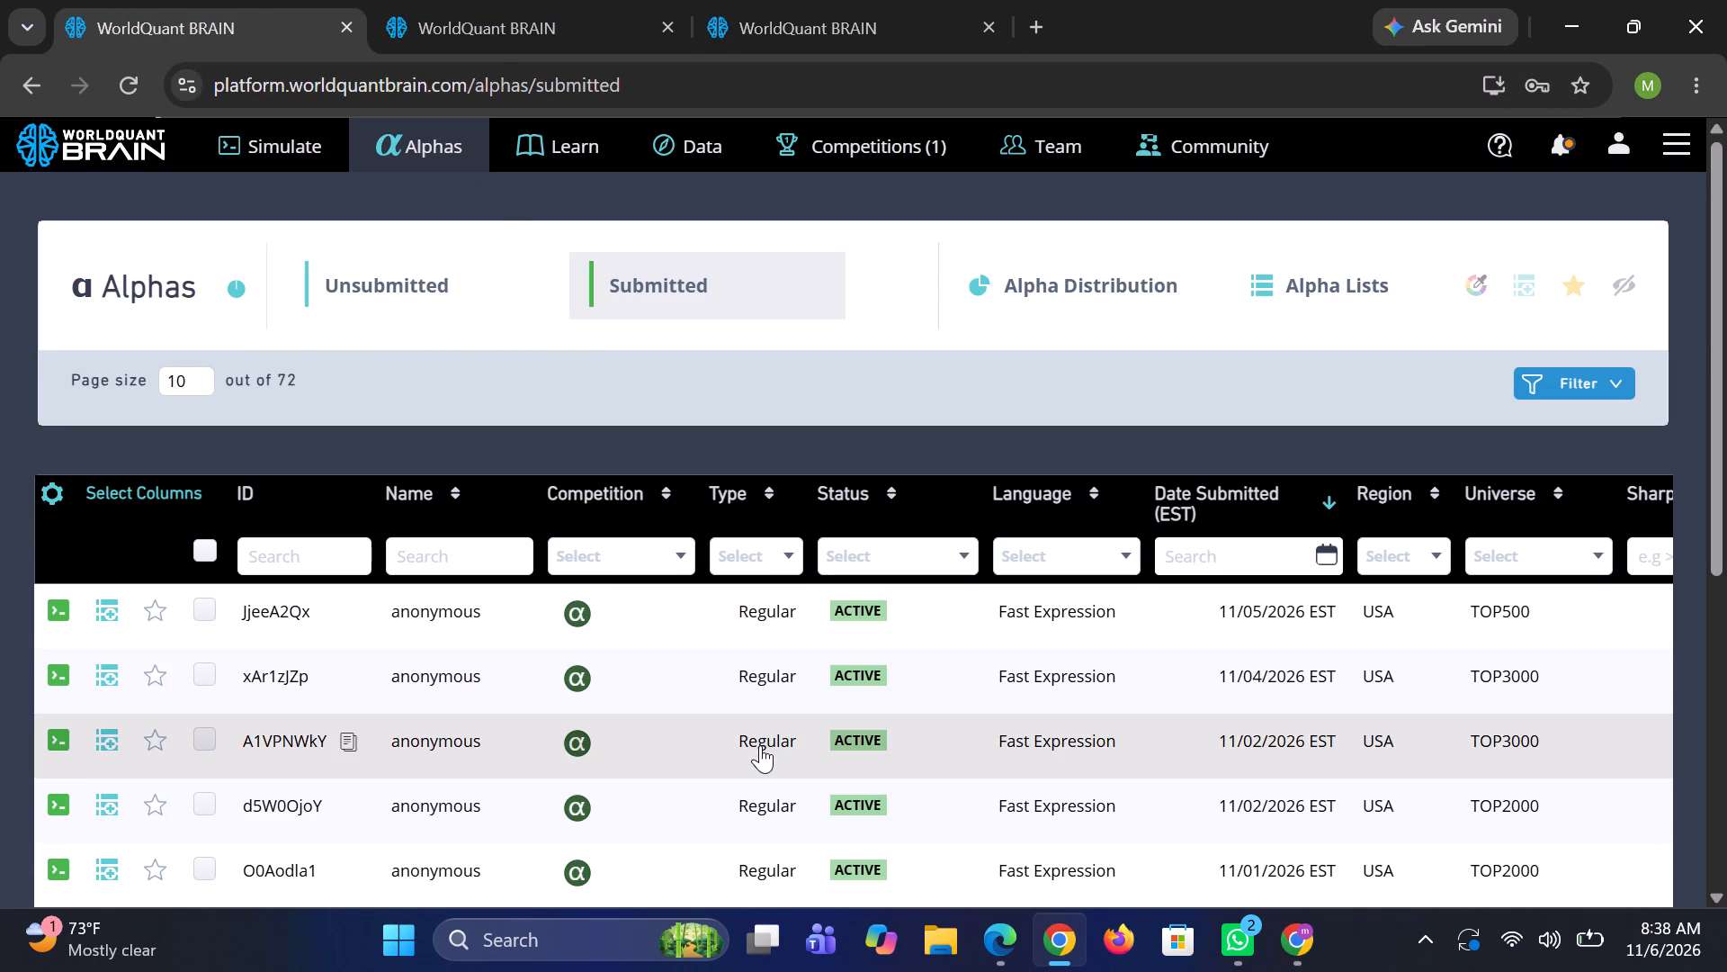
pyautogui.click(760, 745)
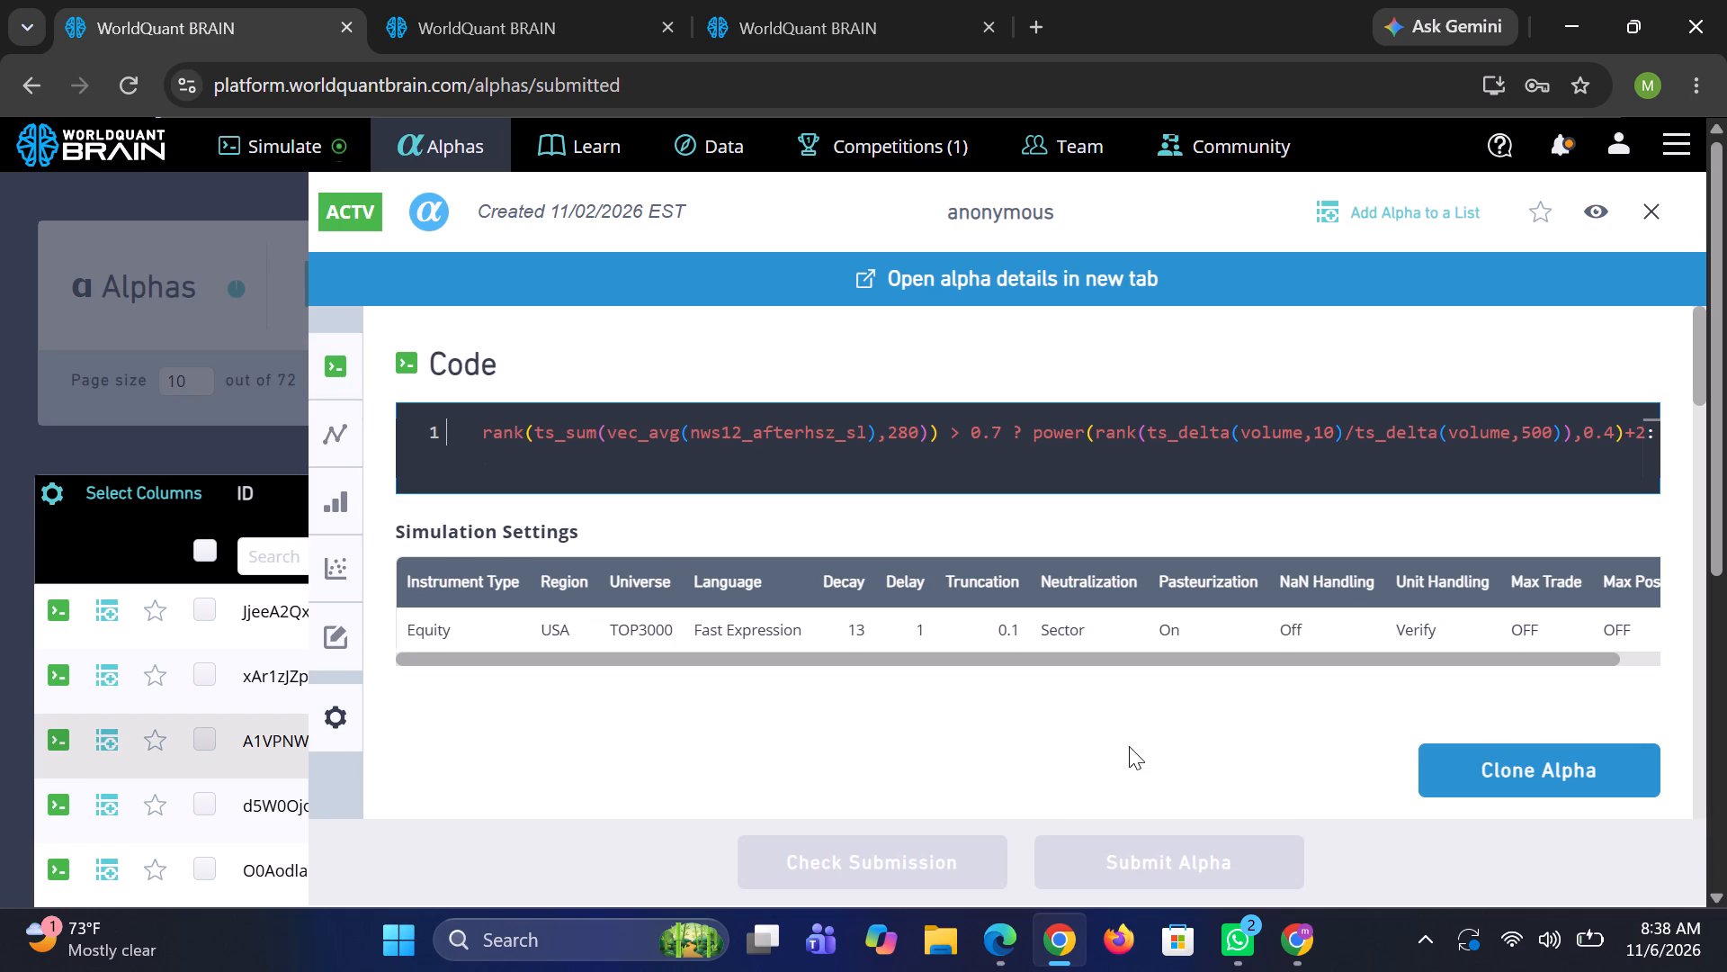
pyautogui.click(1508, 767)
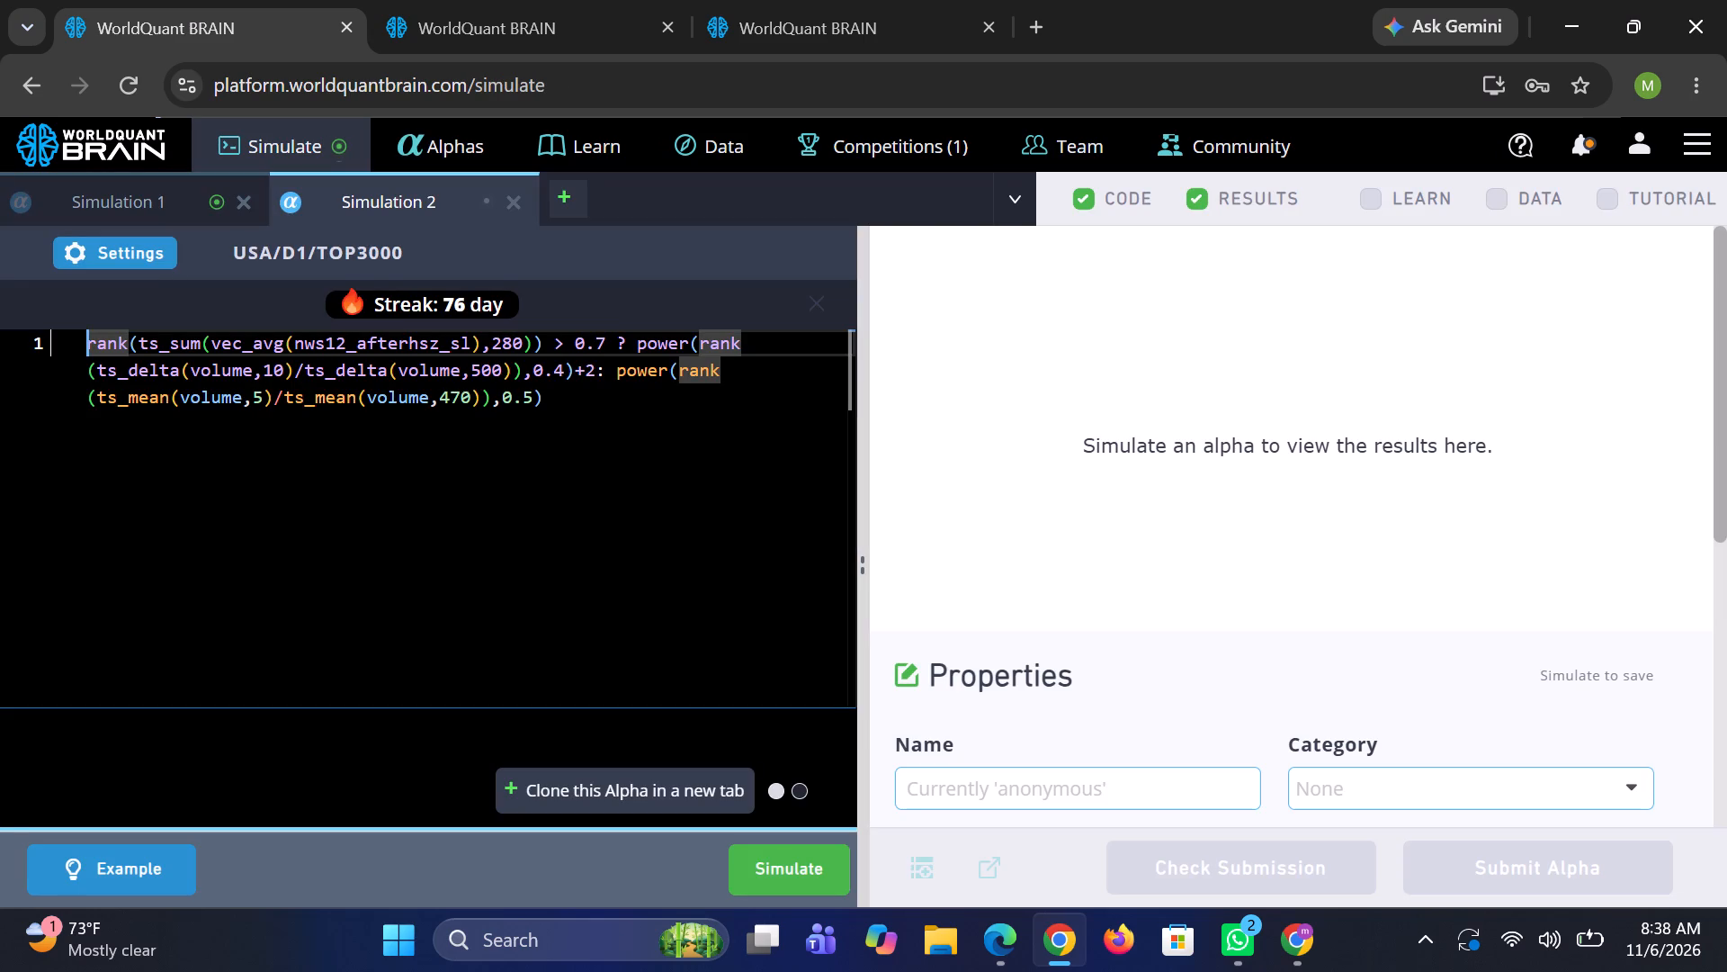
pyautogui.moveTo(547, 409); pyautogui.dragTo(273, 428)
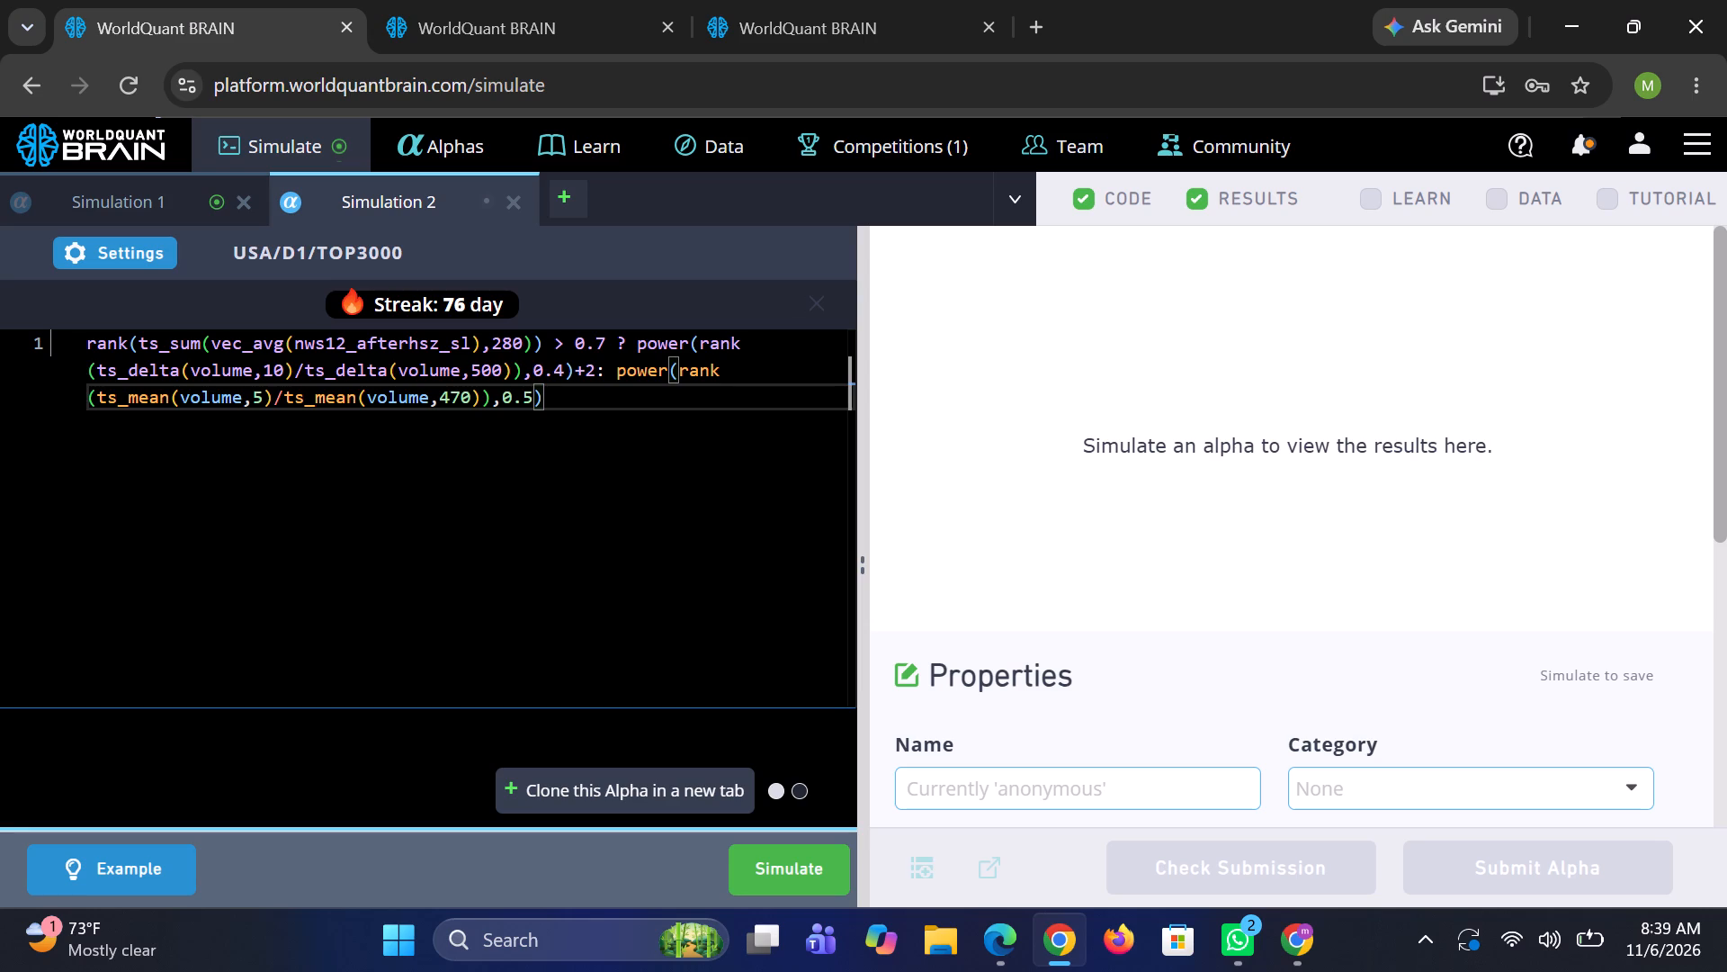
pyautogui.click(525, 499)
pyautogui.moveTo(542, 400); pyautogui.dragTo(0, 340)
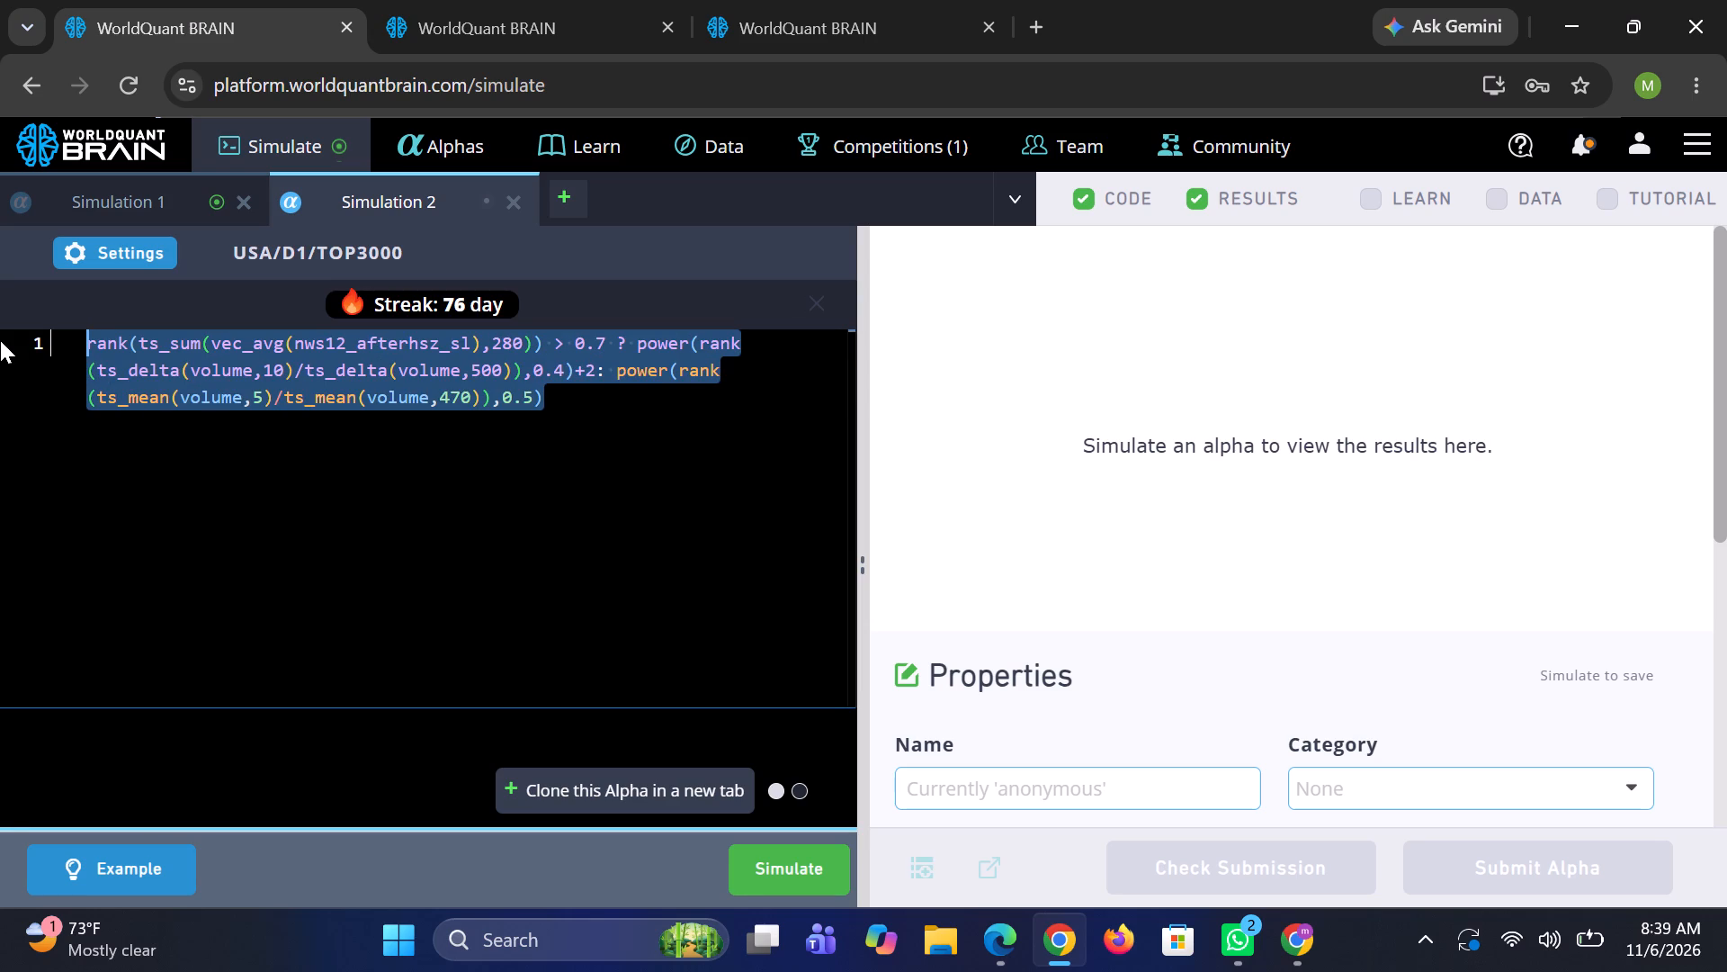
pyautogui.hotkey('ctrl', 'c')
# Switch to the other Chrome window and replace the group_neutralize expression in Simulation 2 with the copied rank expression.
pyautogui.click(1306, 931)
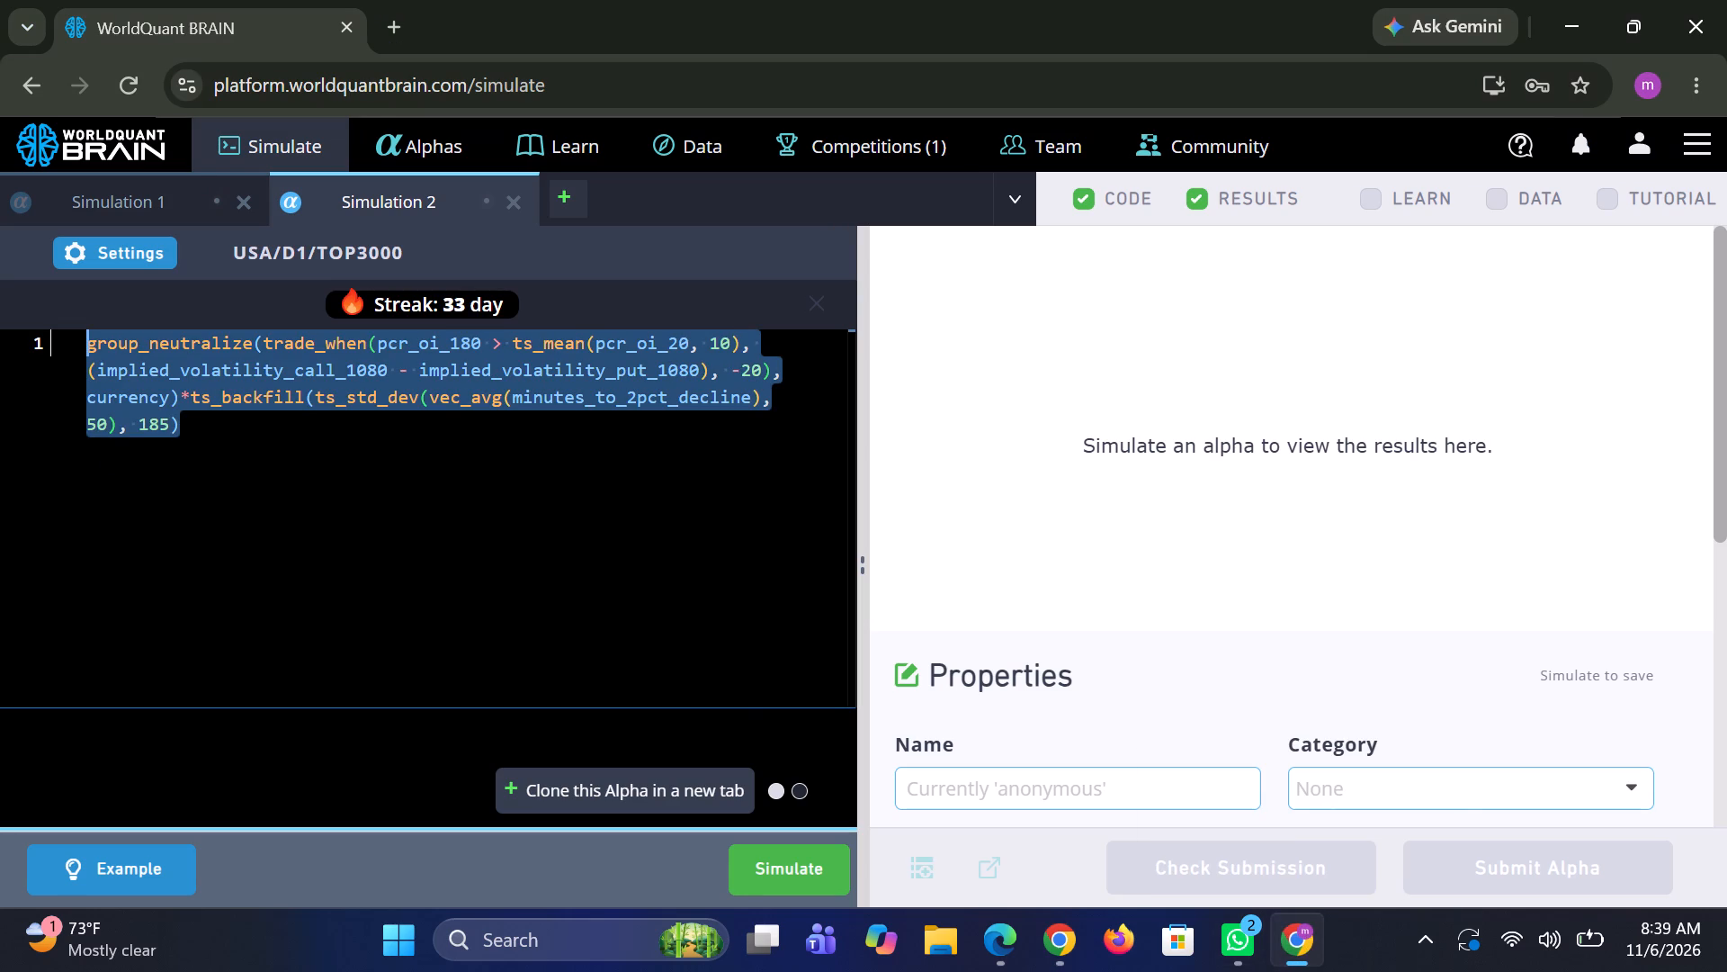
pyautogui.press('Delete')
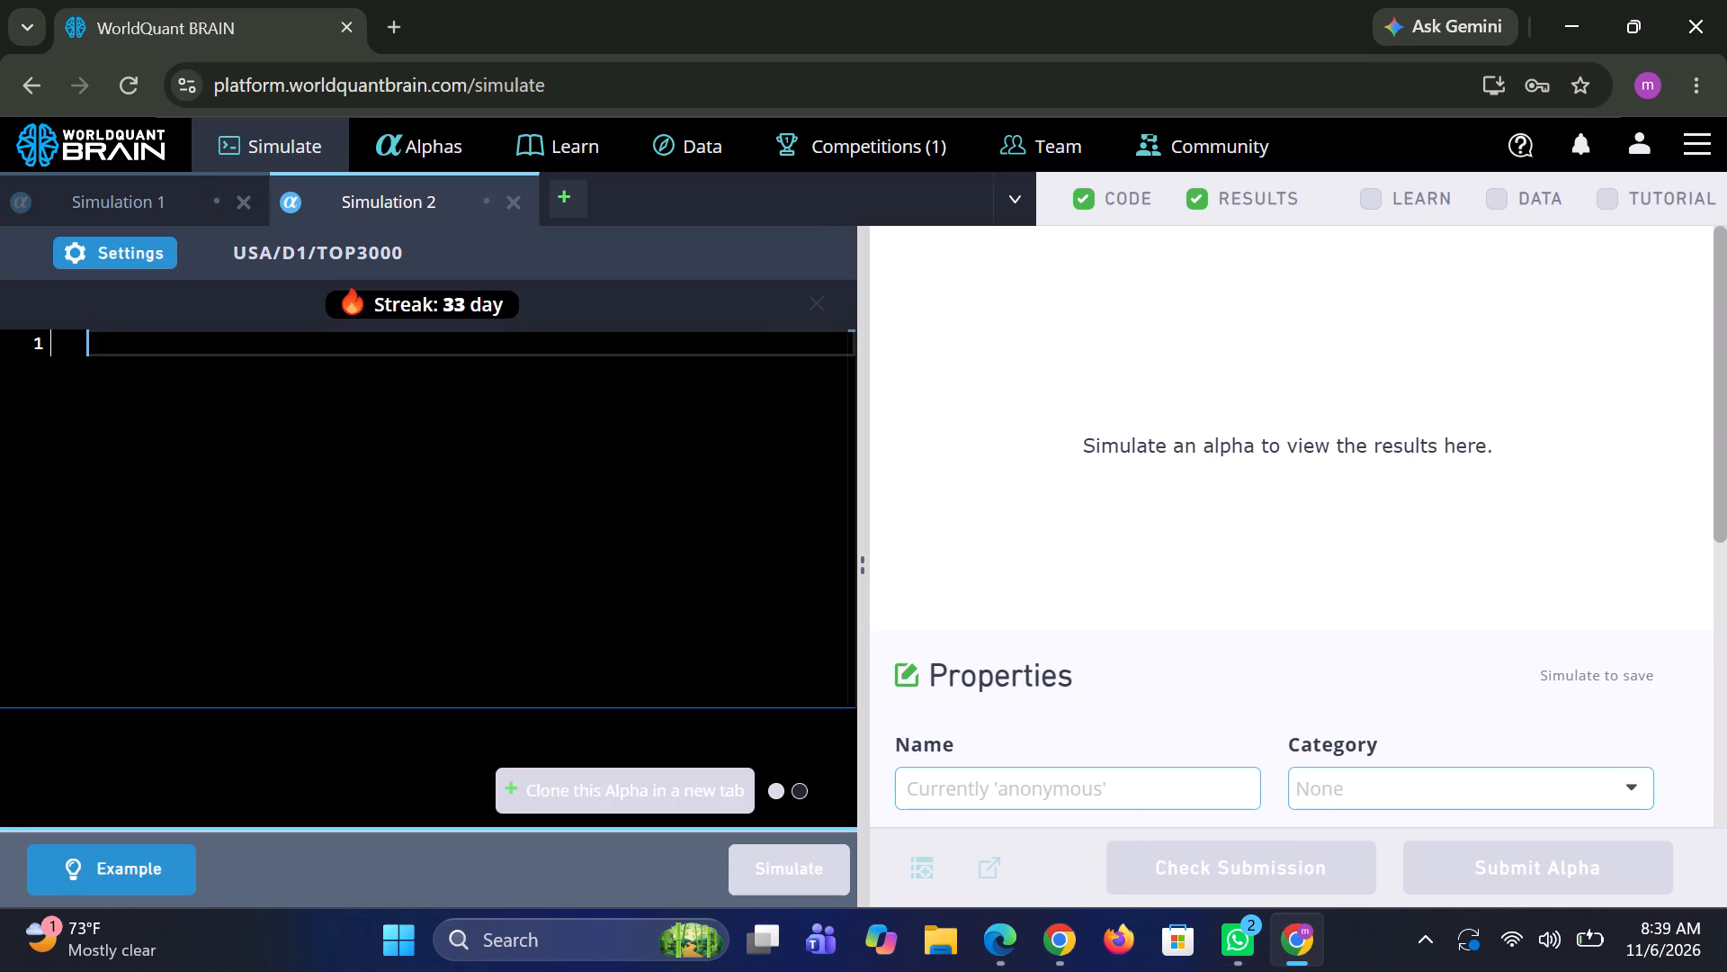
pyautogui.hotkey('ctrl', 'v')
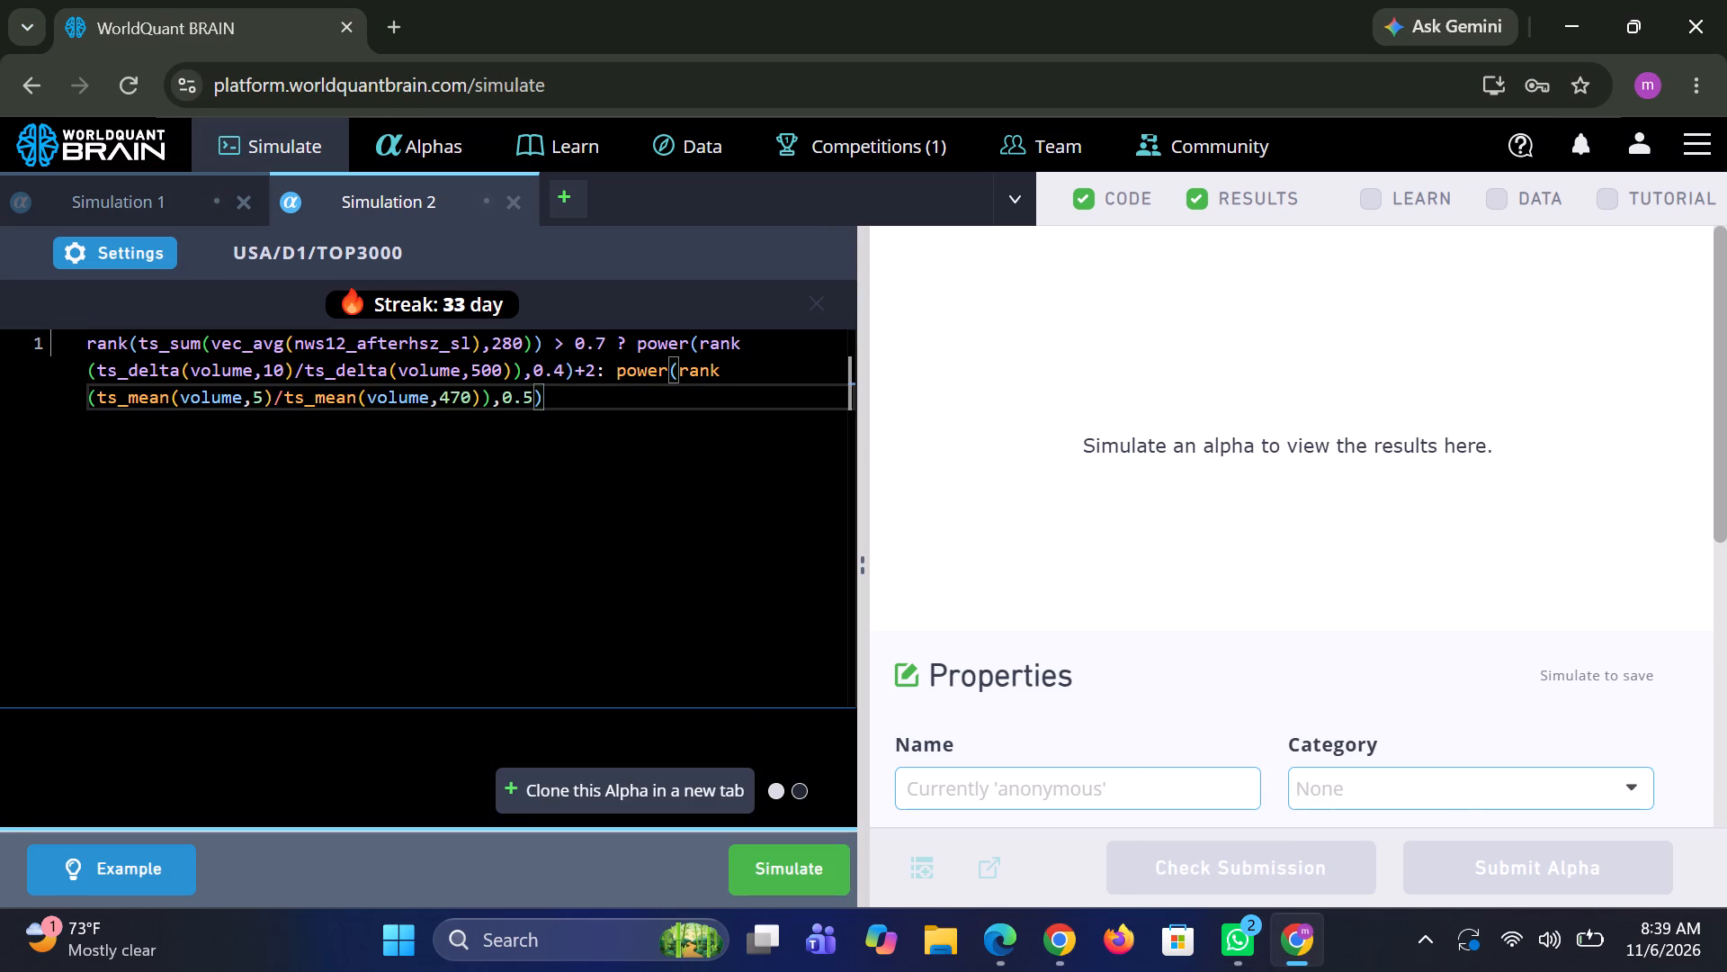
# Set the decay of Simulation 2 to 12 and run the simulation.
pyautogui.click(157, 249)
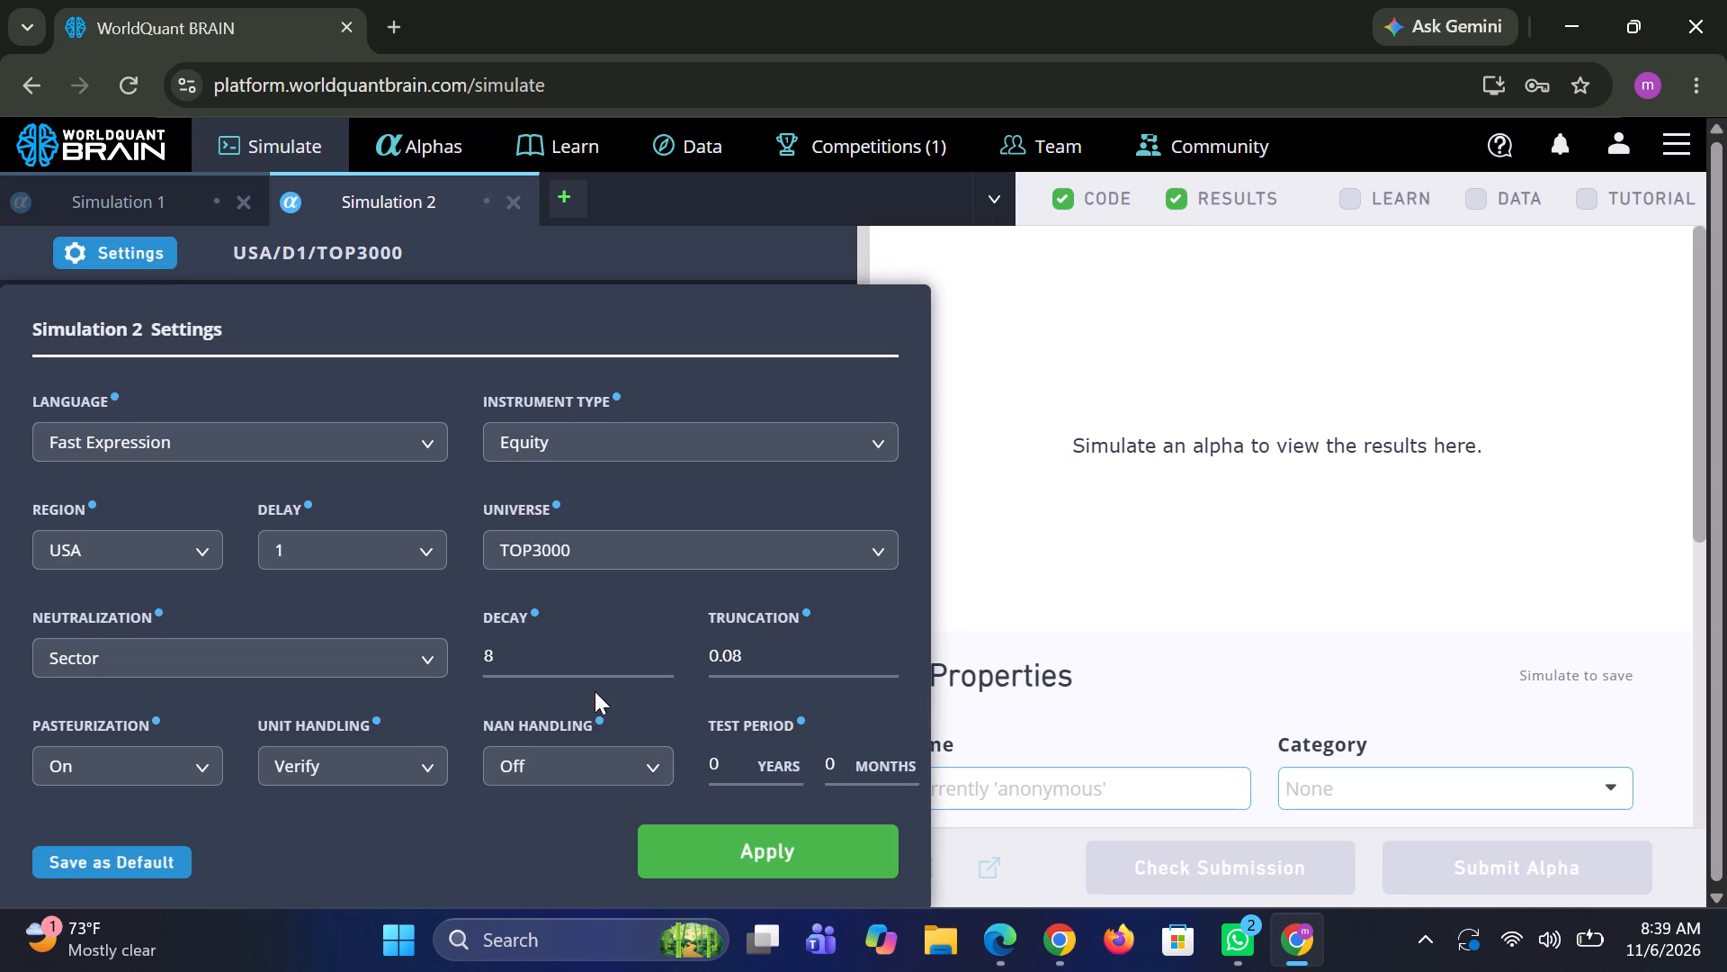
pyautogui.click(575, 655)
pyautogui.press('BackSpace')
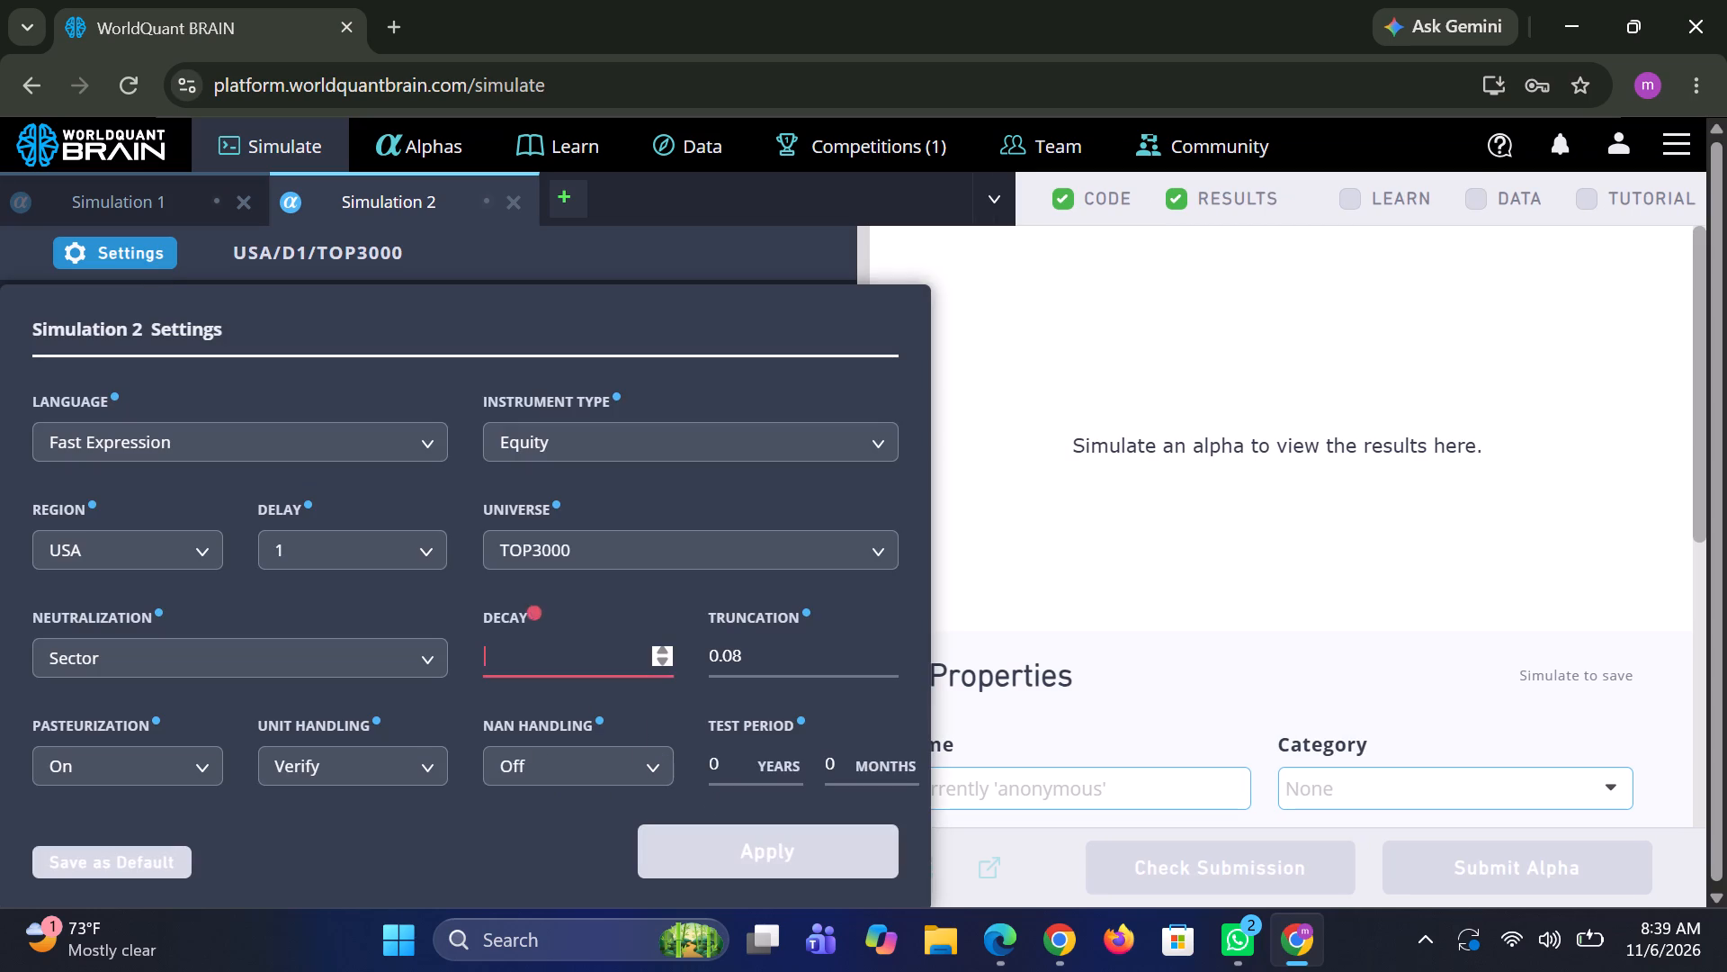
pyautogui.write('12')
pyautogui.click(741, 861)
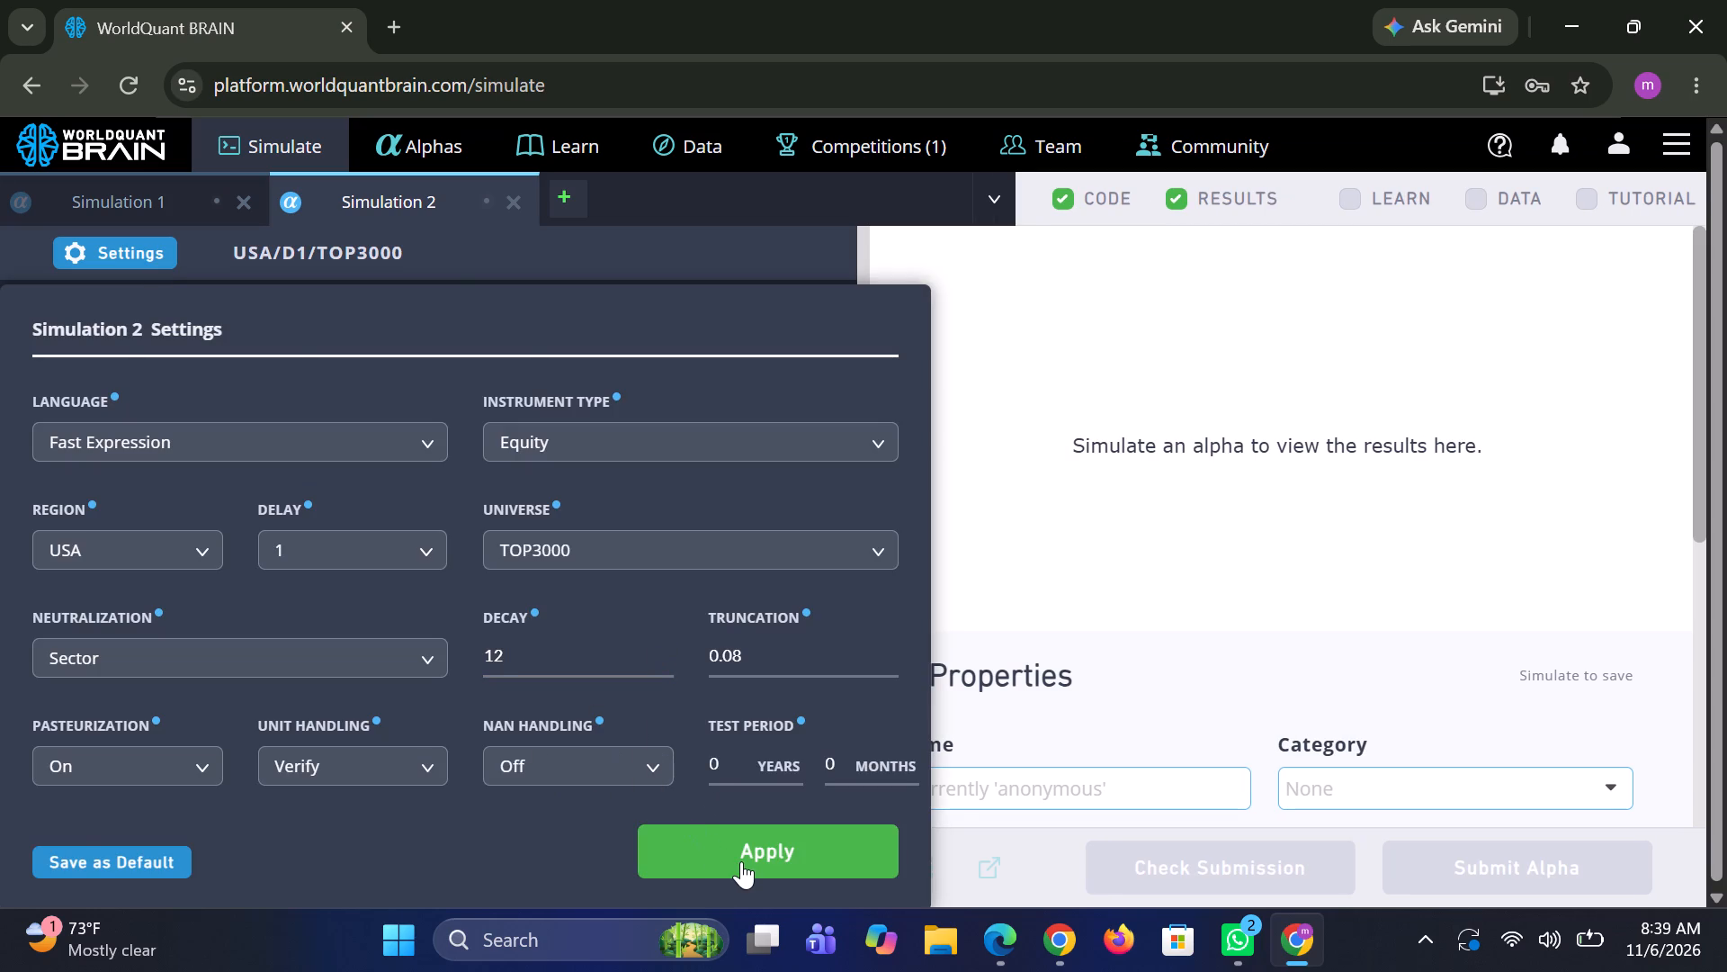
pyautogui.click(774, 866)
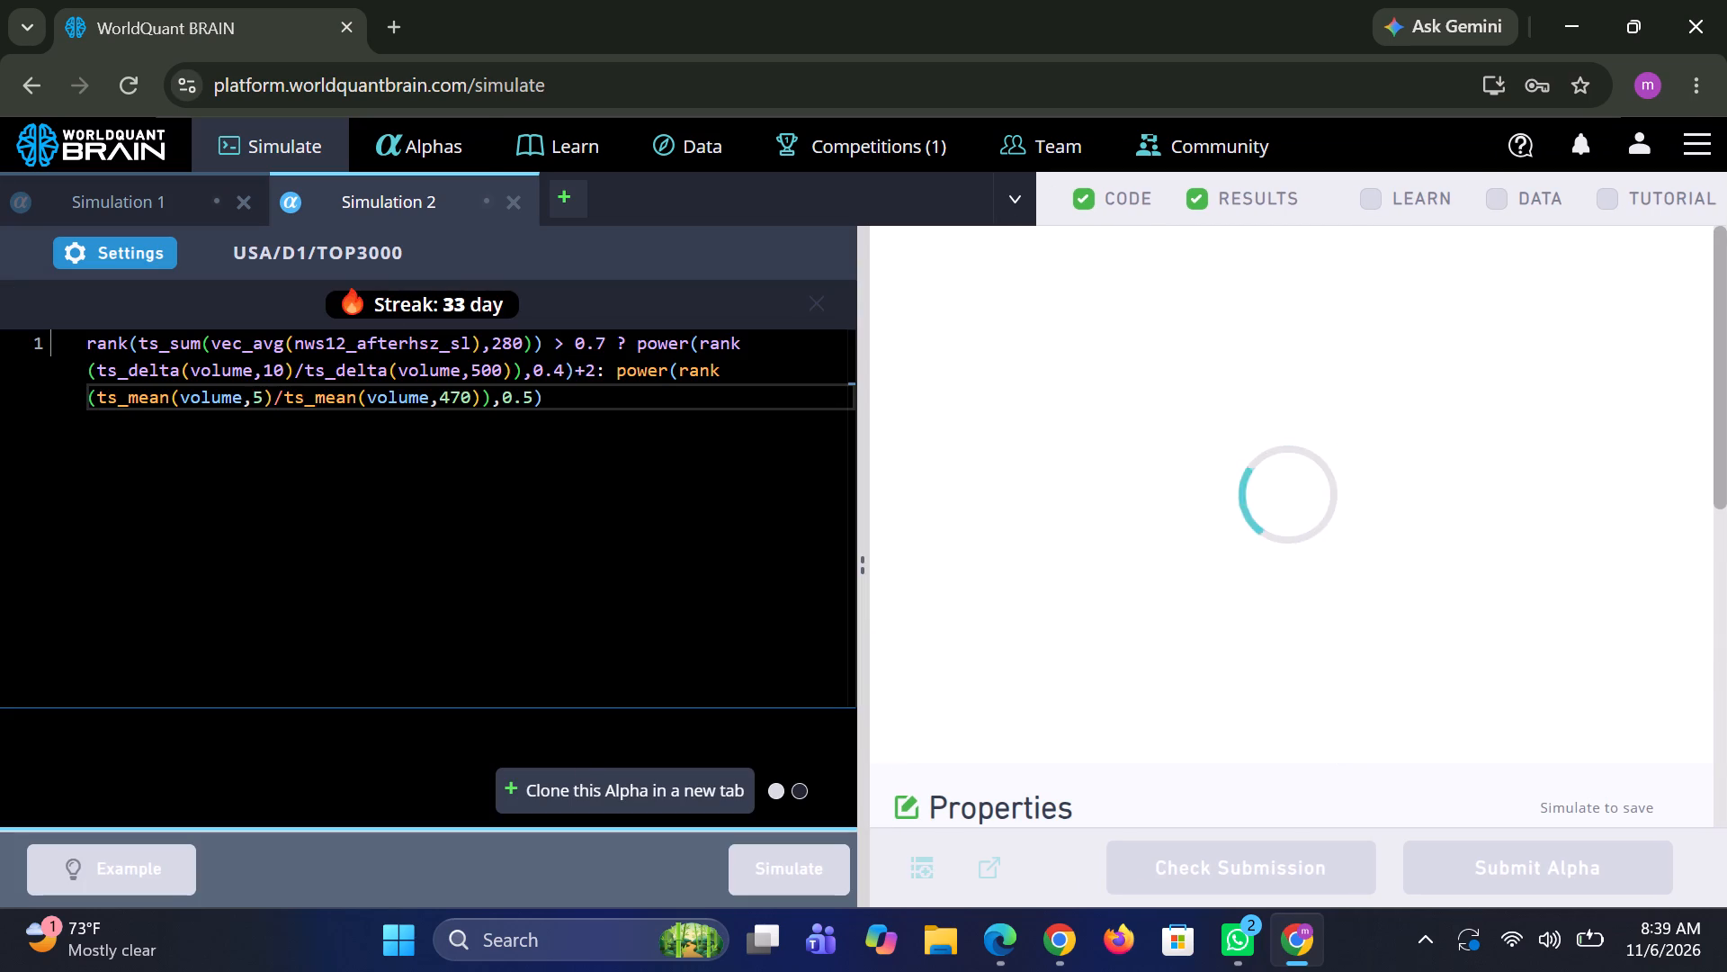
# Open the WorldQuant BRAIN simulate page in a second browser tab.
pyautogui.click(391, 19)
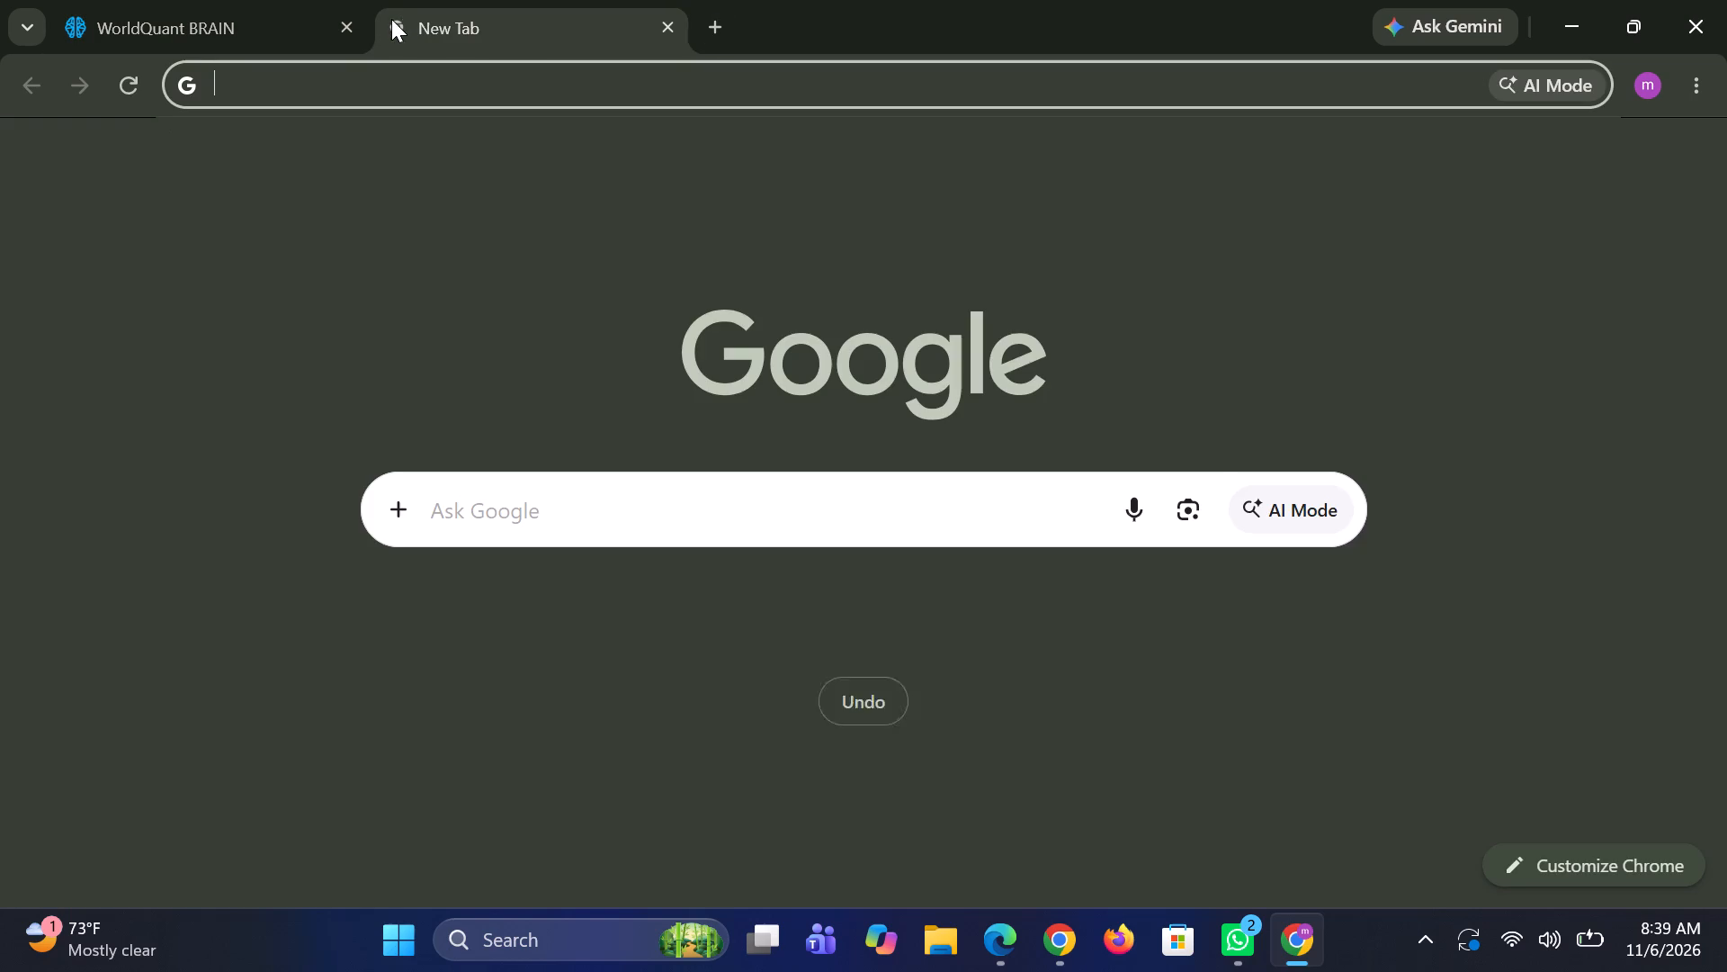
pyautogui.press('w')
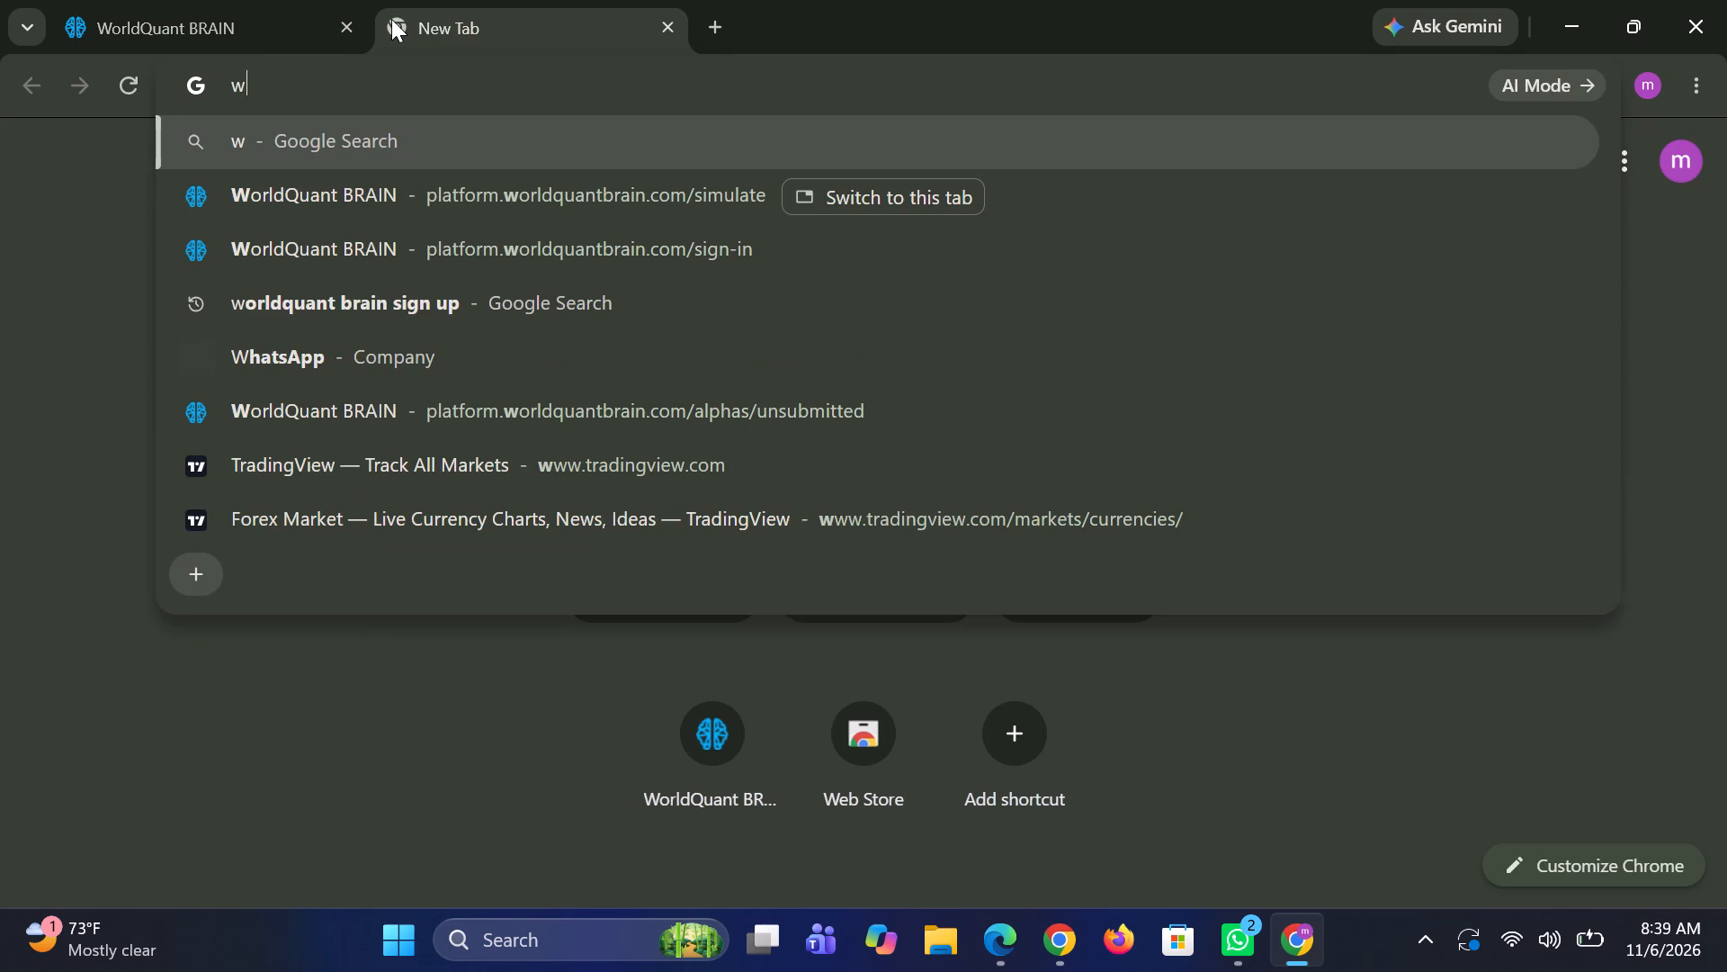
pyautogui.click(327, 184)
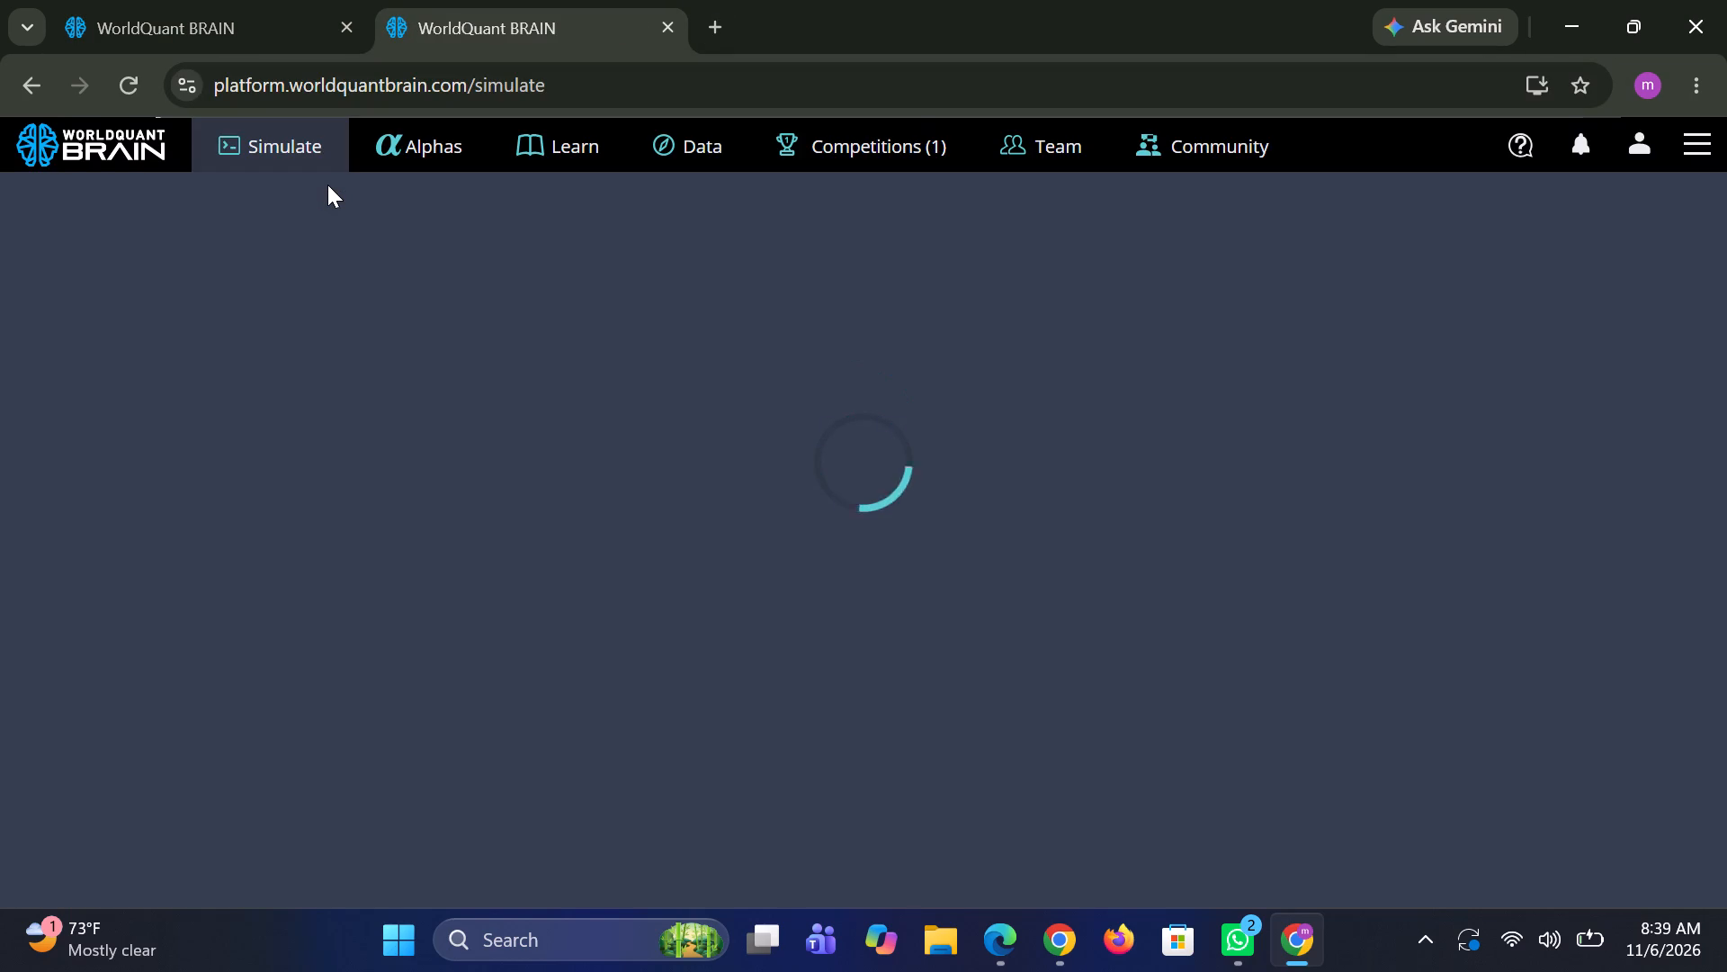
# Set Simulation 2 in the new browser tab to universe TOP1000, decay 11 and Market neutralization, and run the simulation.
pyautogui.click(108, 255)
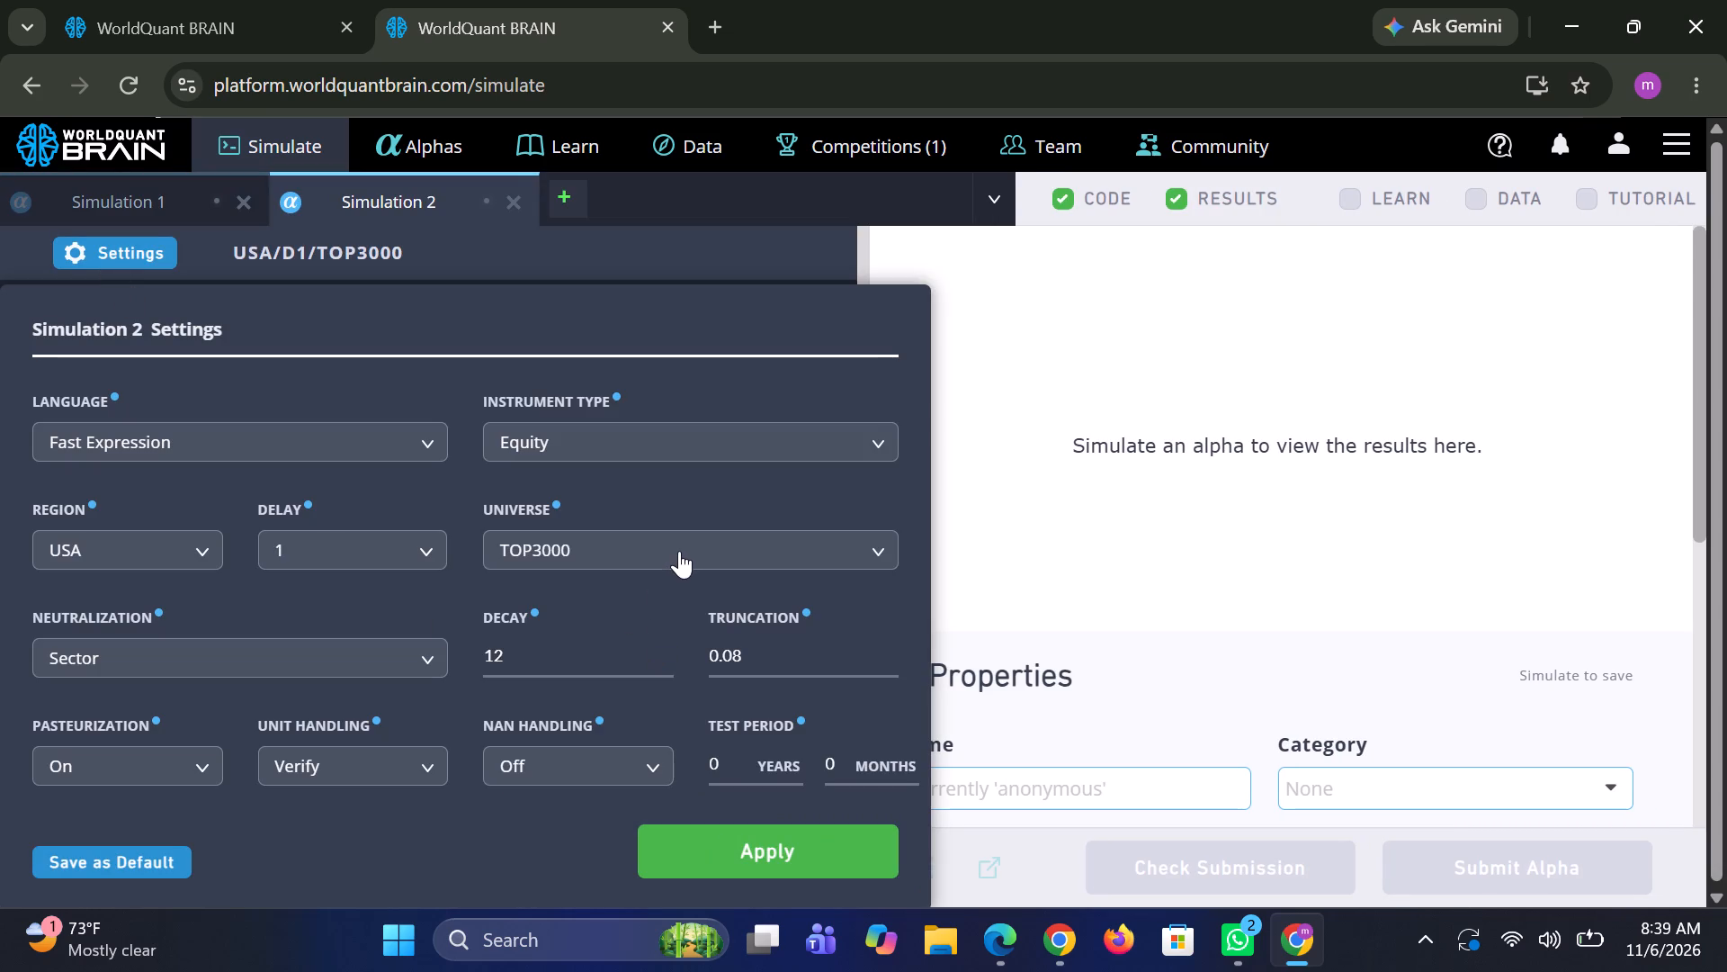
pyautogui.click(682, 546)
pyautogui.click(566, 660)
pyautogui.click(621, 647)
pyautogui.press('BackSpace')
pyautogui.press('1')
pyautogui.click(434, 661)
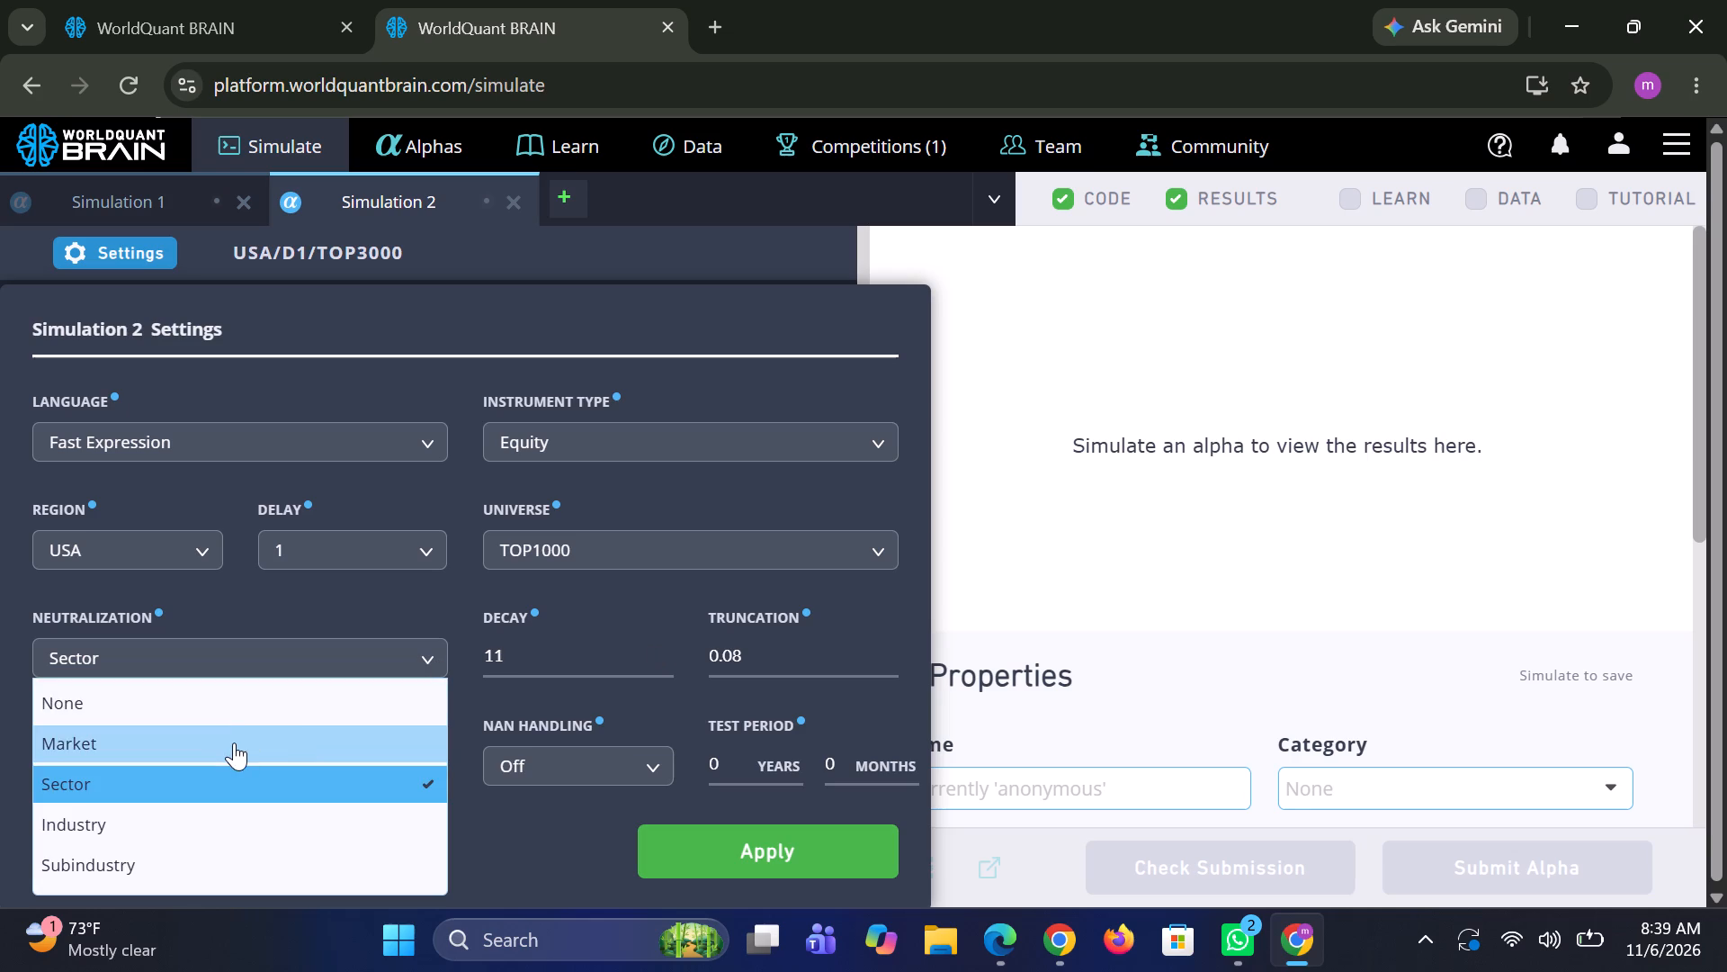
pyautogui.click(234, 742)
pyautogui.click(789, 850)
pyautogui.click(789, 850)
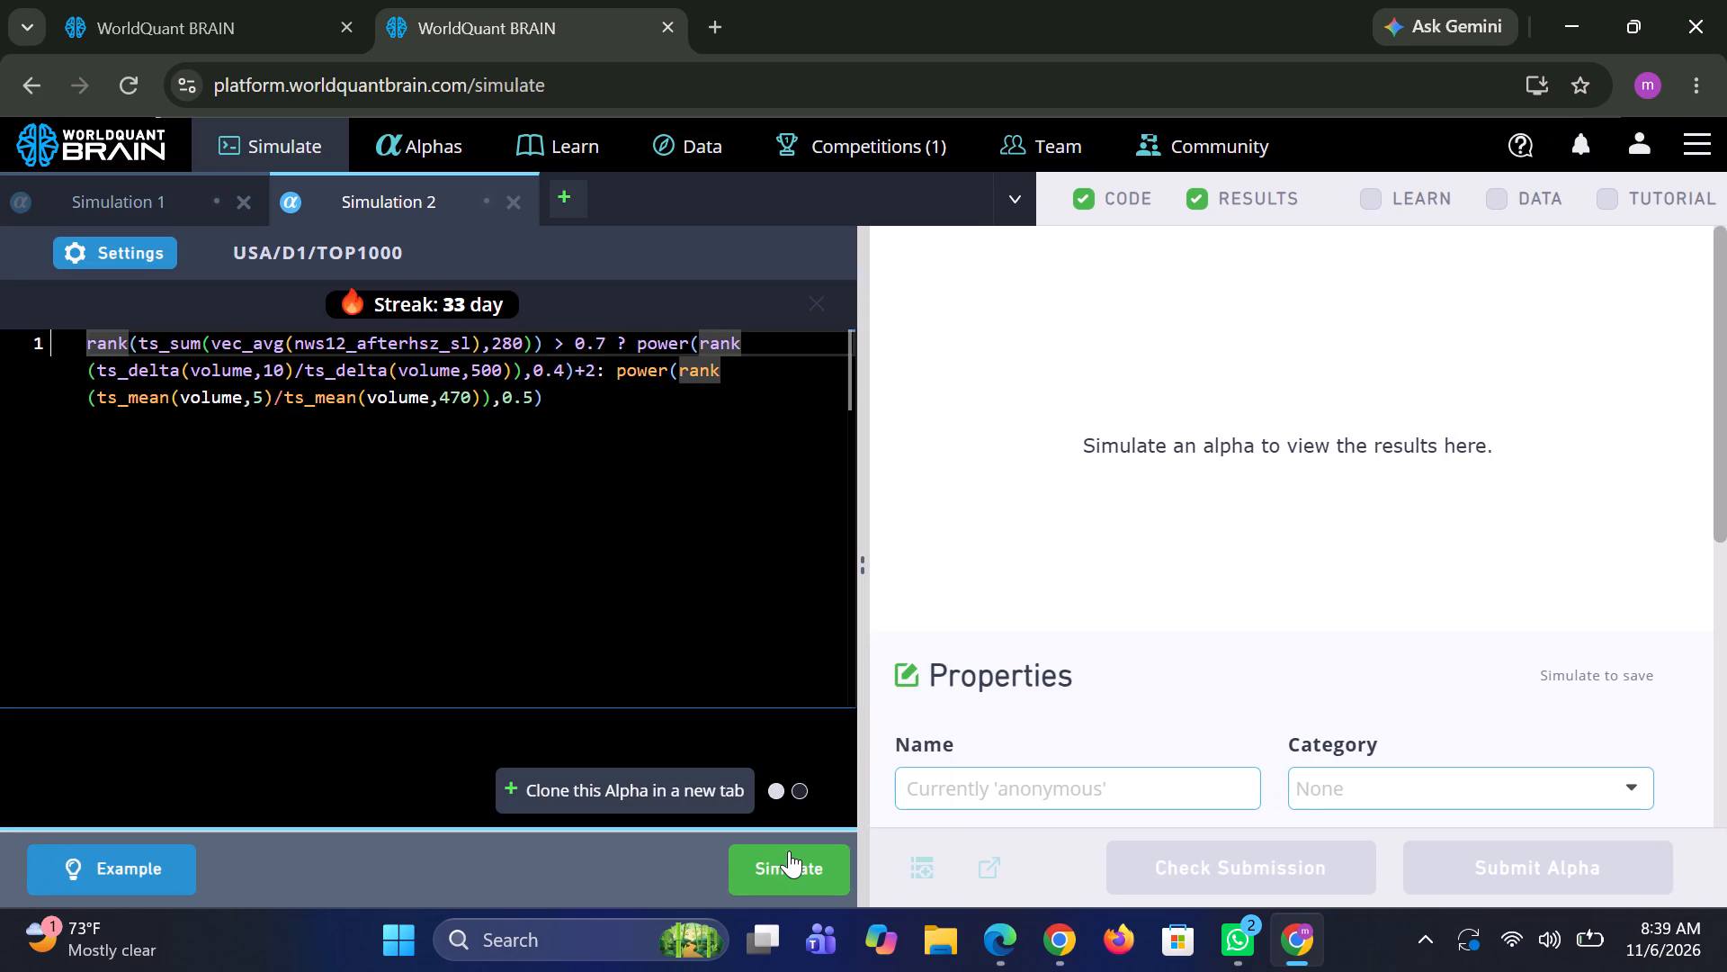
# Switch to the other Chrome window and examine the PnL charts and IS Summary of the group_neutralize simulations across its browser tabs.
pyautogui.click(1042, 934)
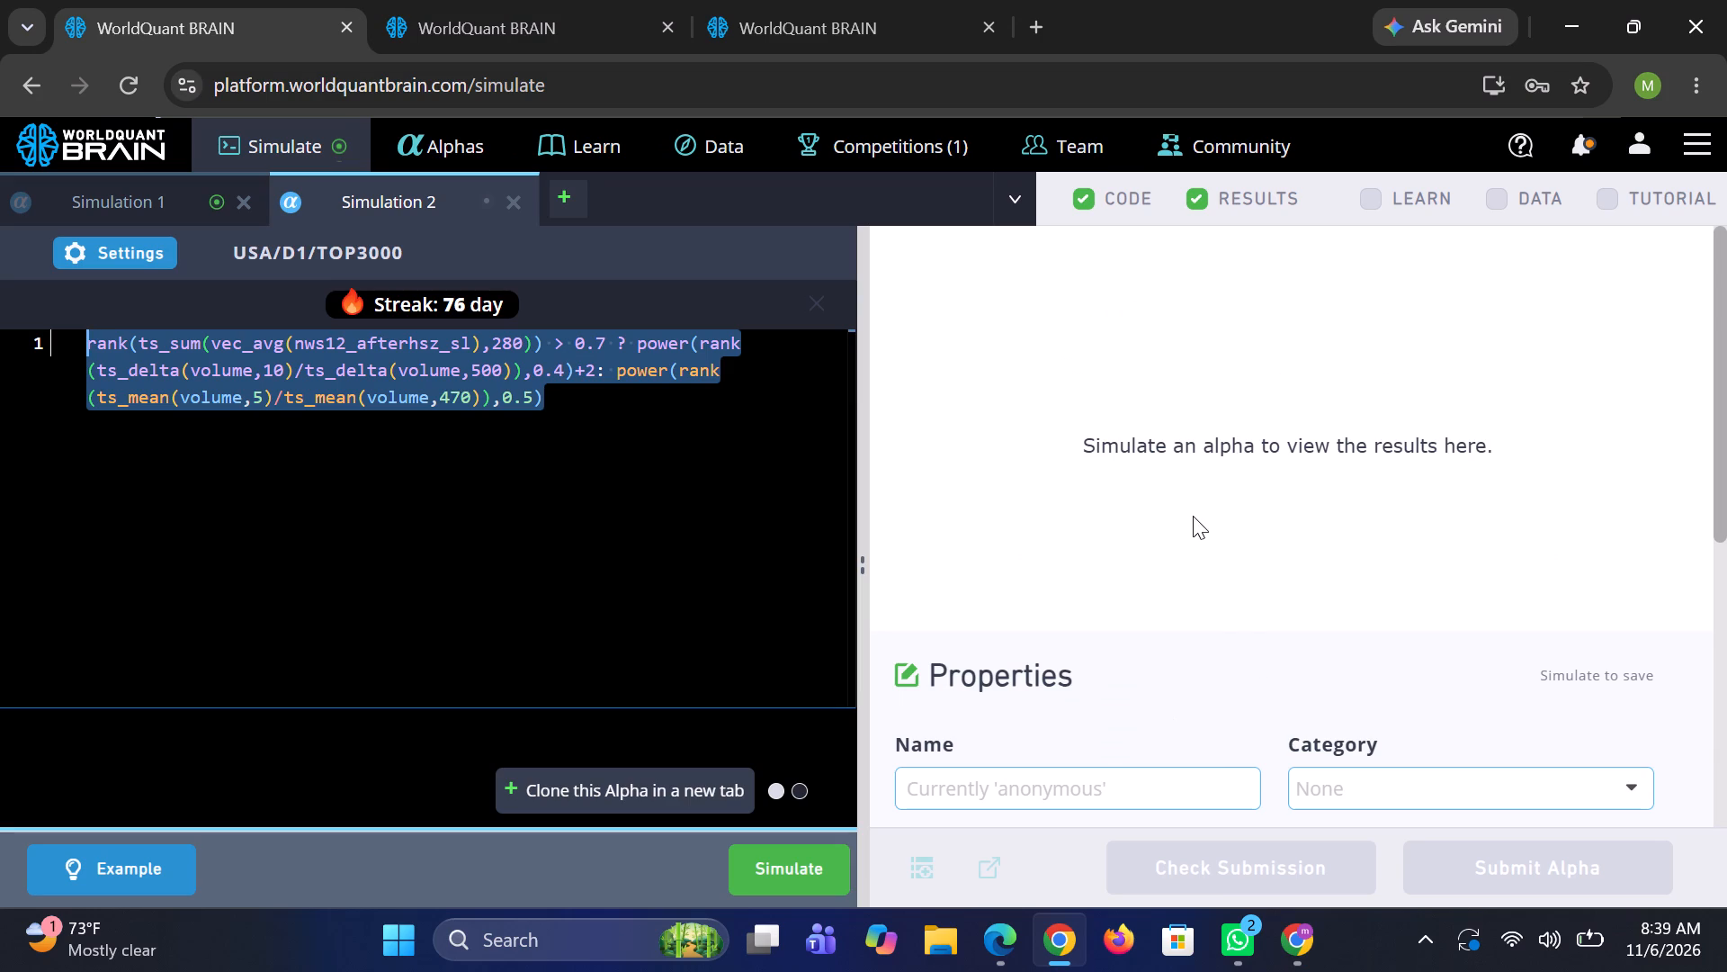
pyautogui.click(236, 22)
pyautogui.click(522, 6)
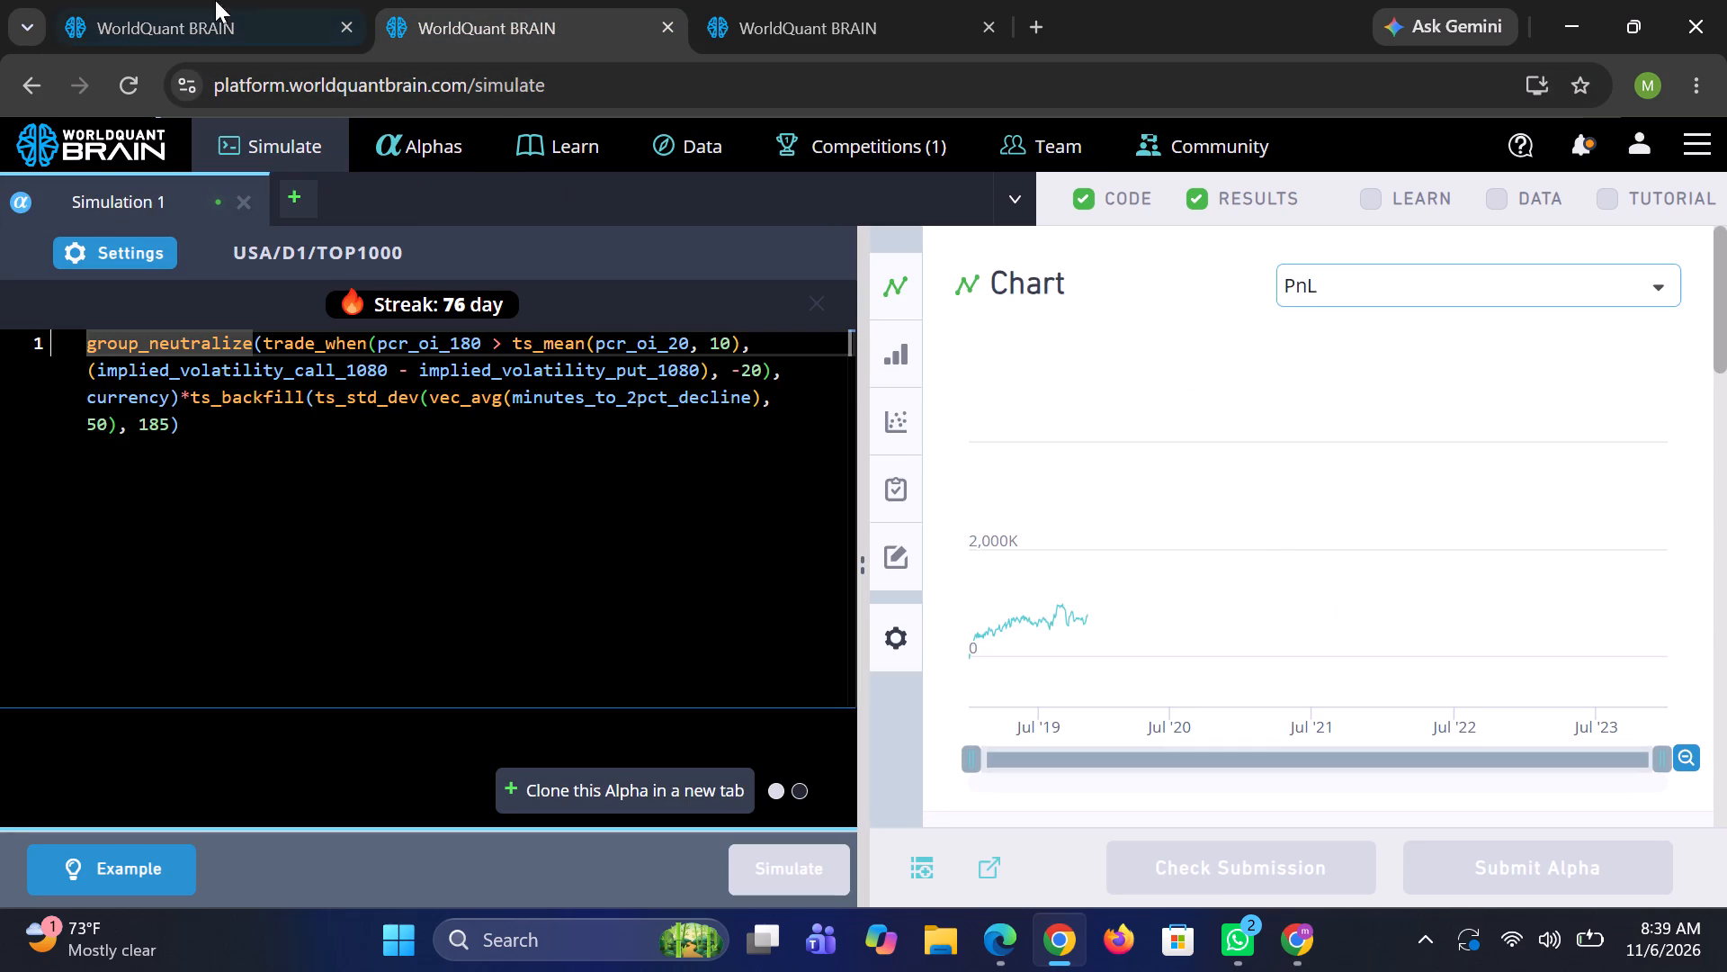
pyautogui.click(156, 0)
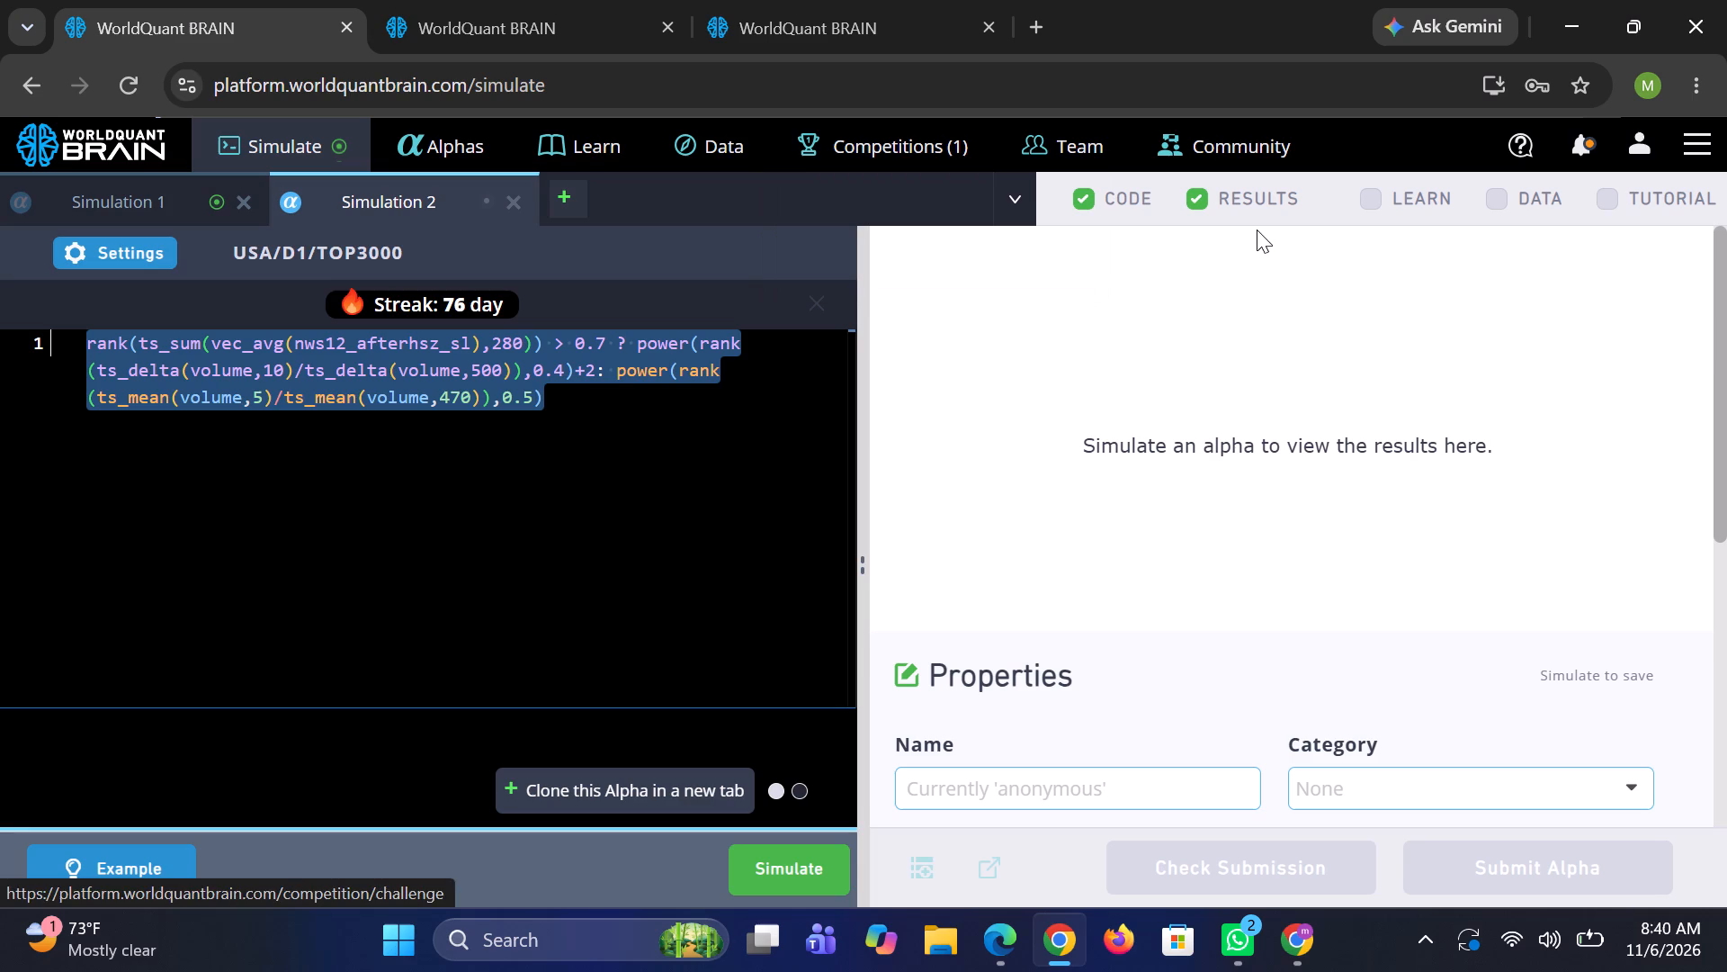
pyautogui.moveTo(1726, 353); pyautogui.dragTo(1726, 652)
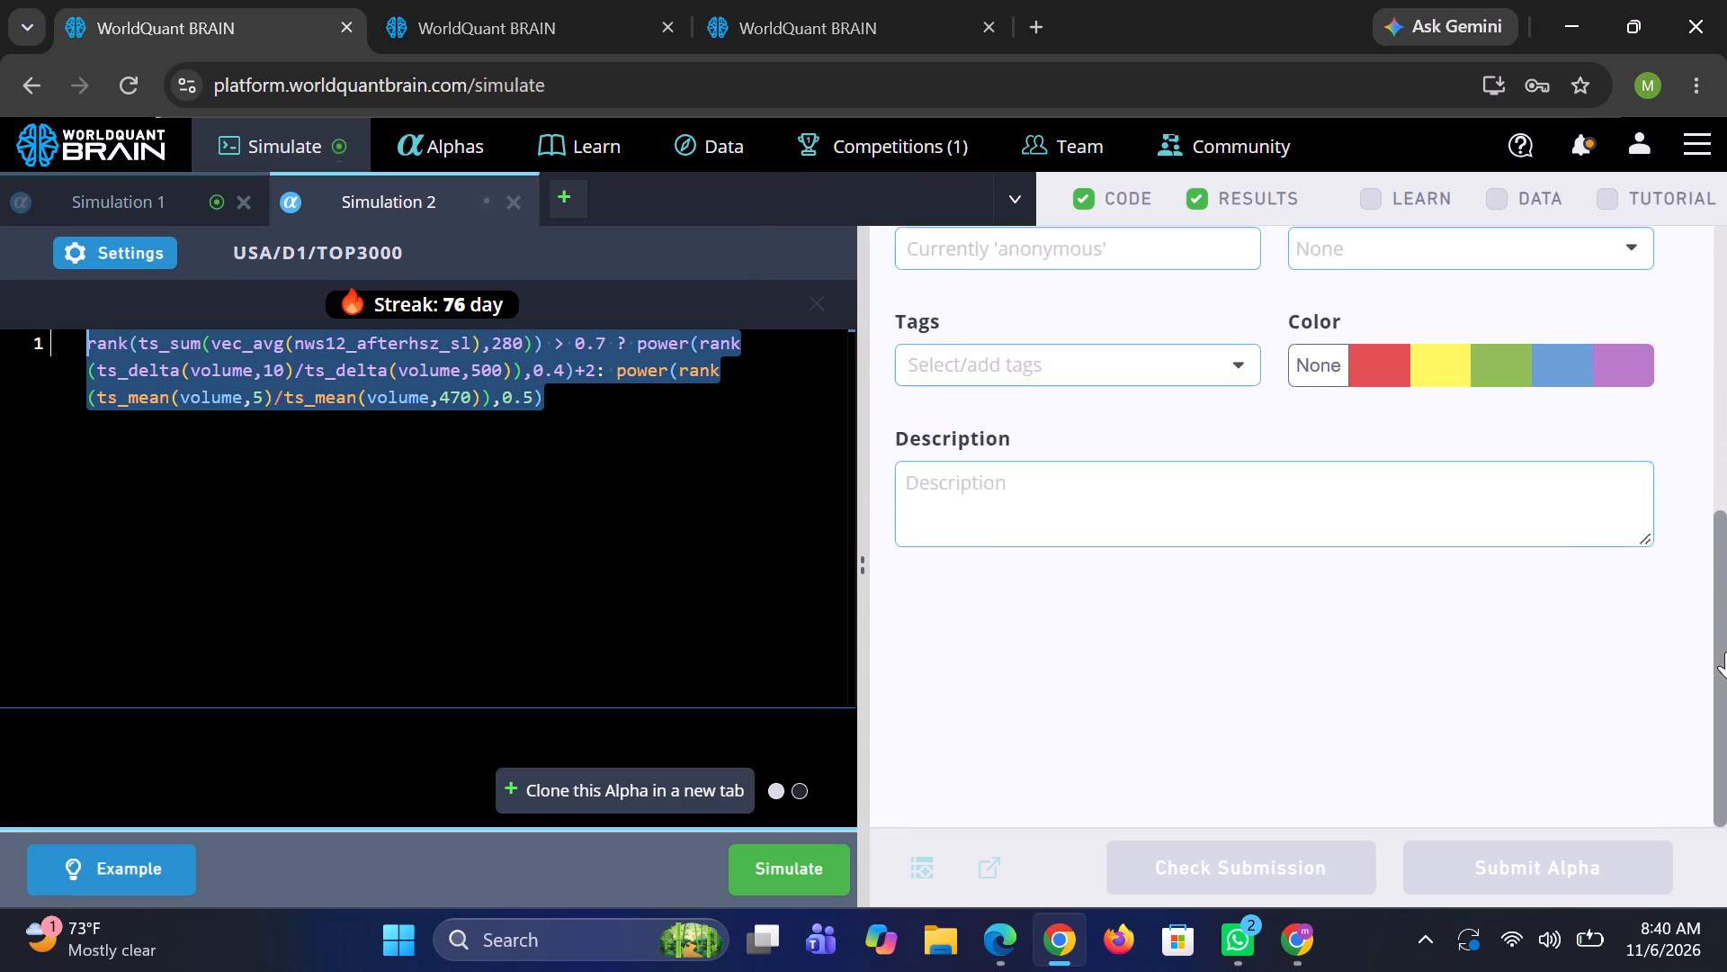
pyautogui.moveTo(1726, 652); pyautogui.dragTo(1655, 0)
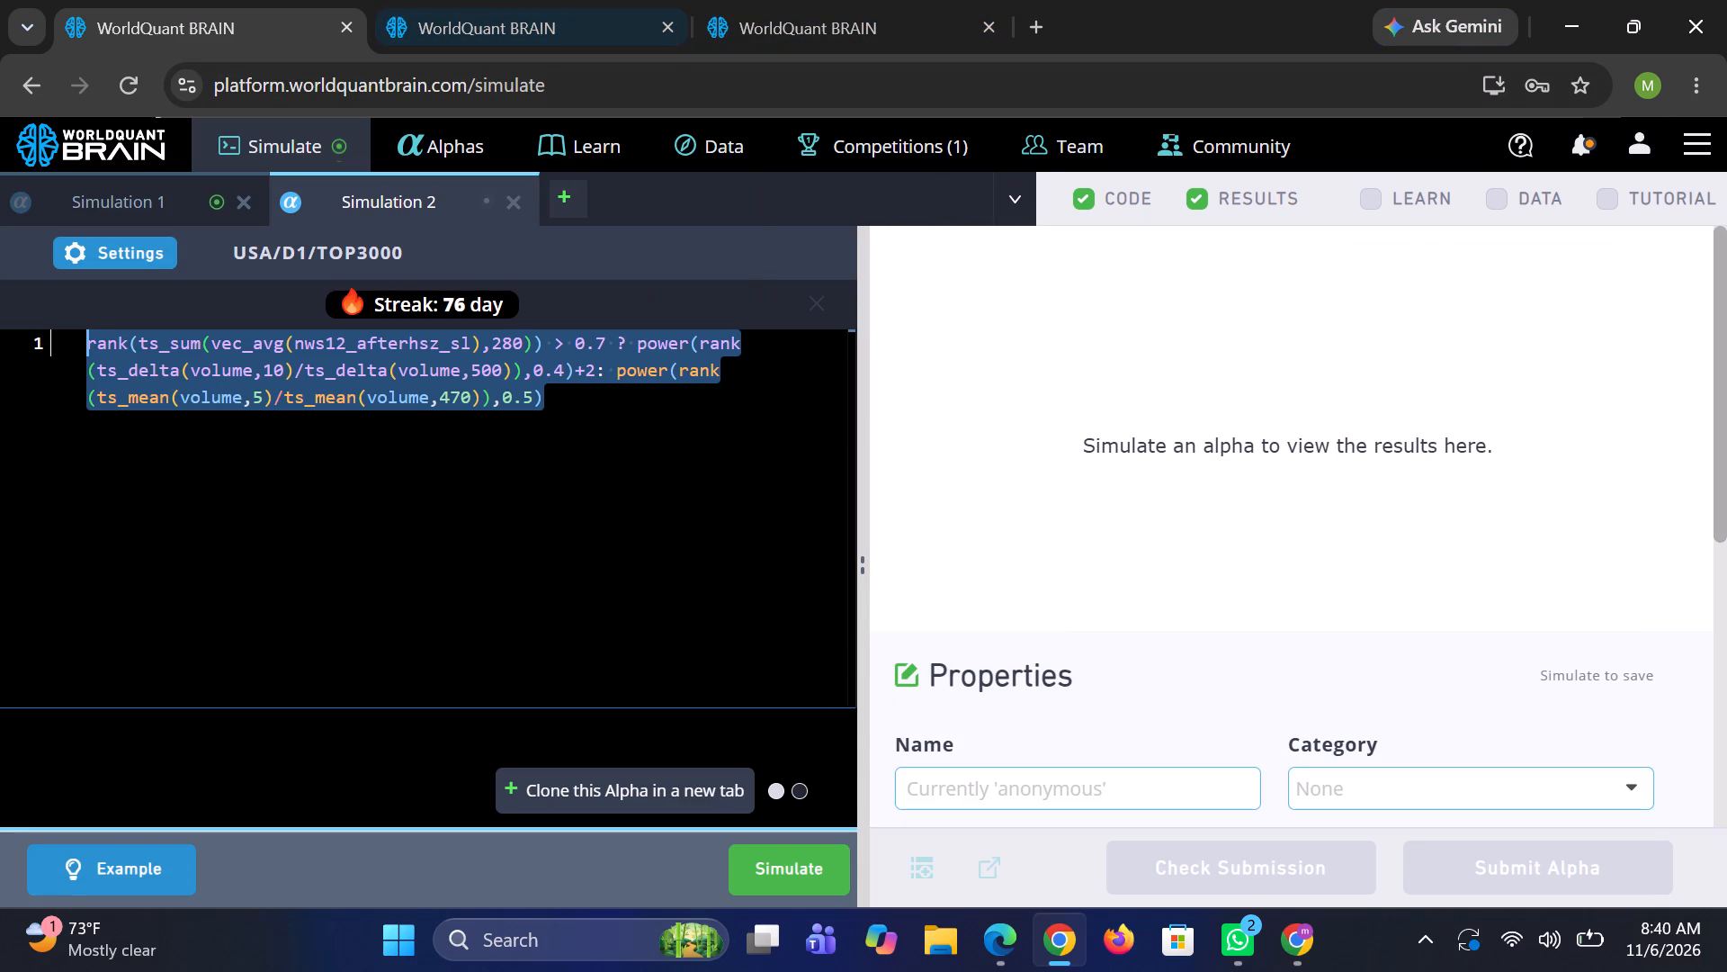
pyautogui.click(613, 488)
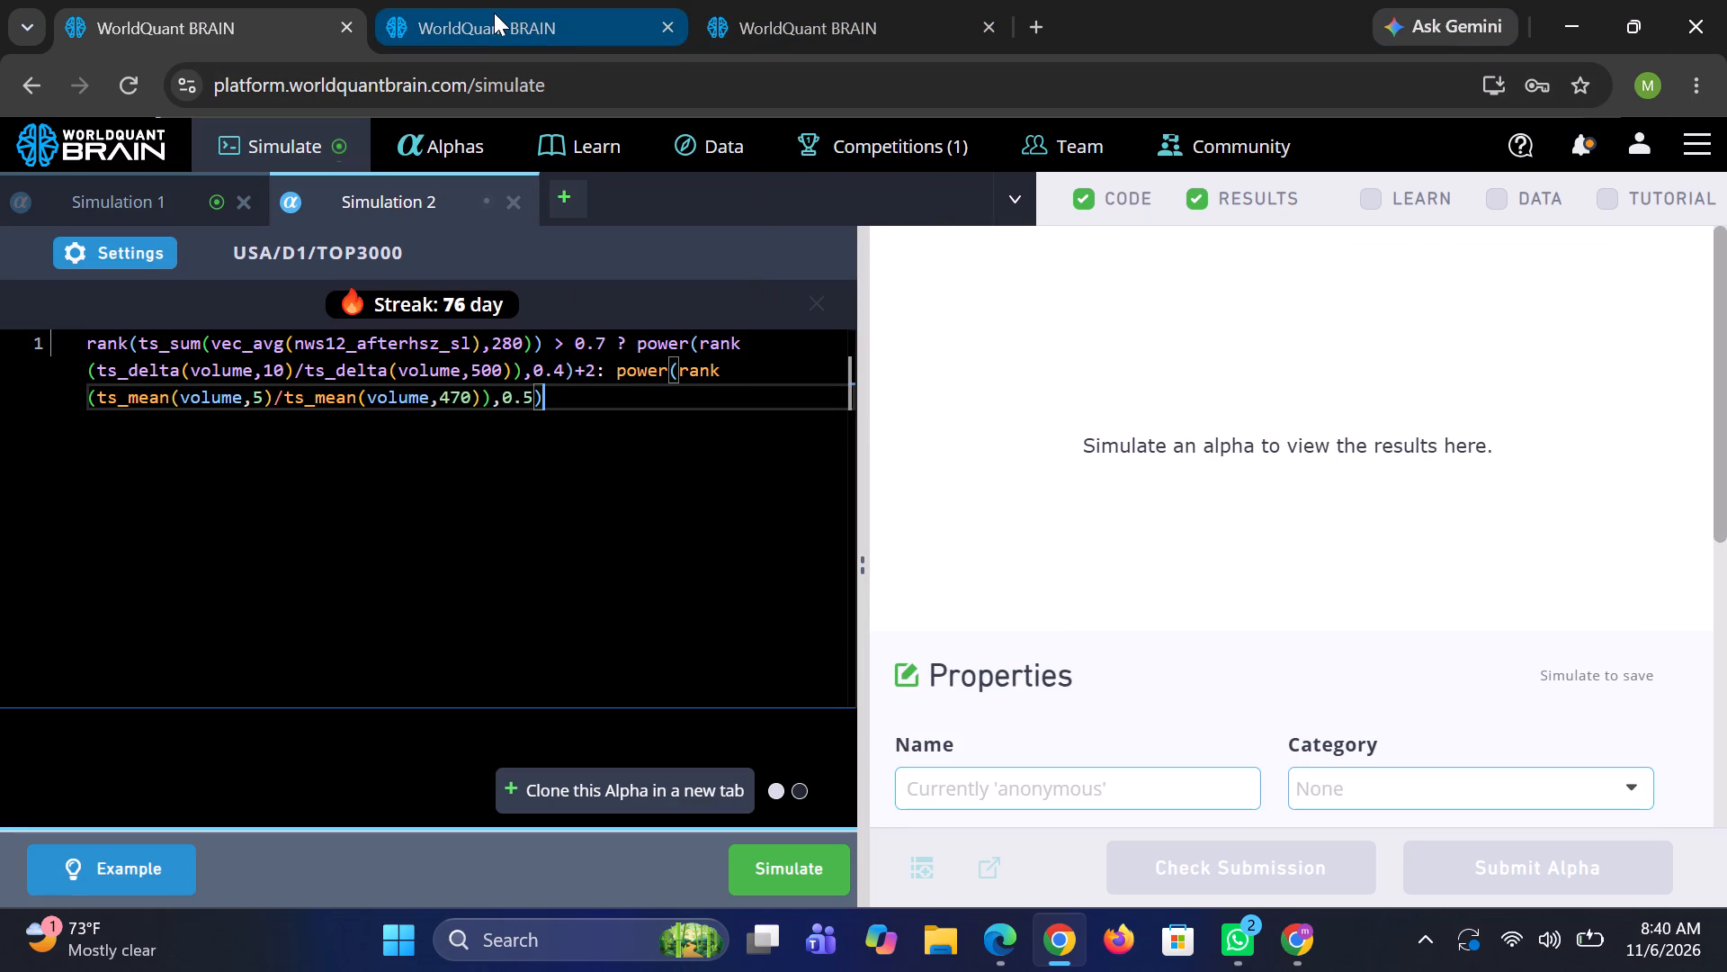
pyautogui.click(489, 13)
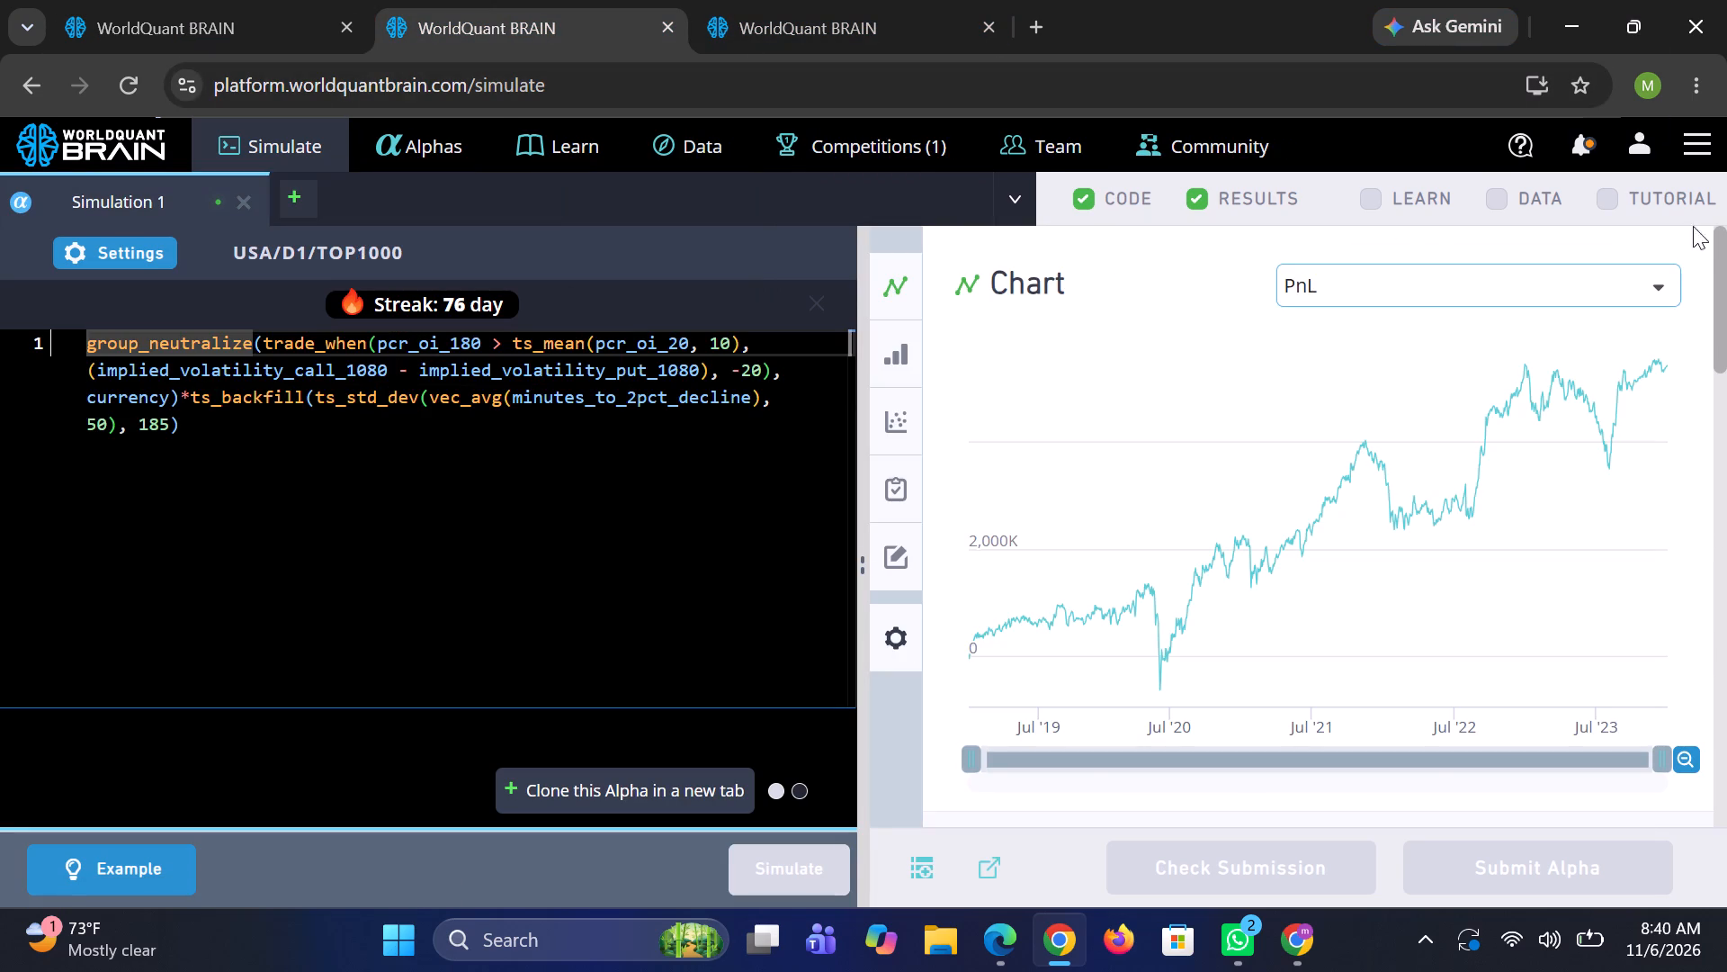
pyautogui.moveTo(1726, 274); pyautogui.dragTo(1726, 371)
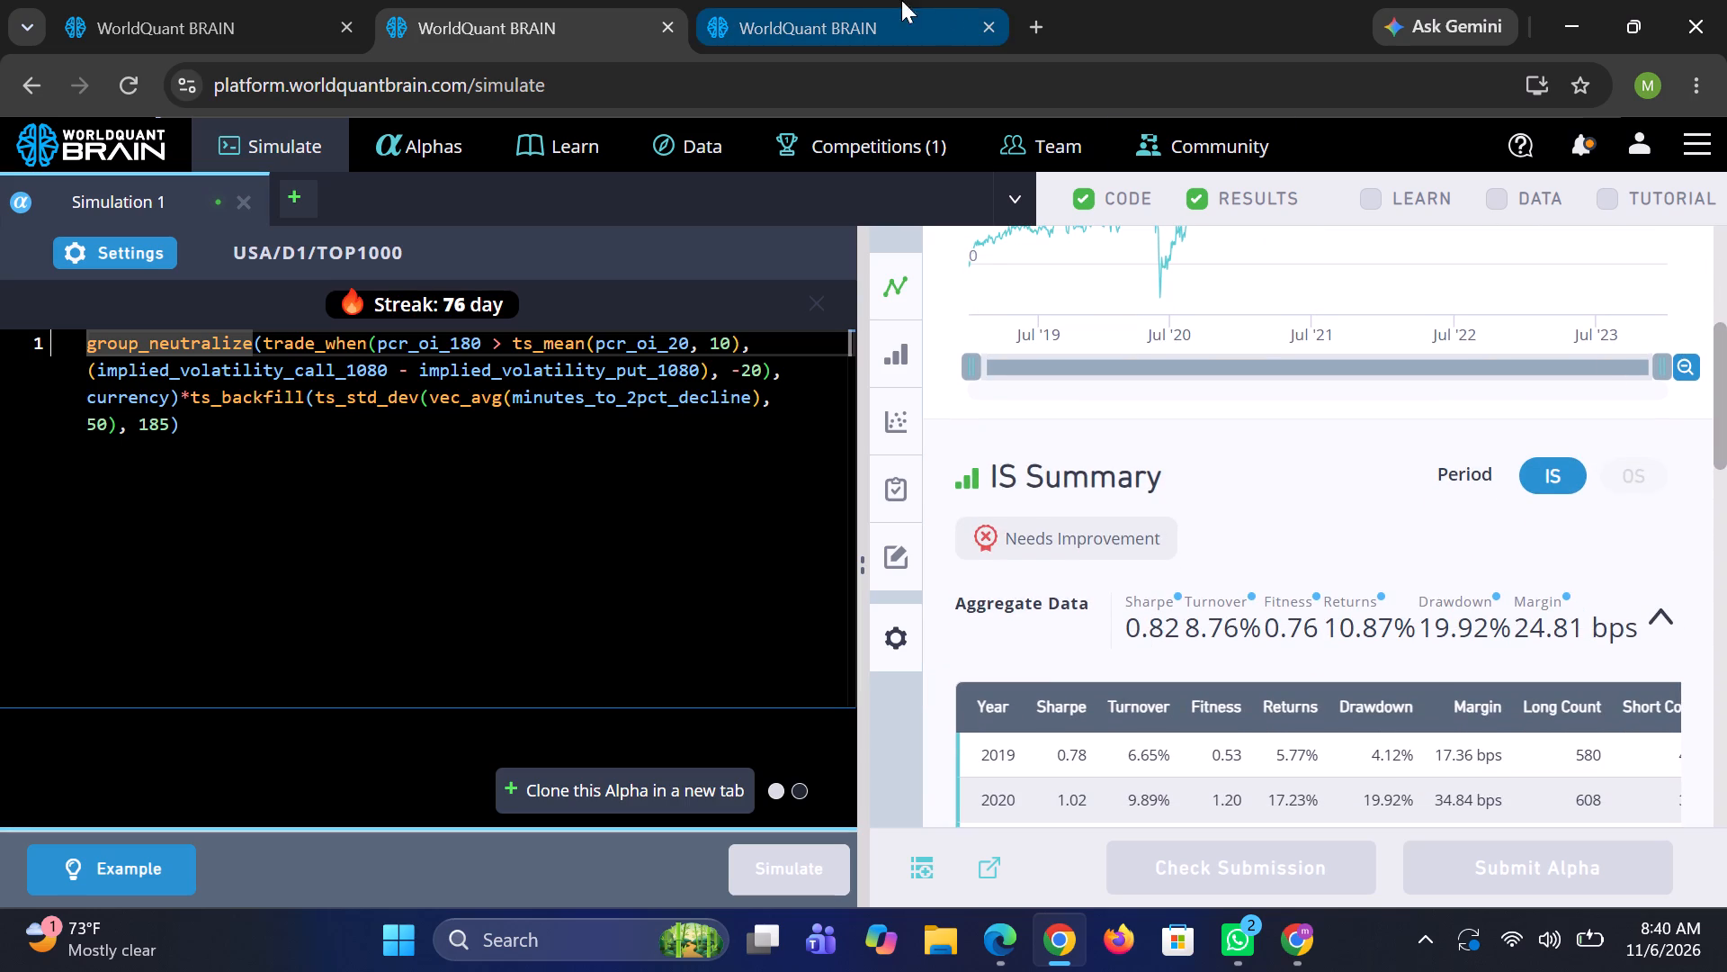
pyautogui.click(876, 0)
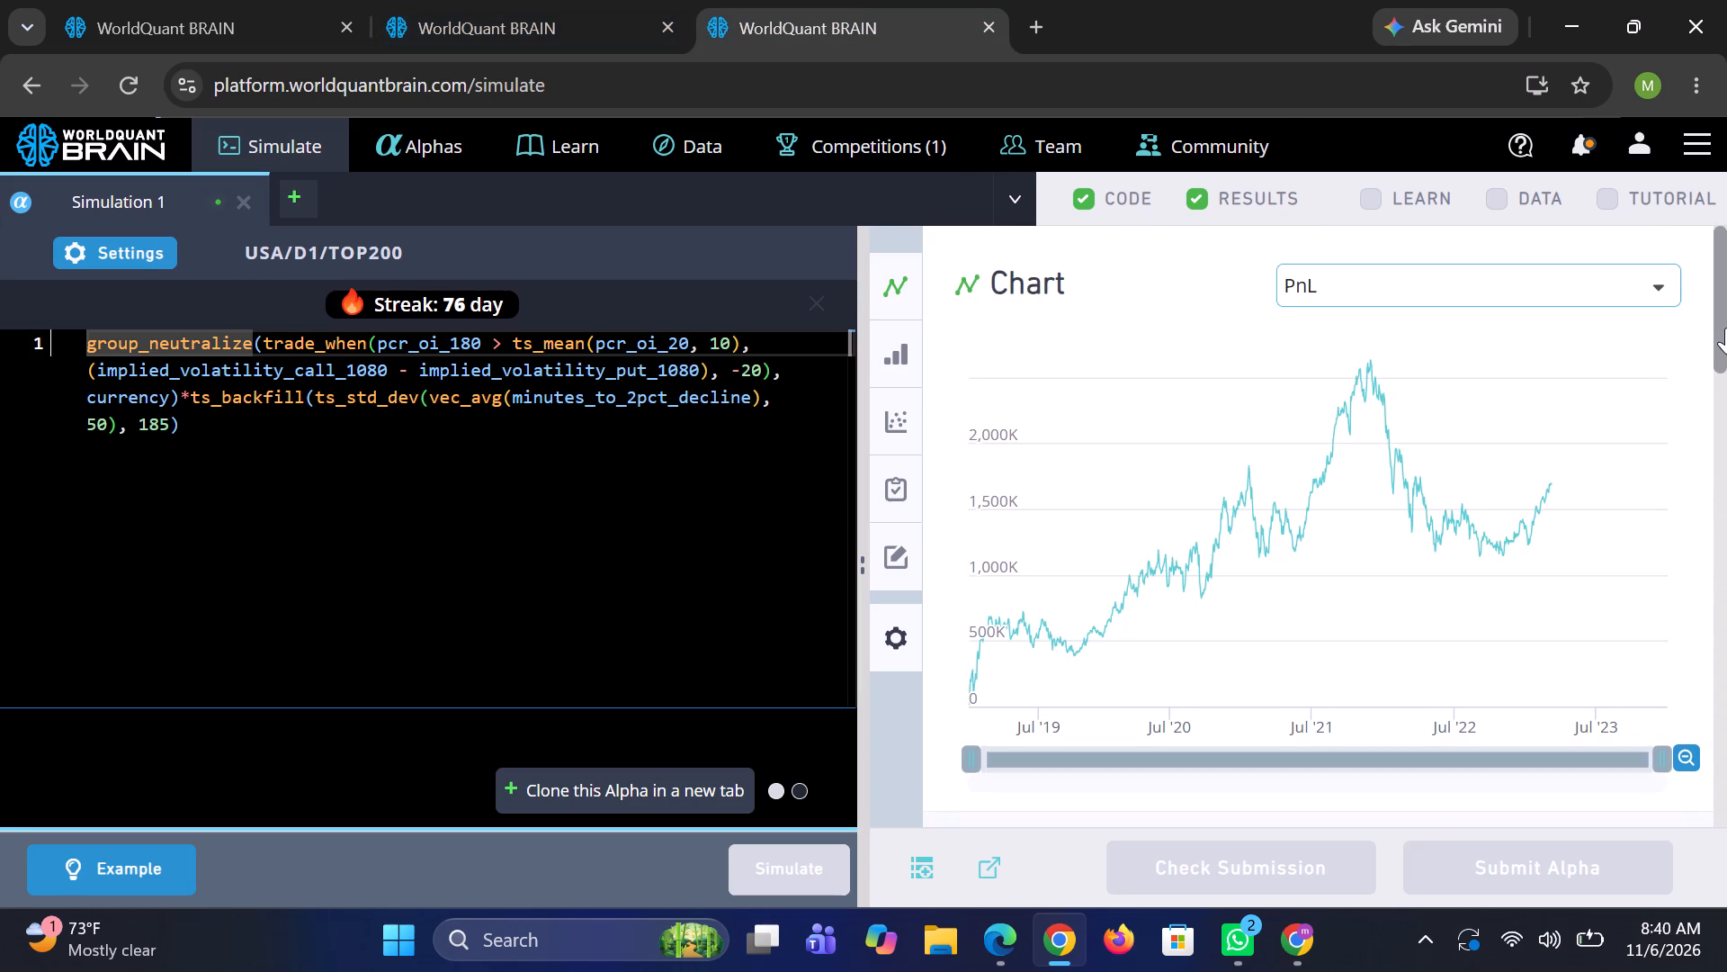
pyautogui.moveTo(1726, 328); pyautogui.dragTo(1726, 427)
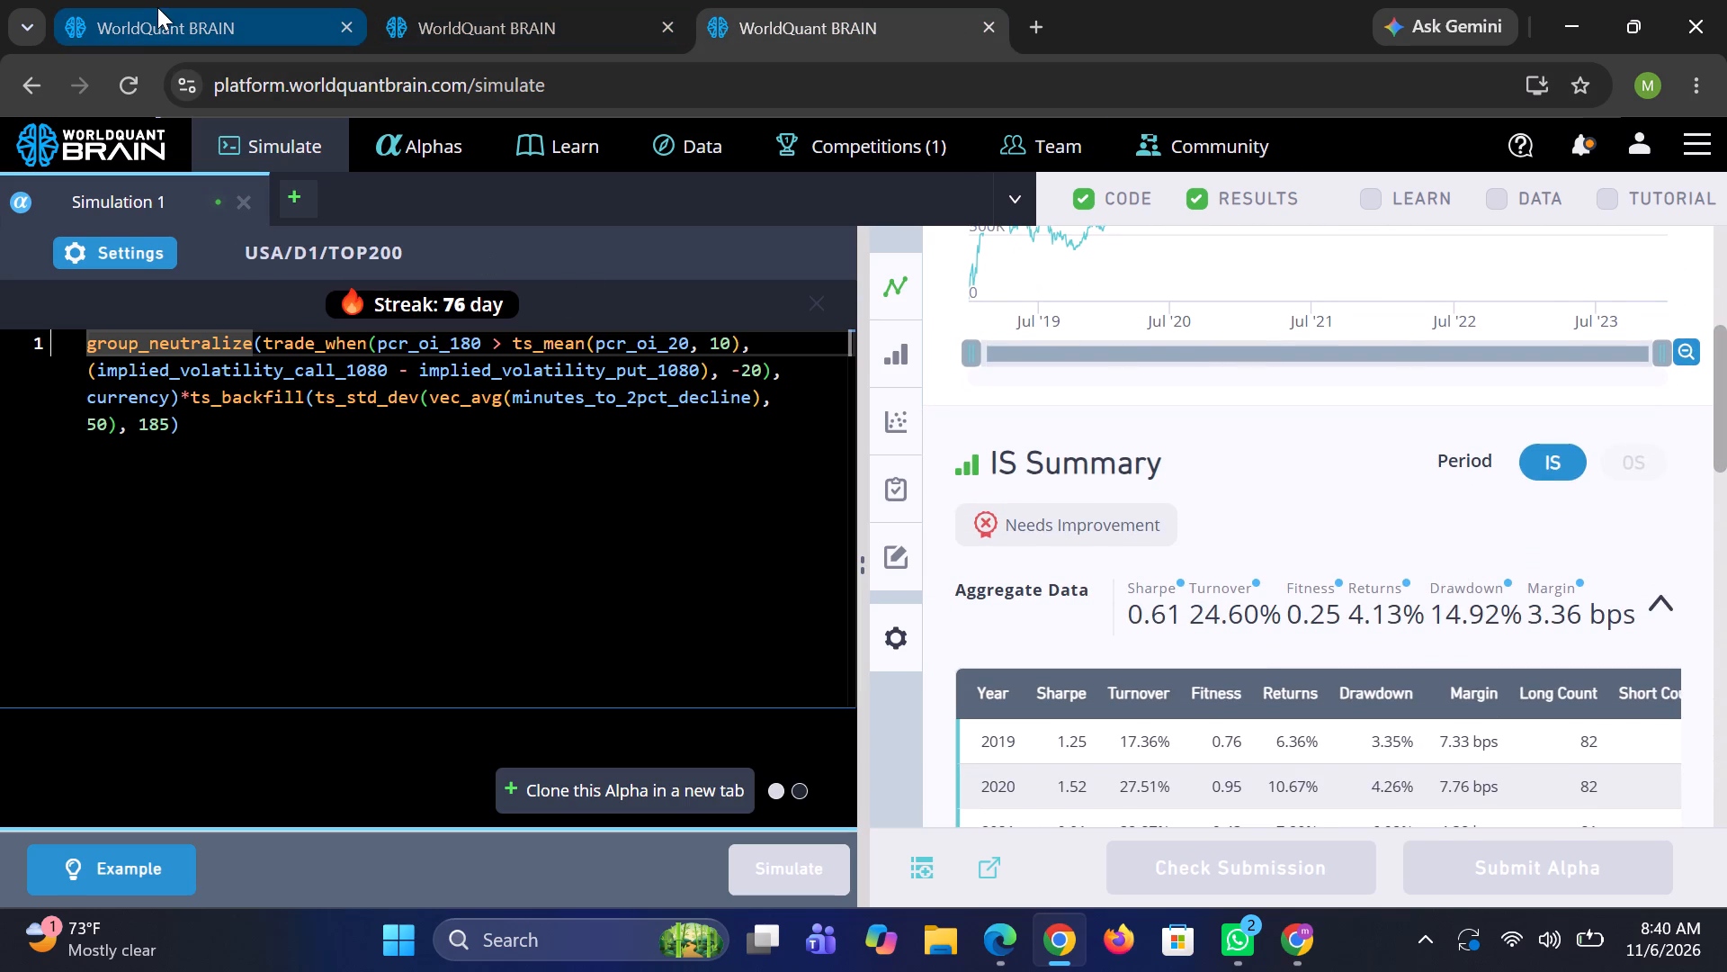
# Close the unsimulated Simulation 2 in the first browser tab, discarding its code, and review Simulation 1's PnL chart and IS Summary.
pyautogui.click(157, 4)
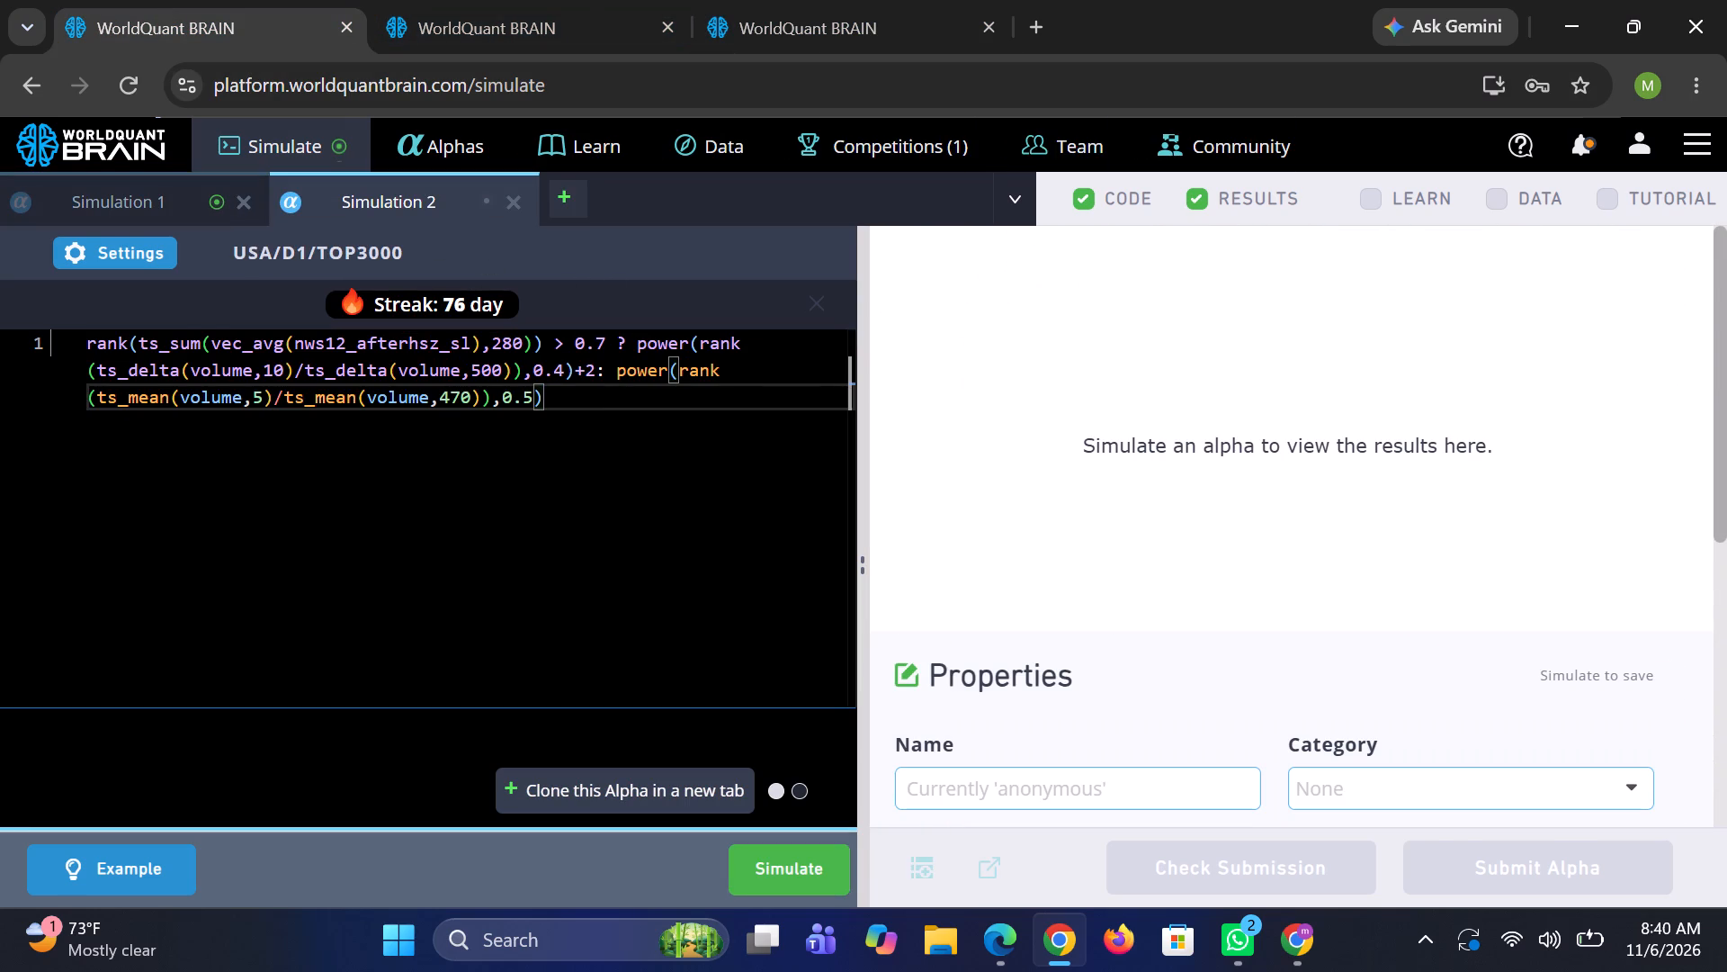
pyautogui.click(511, 206)
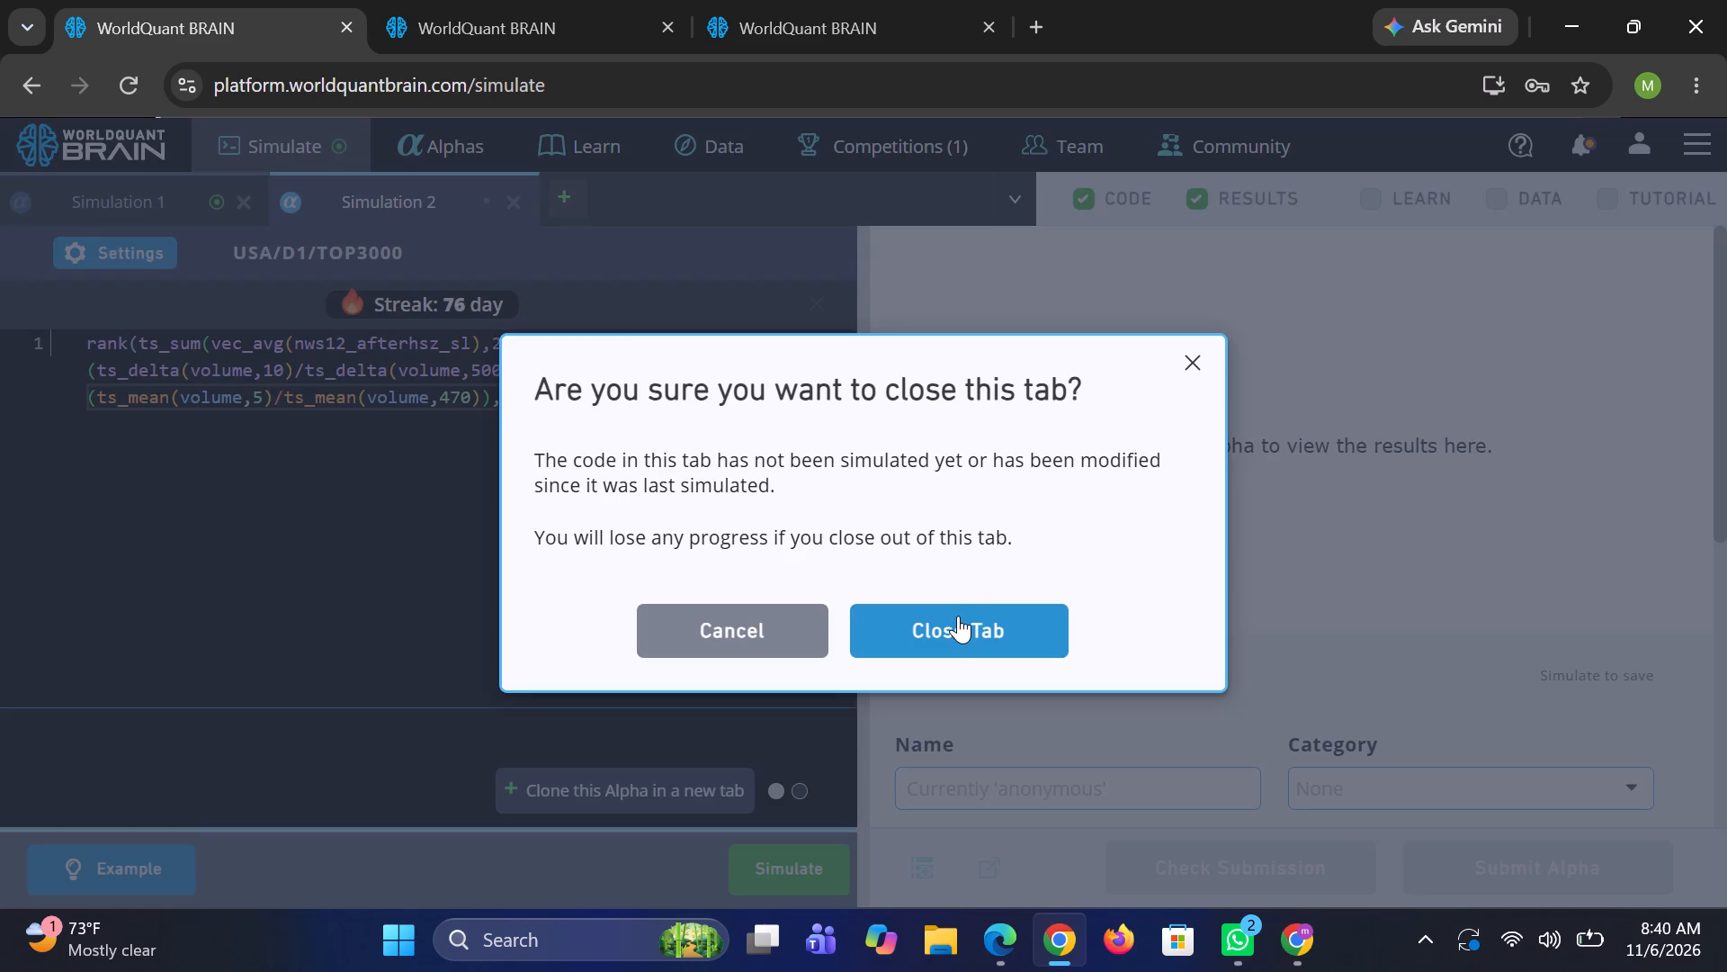
pyautogui.click(958, 616)
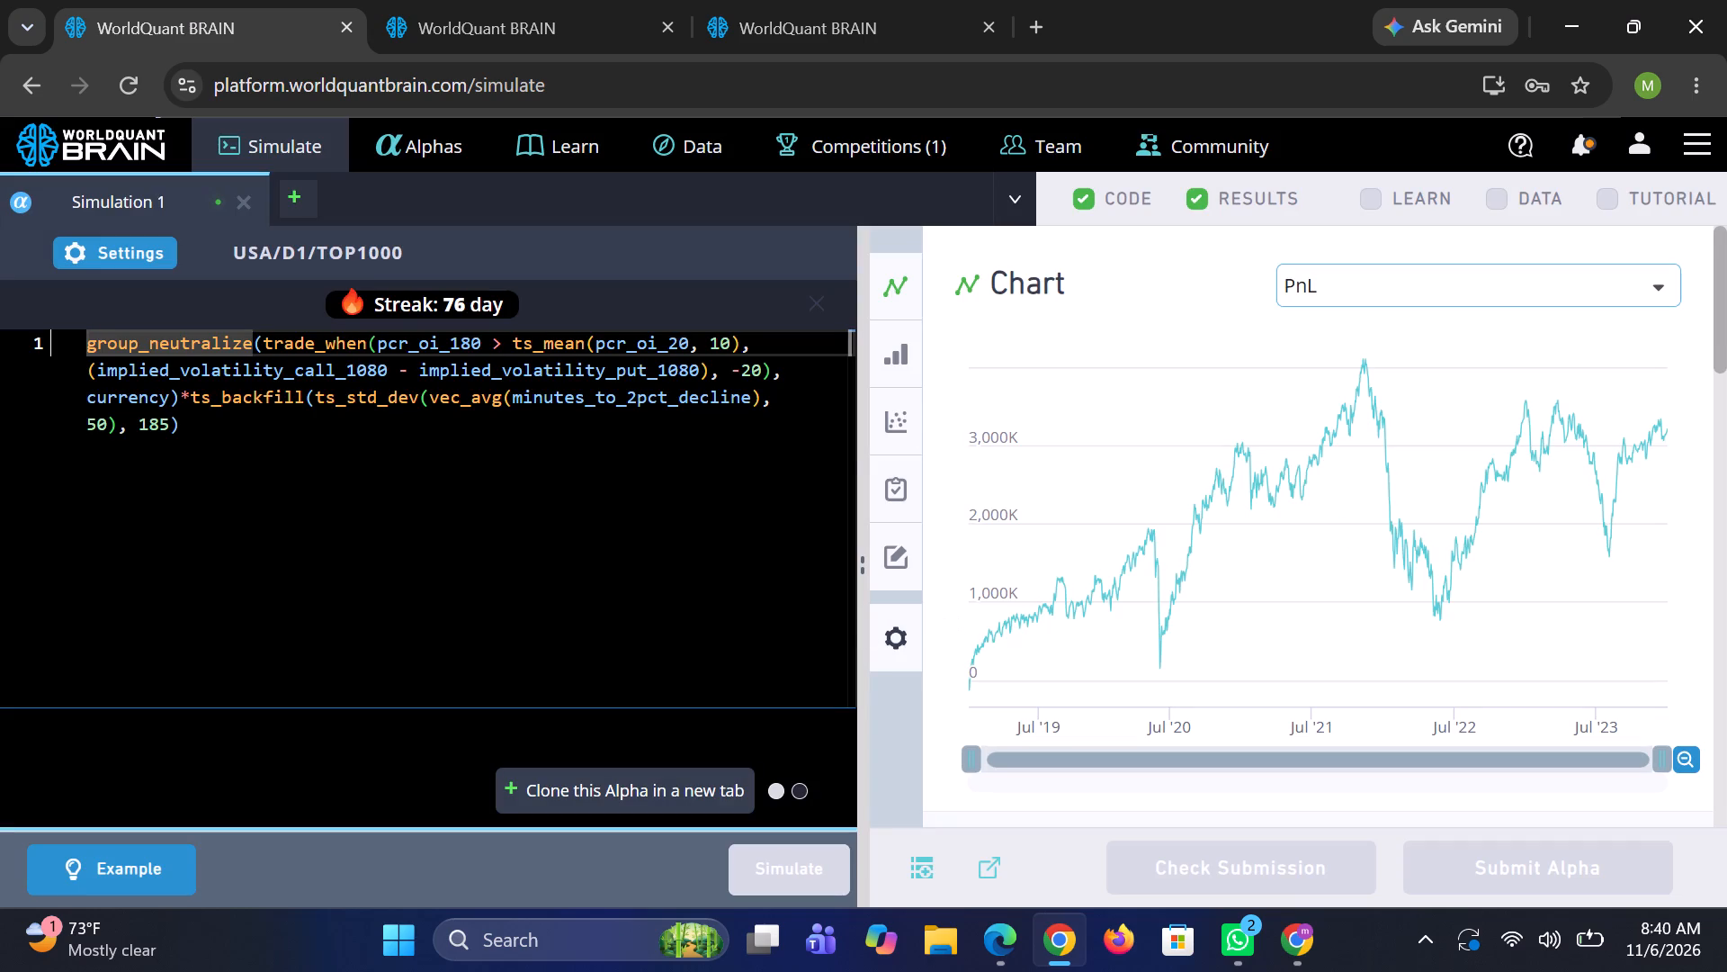
pyautogui.click(621, 534)
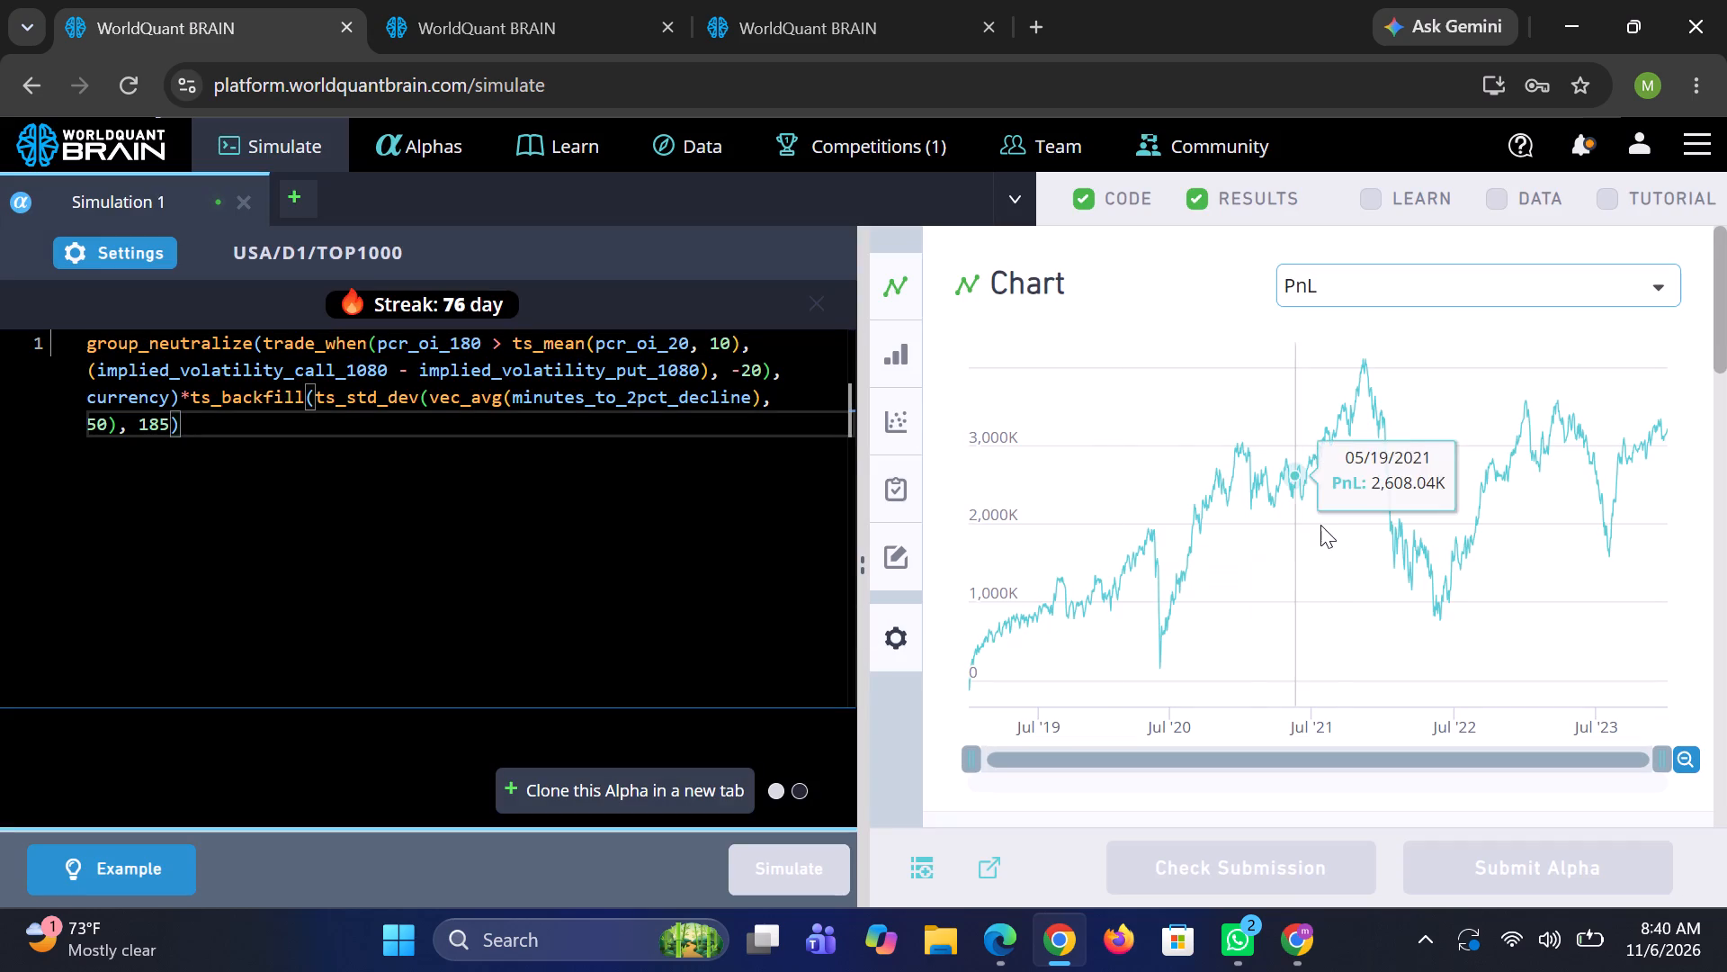
pyautogui.moveTo(1725, 316); pyautogui.dragTo(1726, 363)
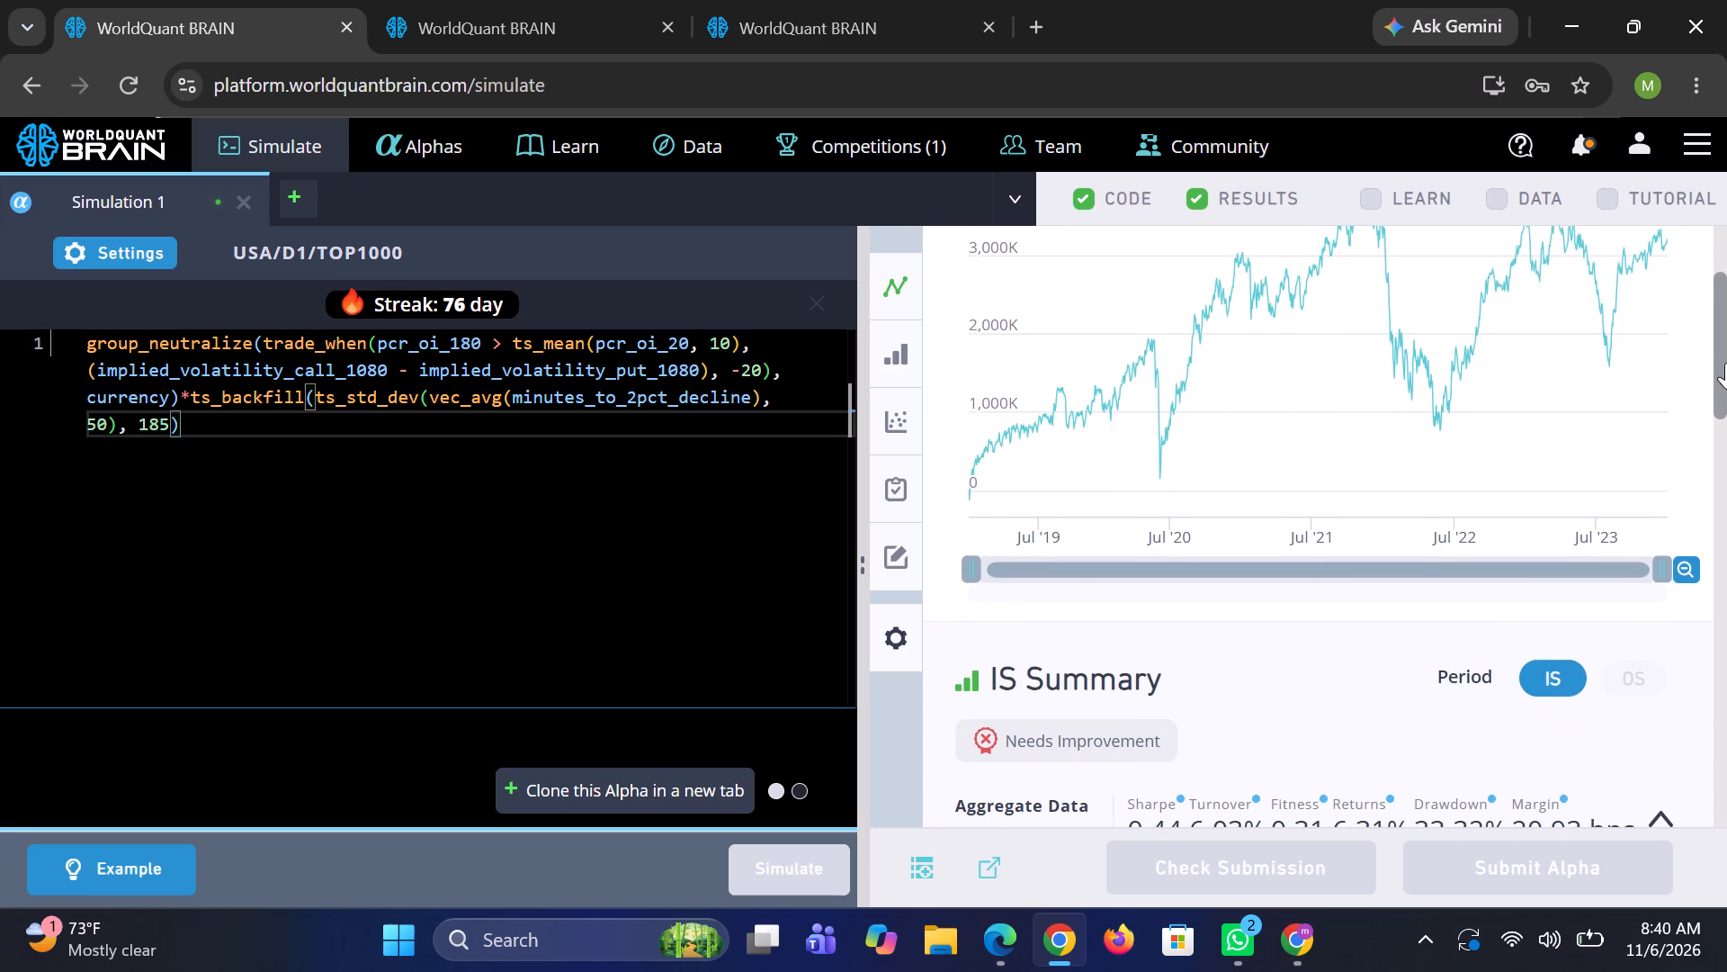
# Close the Chrome window with the three group_neutralize tabs, leaving the site without saving, and return to the other Chrome window.
pyautogui.click(1703, 1)
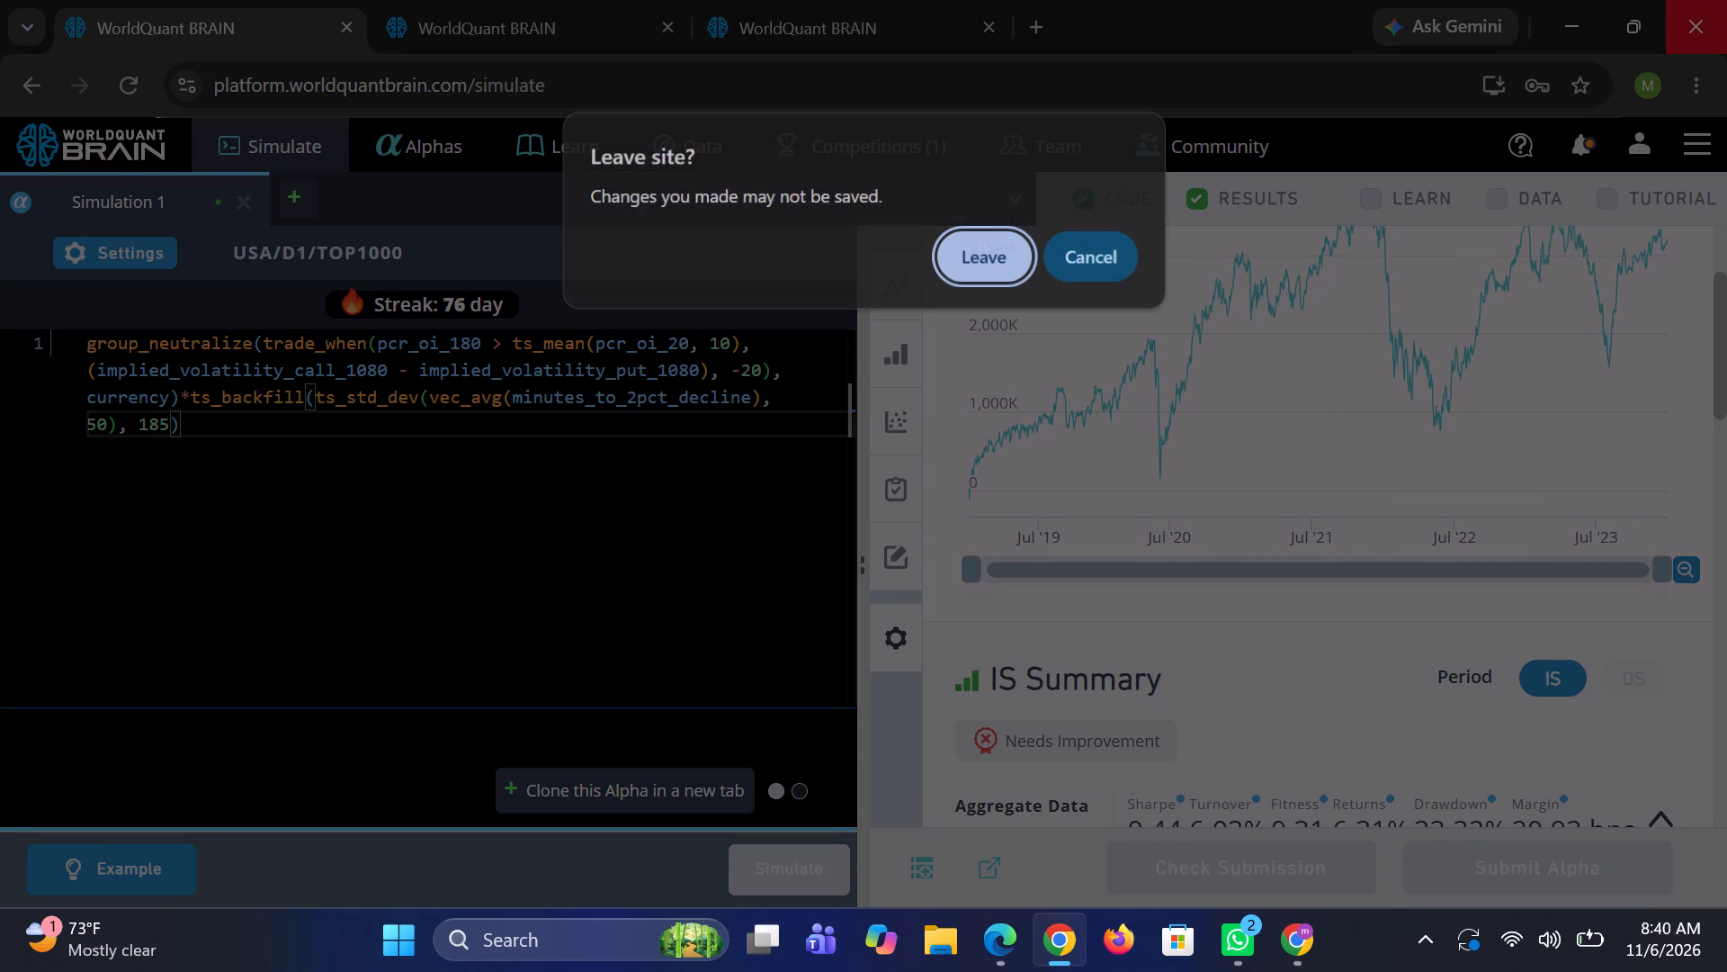
pyautogui.click(1301, 938)
pyautogui.click(1301, 938)
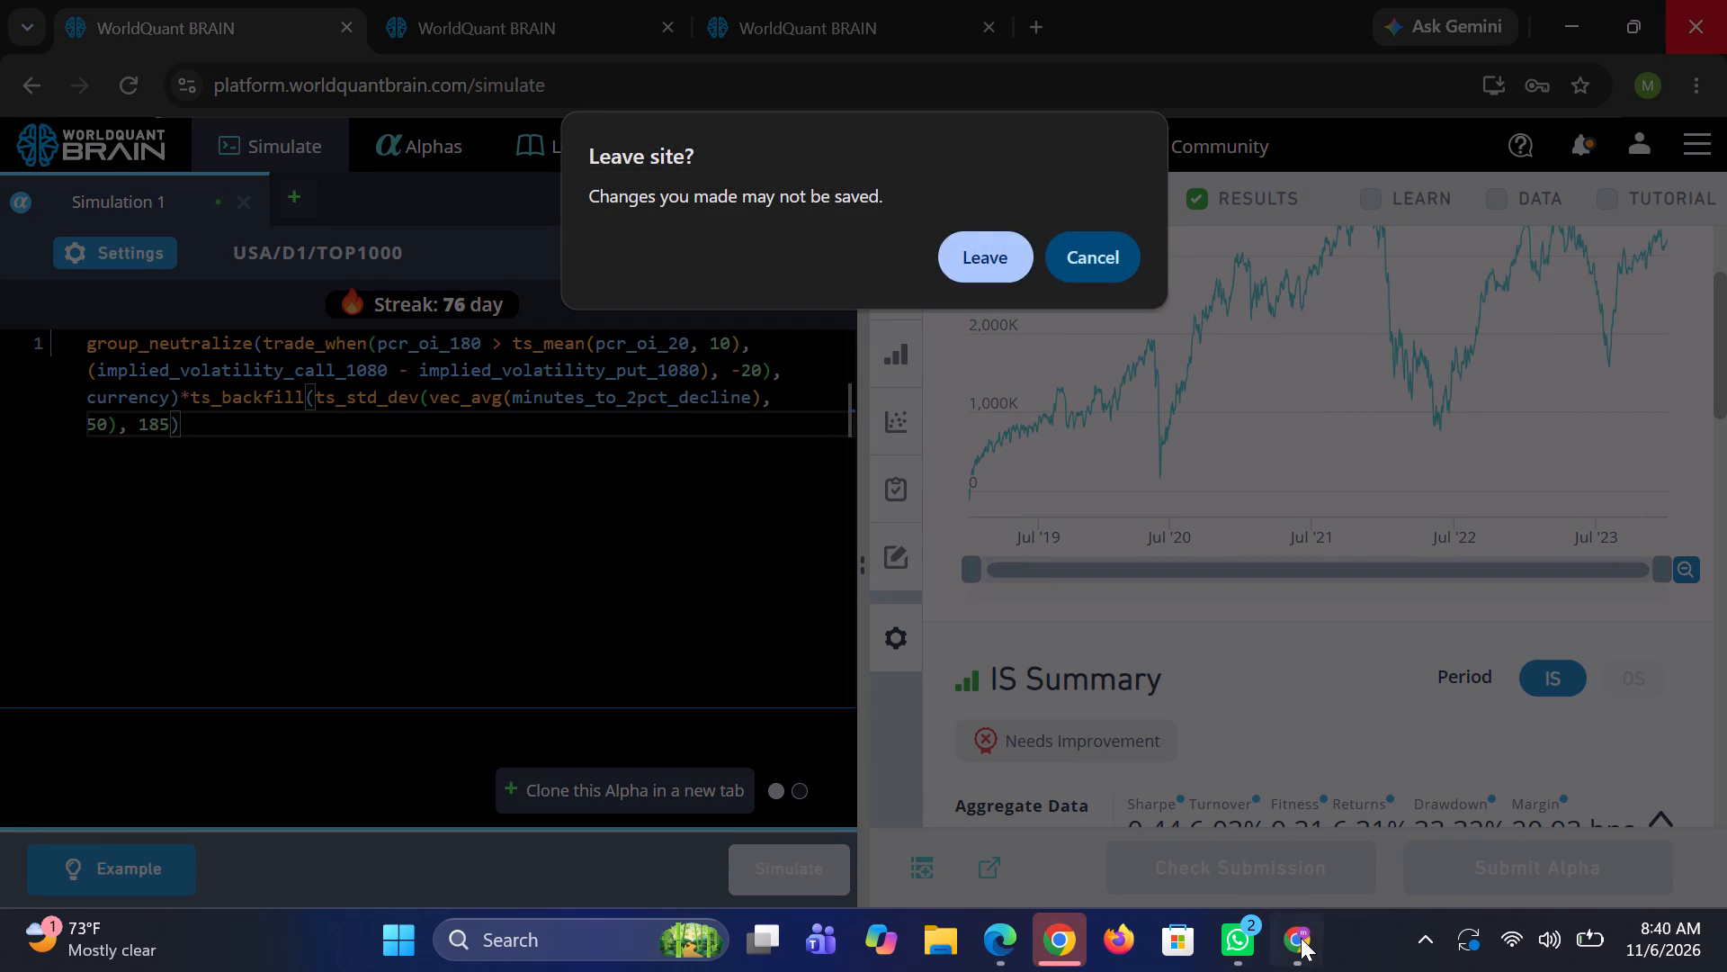
pyautogui.click(1301, 938)
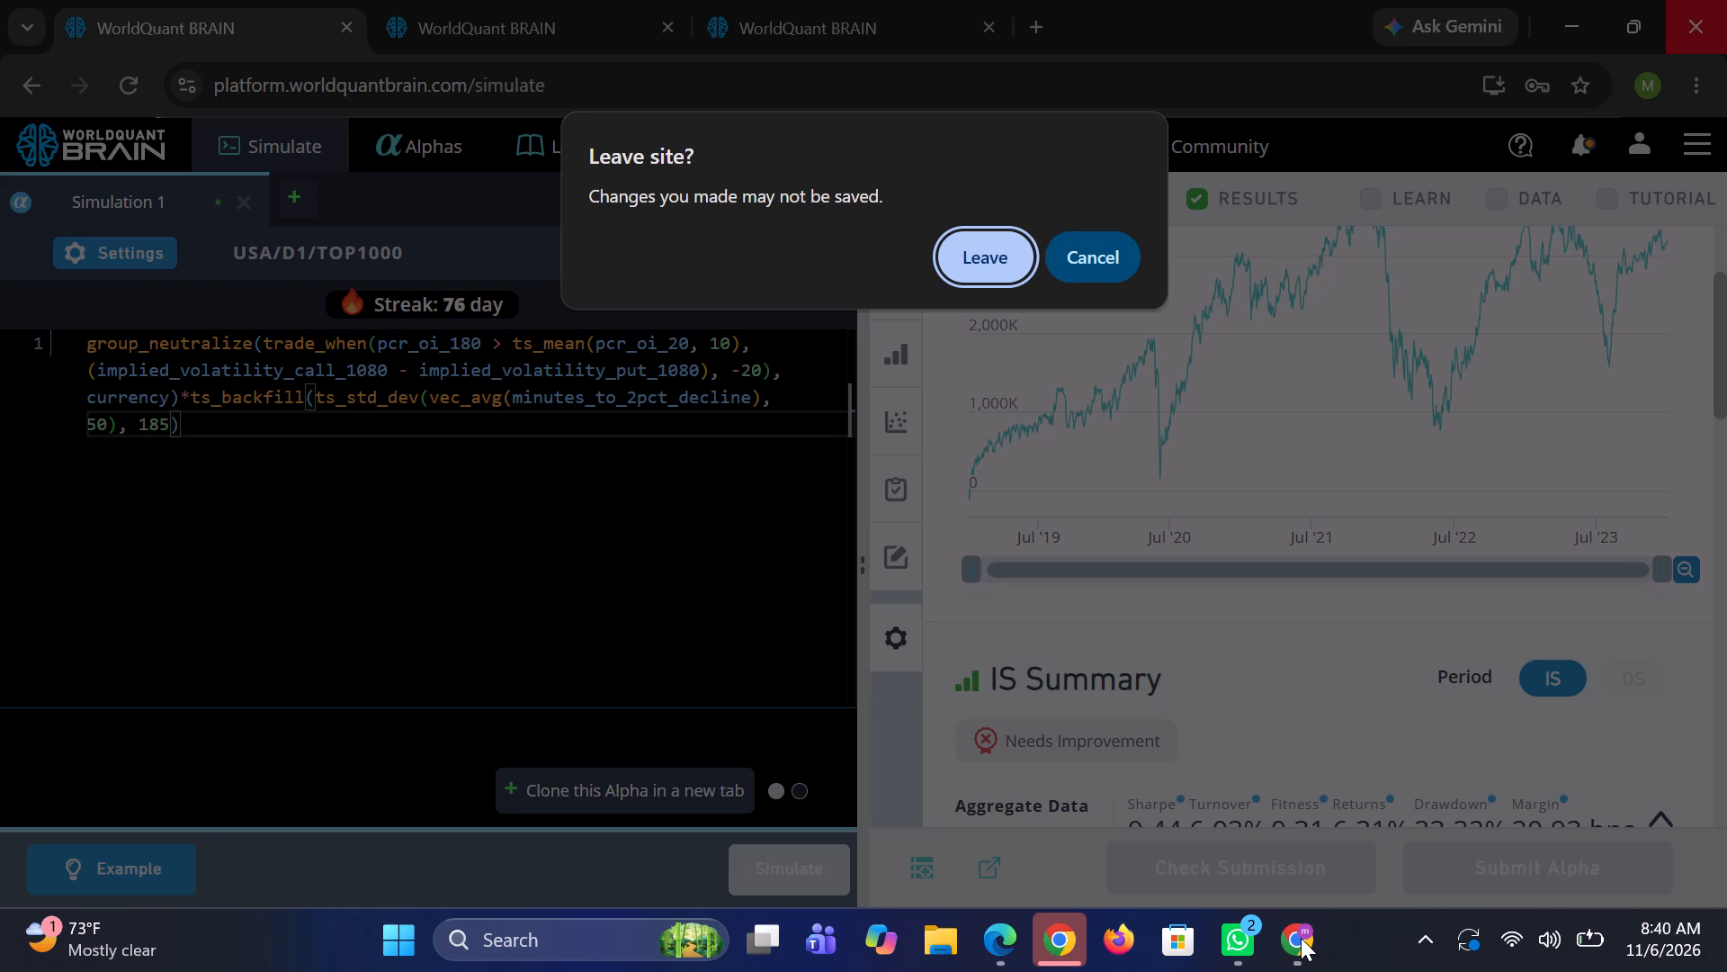
pyautogui.click(1301, 938)
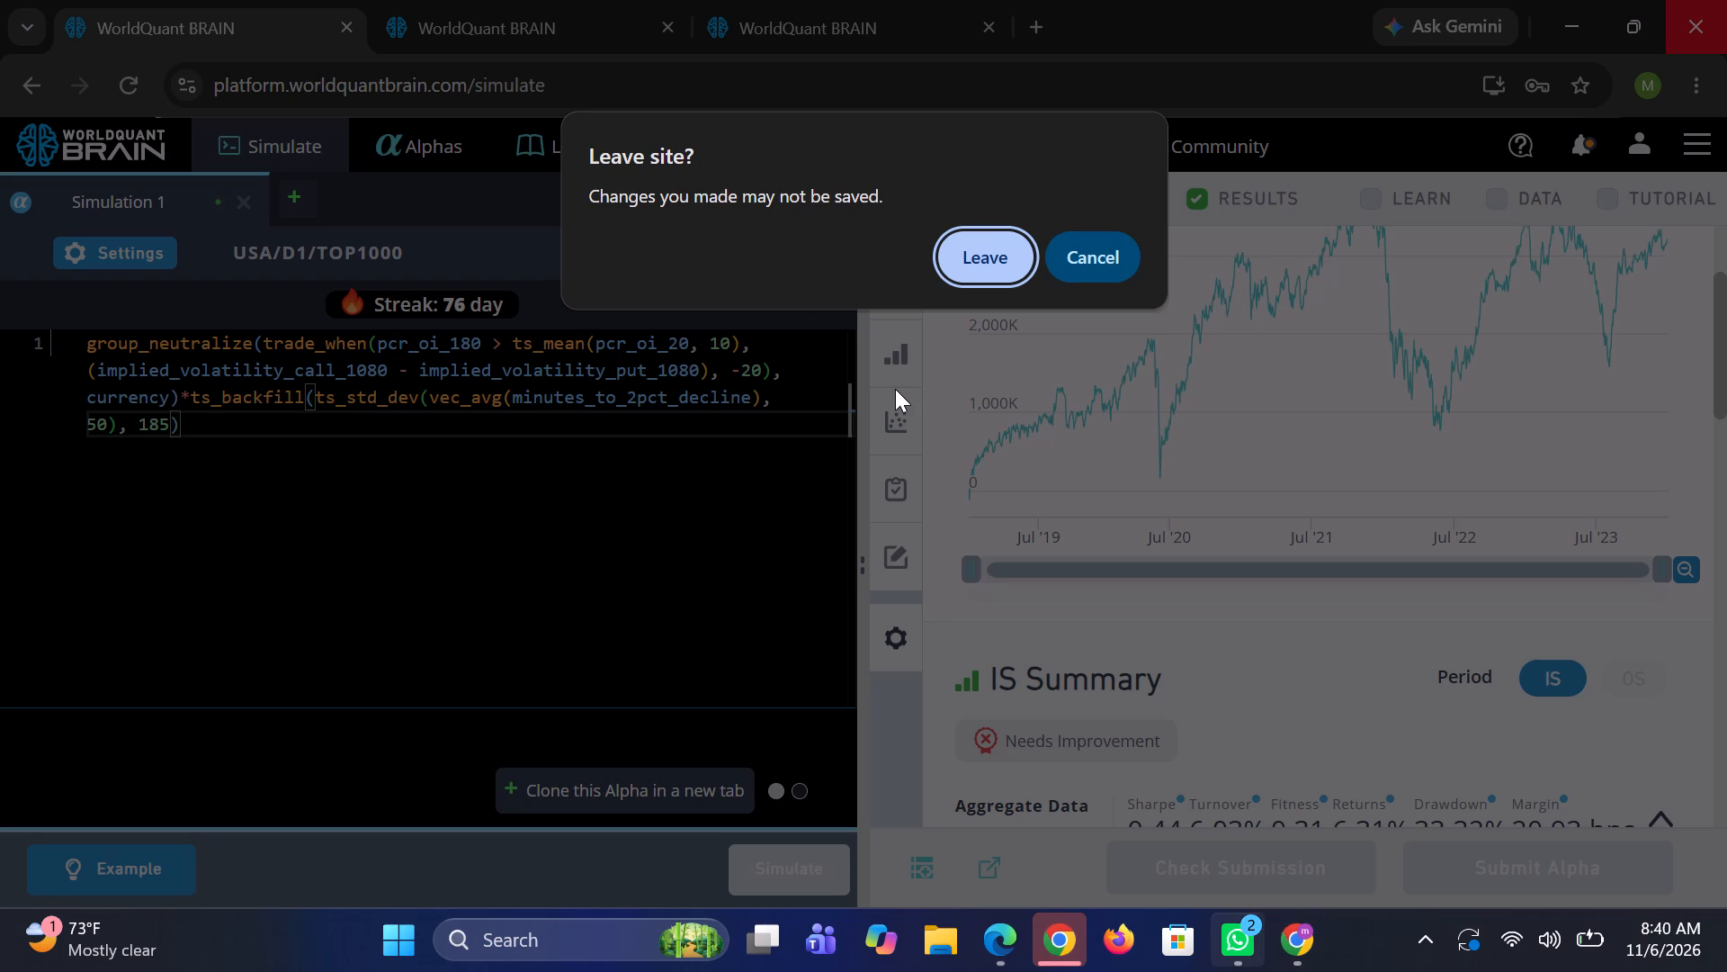
pyautogui.click(979, 256)
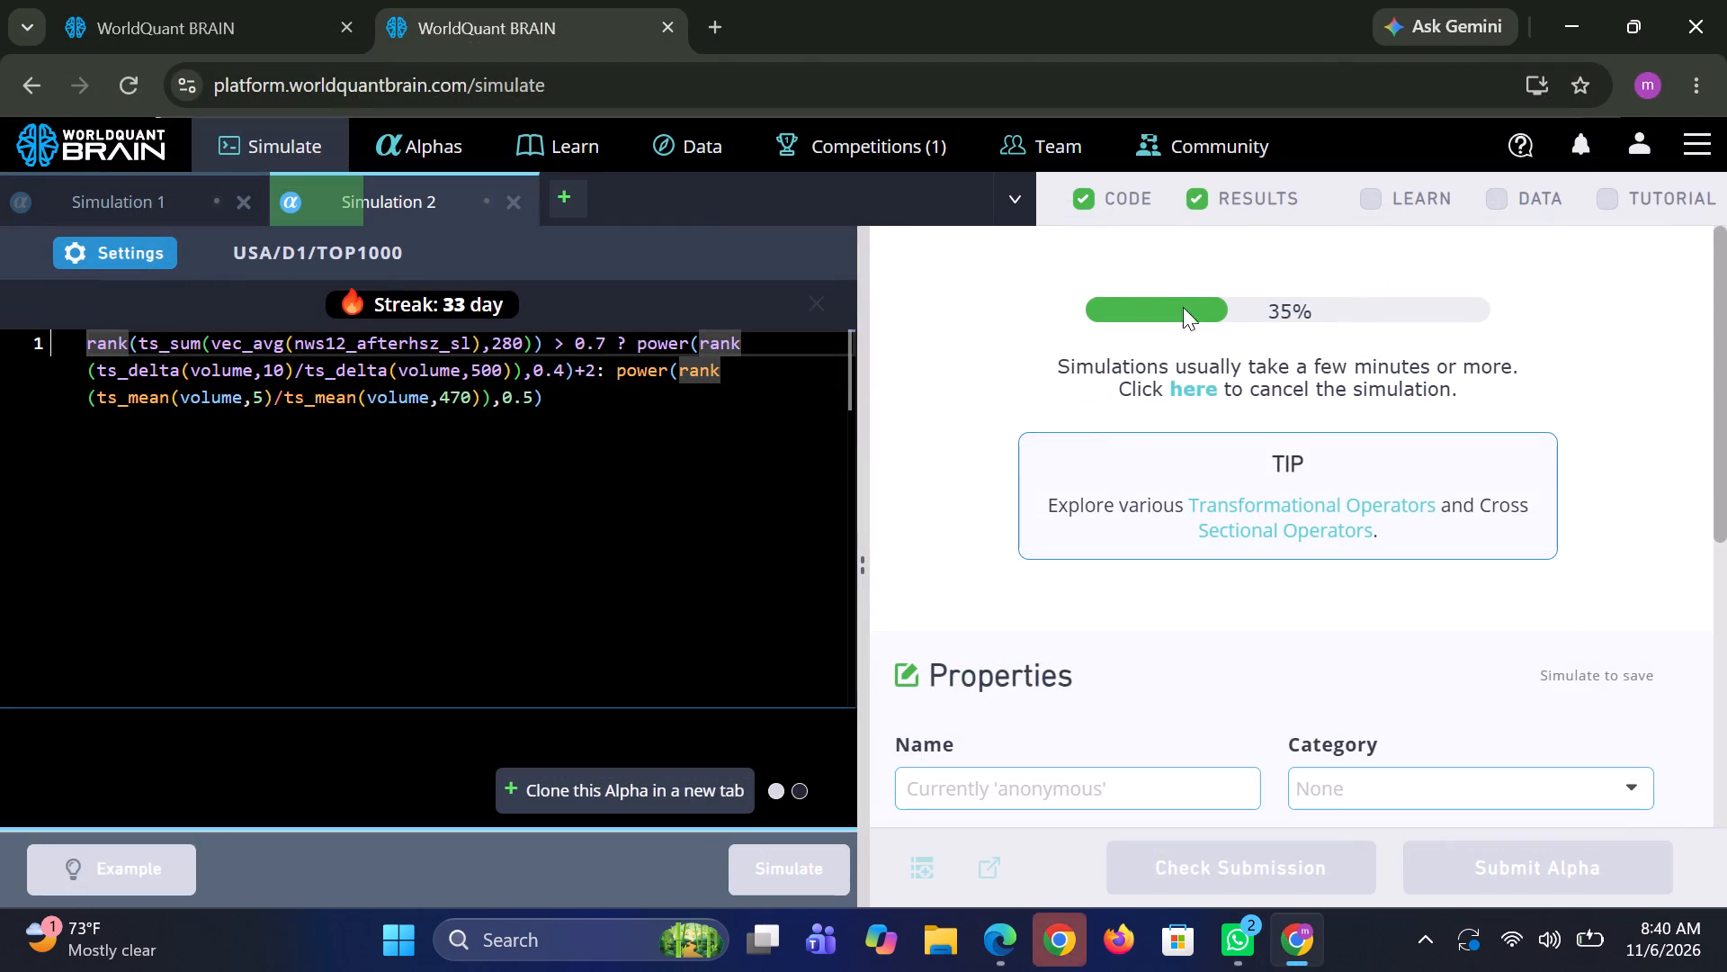
# Submit the TOP3000 rank expression alpha from Simulation 2 in the first browser tab.
pyautogui.click(279, 18)
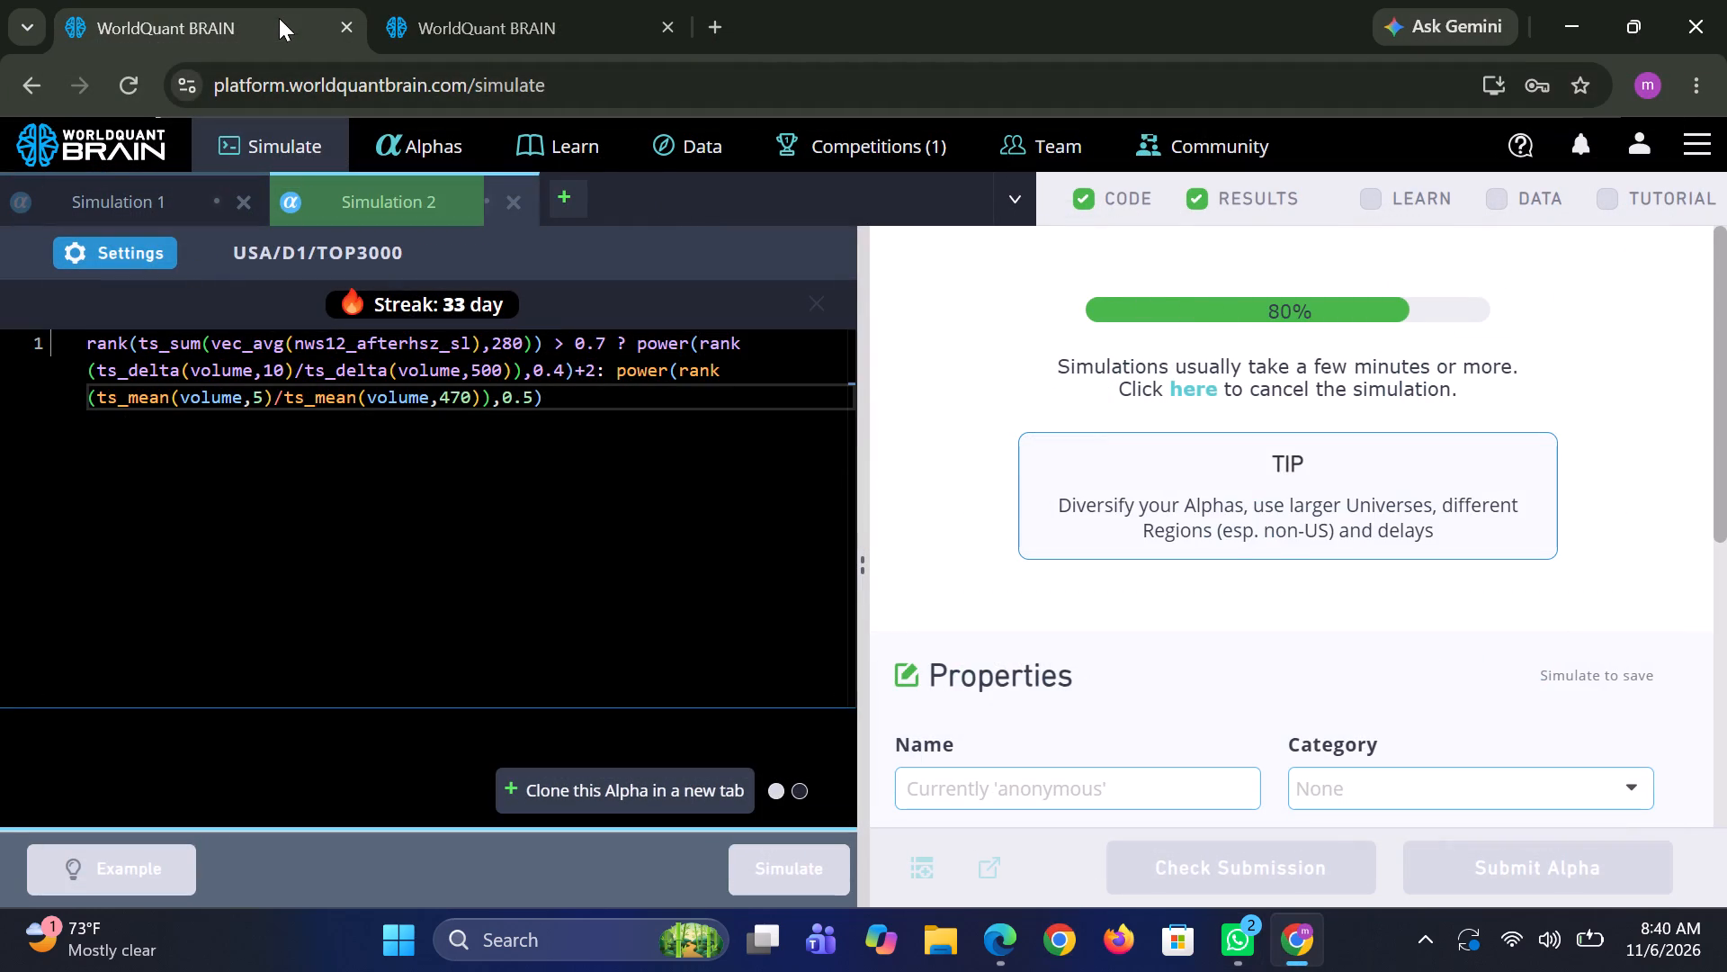
pyautogui.click(1526, 869)
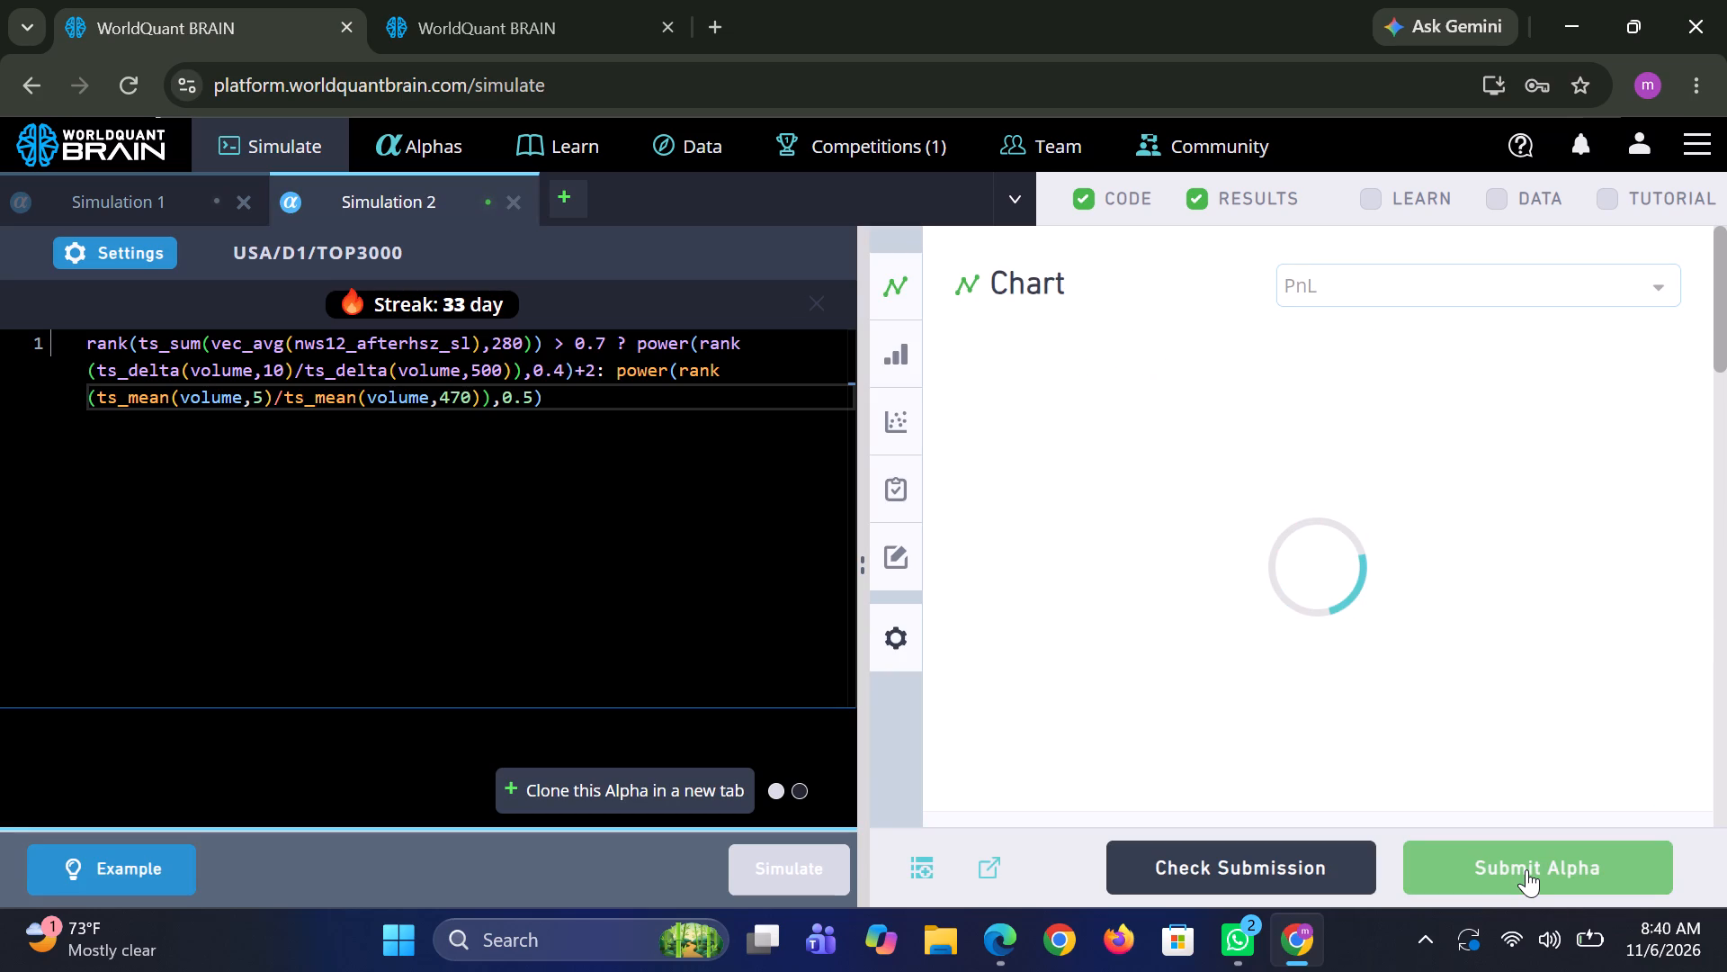
# Check the alpha submission in the first browser tab and the progress of the TOP1000 simulation in the second.
pyautogui.click(559, 15)
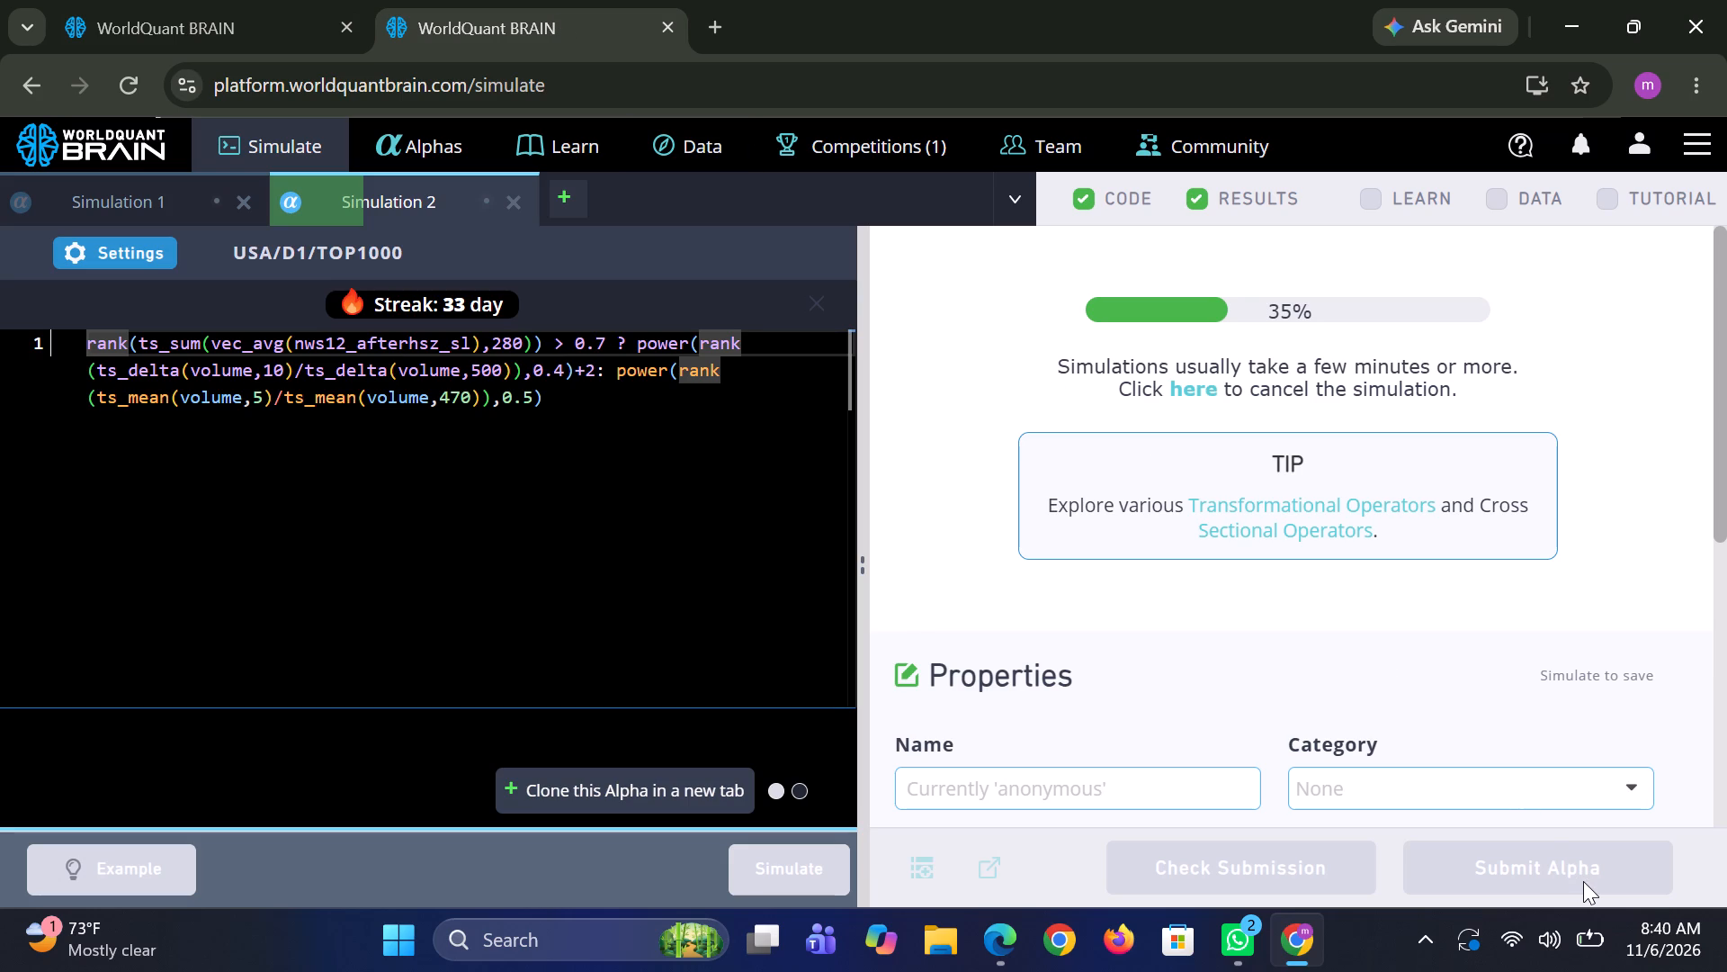
pyautogui.click(142, 0)
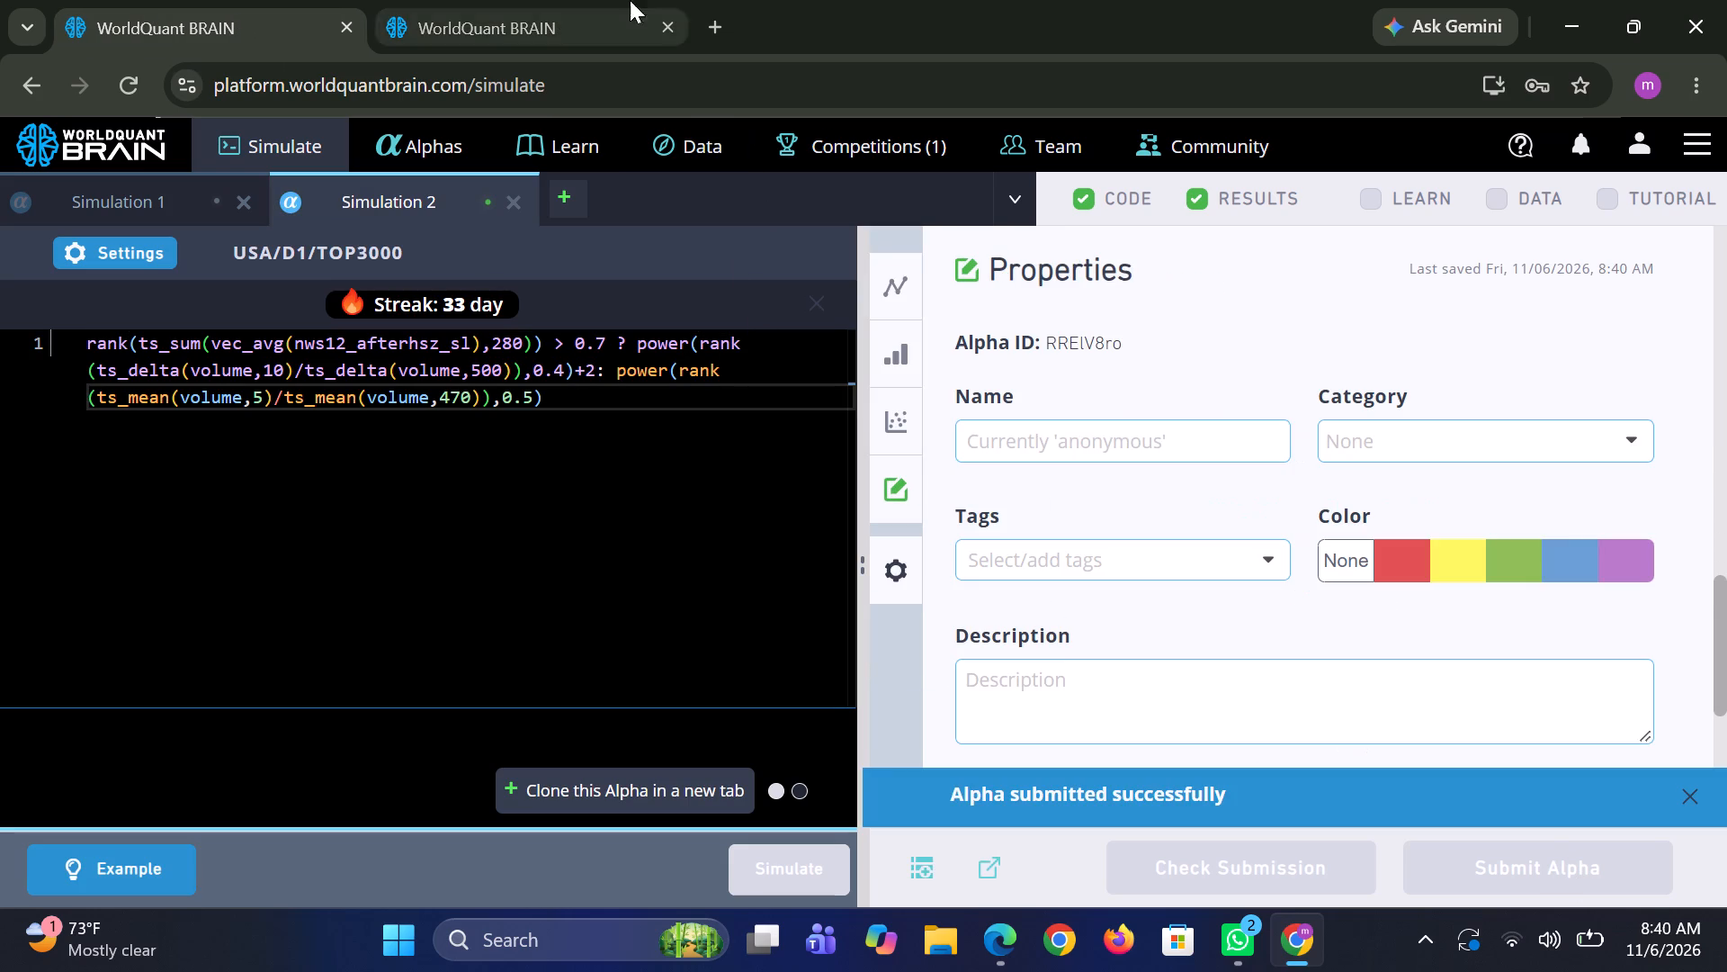
pyautogui.click(582, 0)
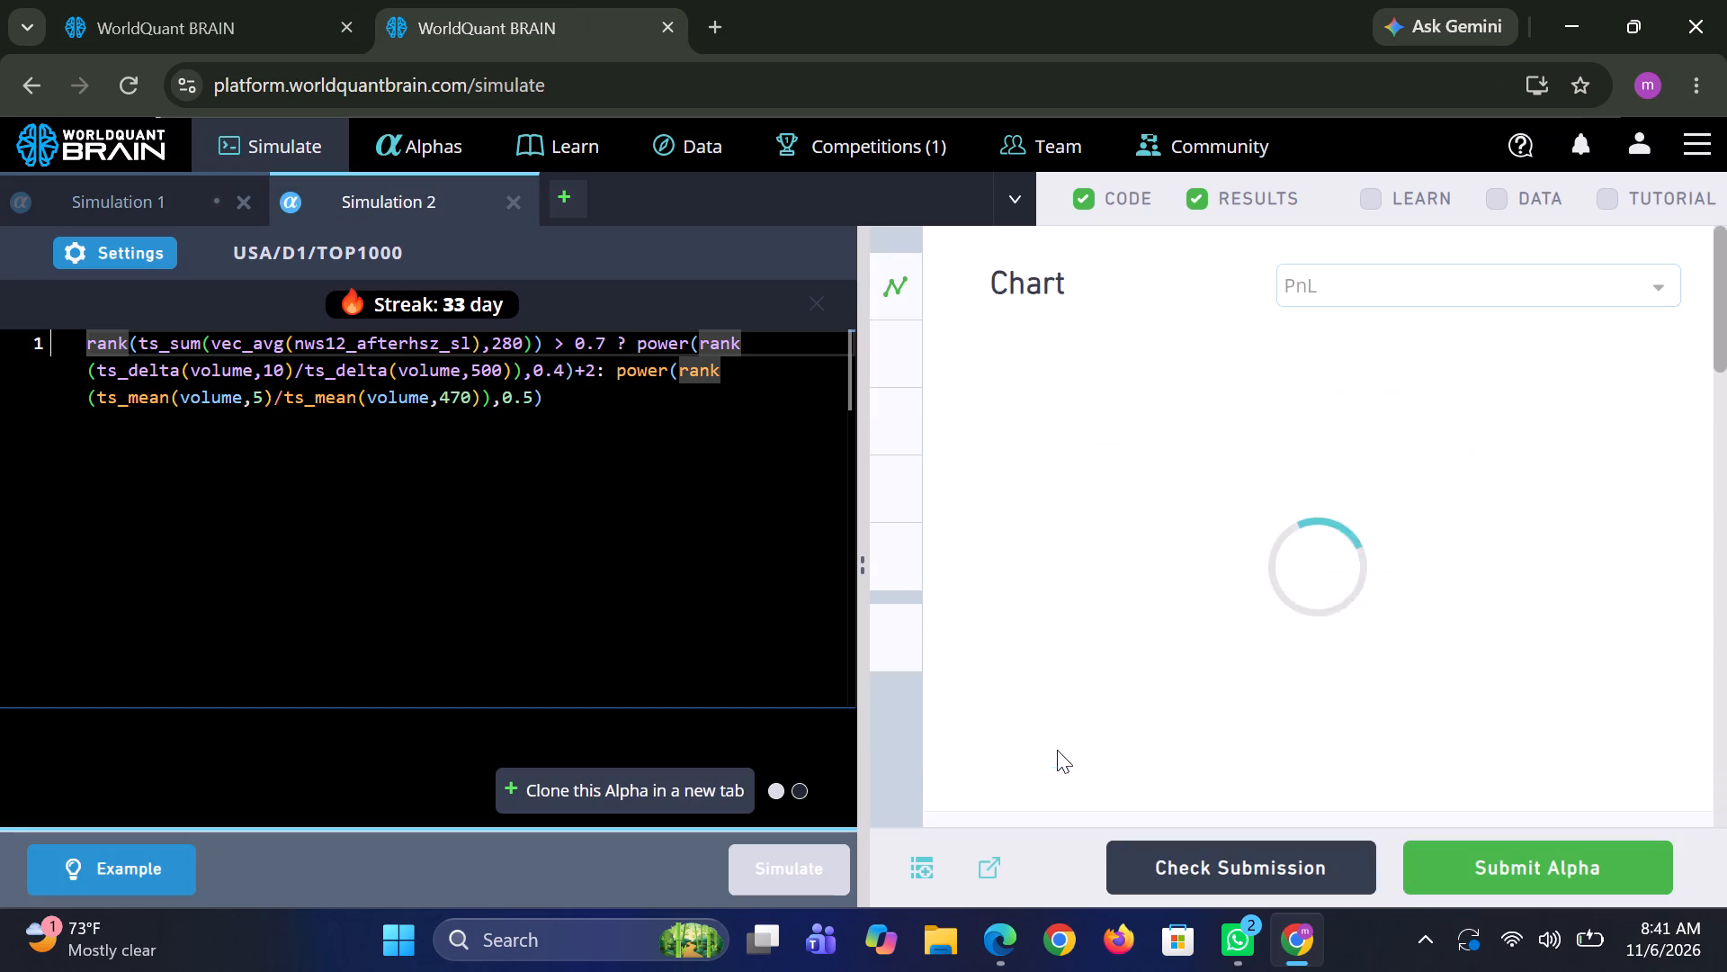
# Submit the TOP1000 rank expression alpha from Simulation 2 in the second browser tab and select its expression code.
pyautogui.click(1517, 873)
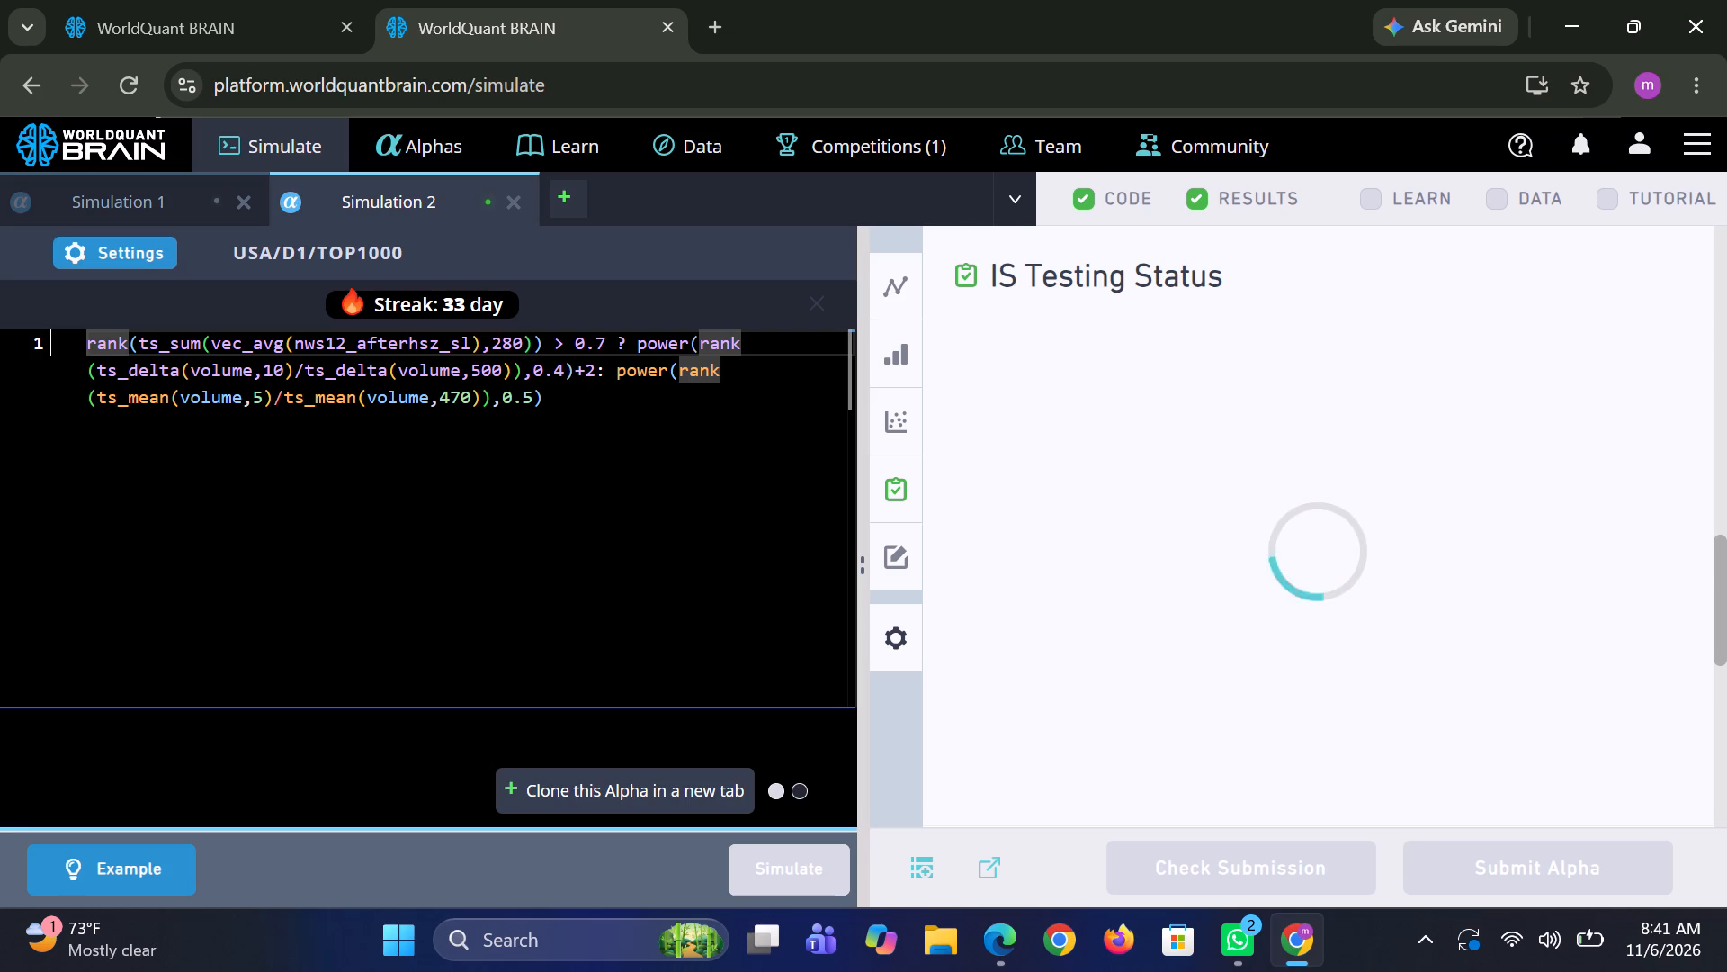
pyautogui.moveTo(544, 396); pyautogui.dragTo(451, 389)
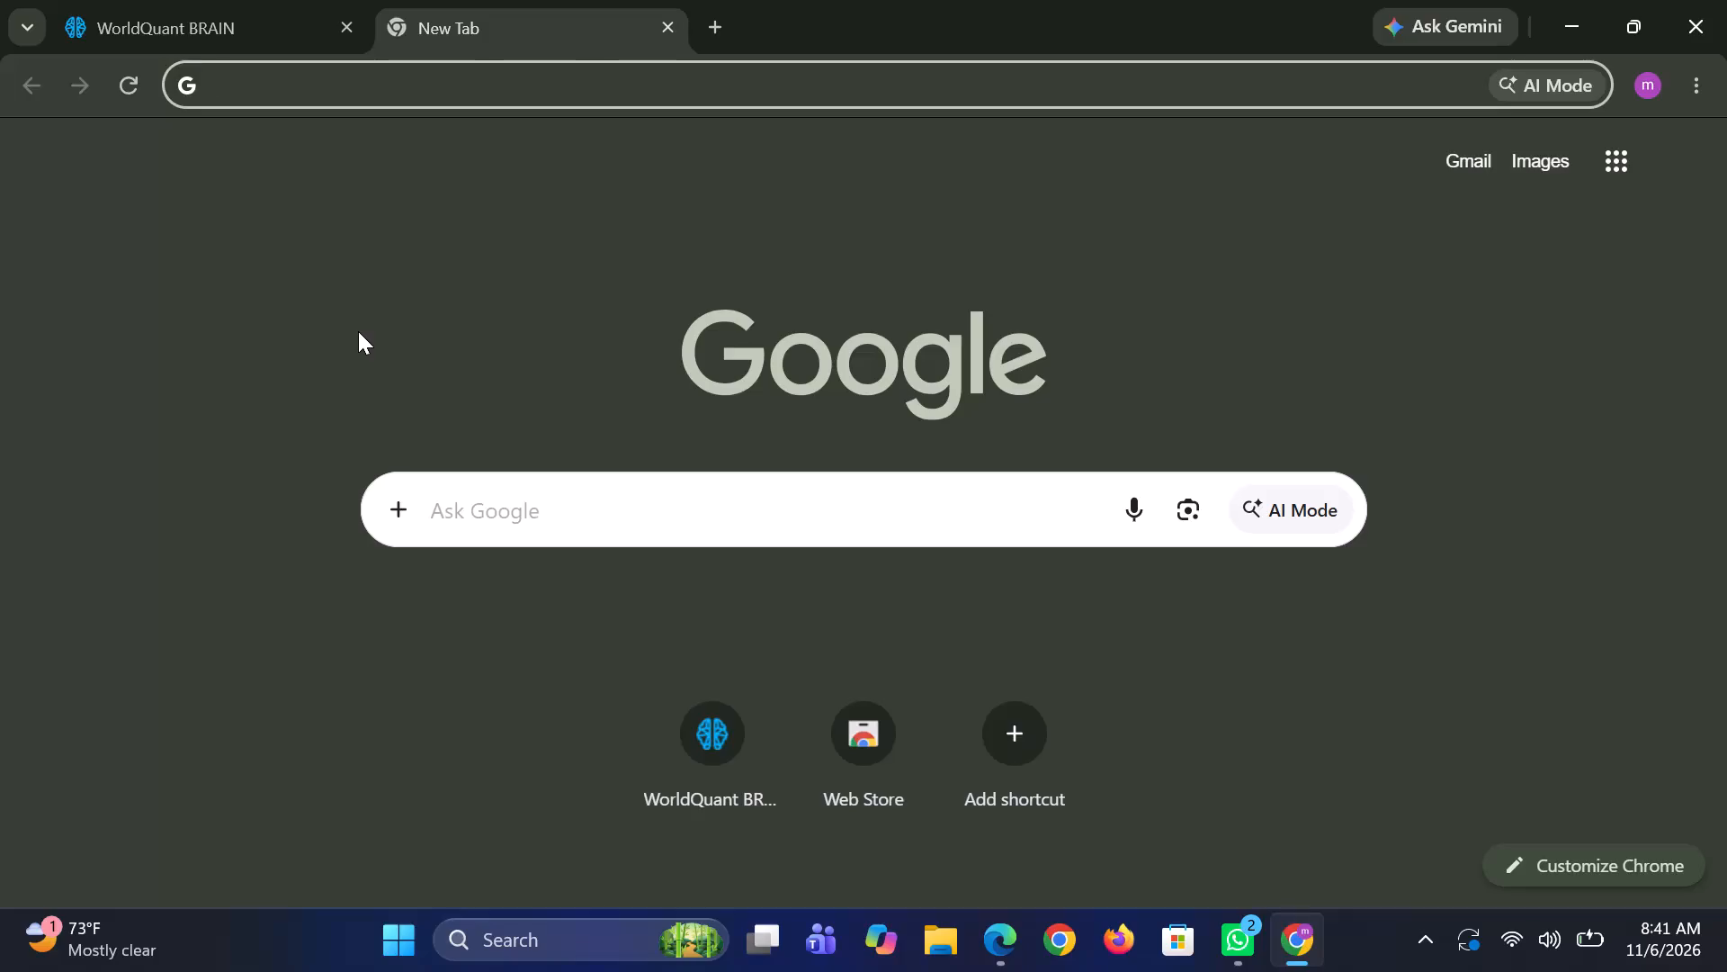
# Open the simulator in a second browser tab and simulate the rank expression with universe TOP1000, decay 22 and Market neutralization.
pyautogui.press('w')
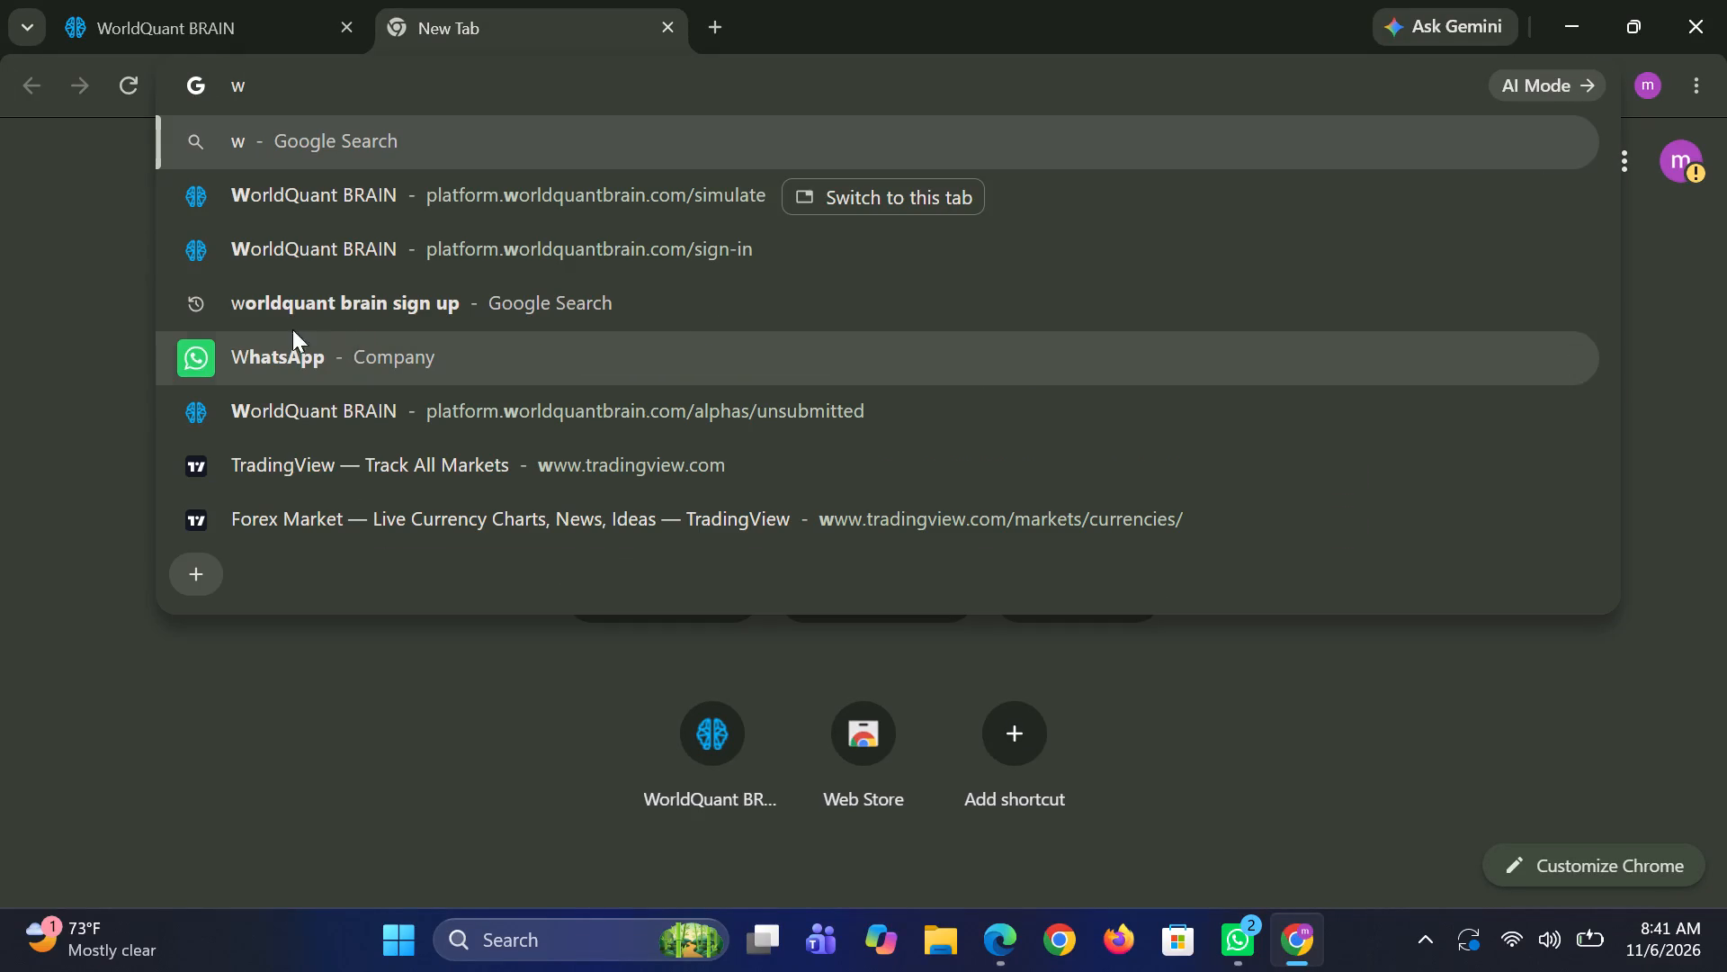
pyautogui.click(410, 202)
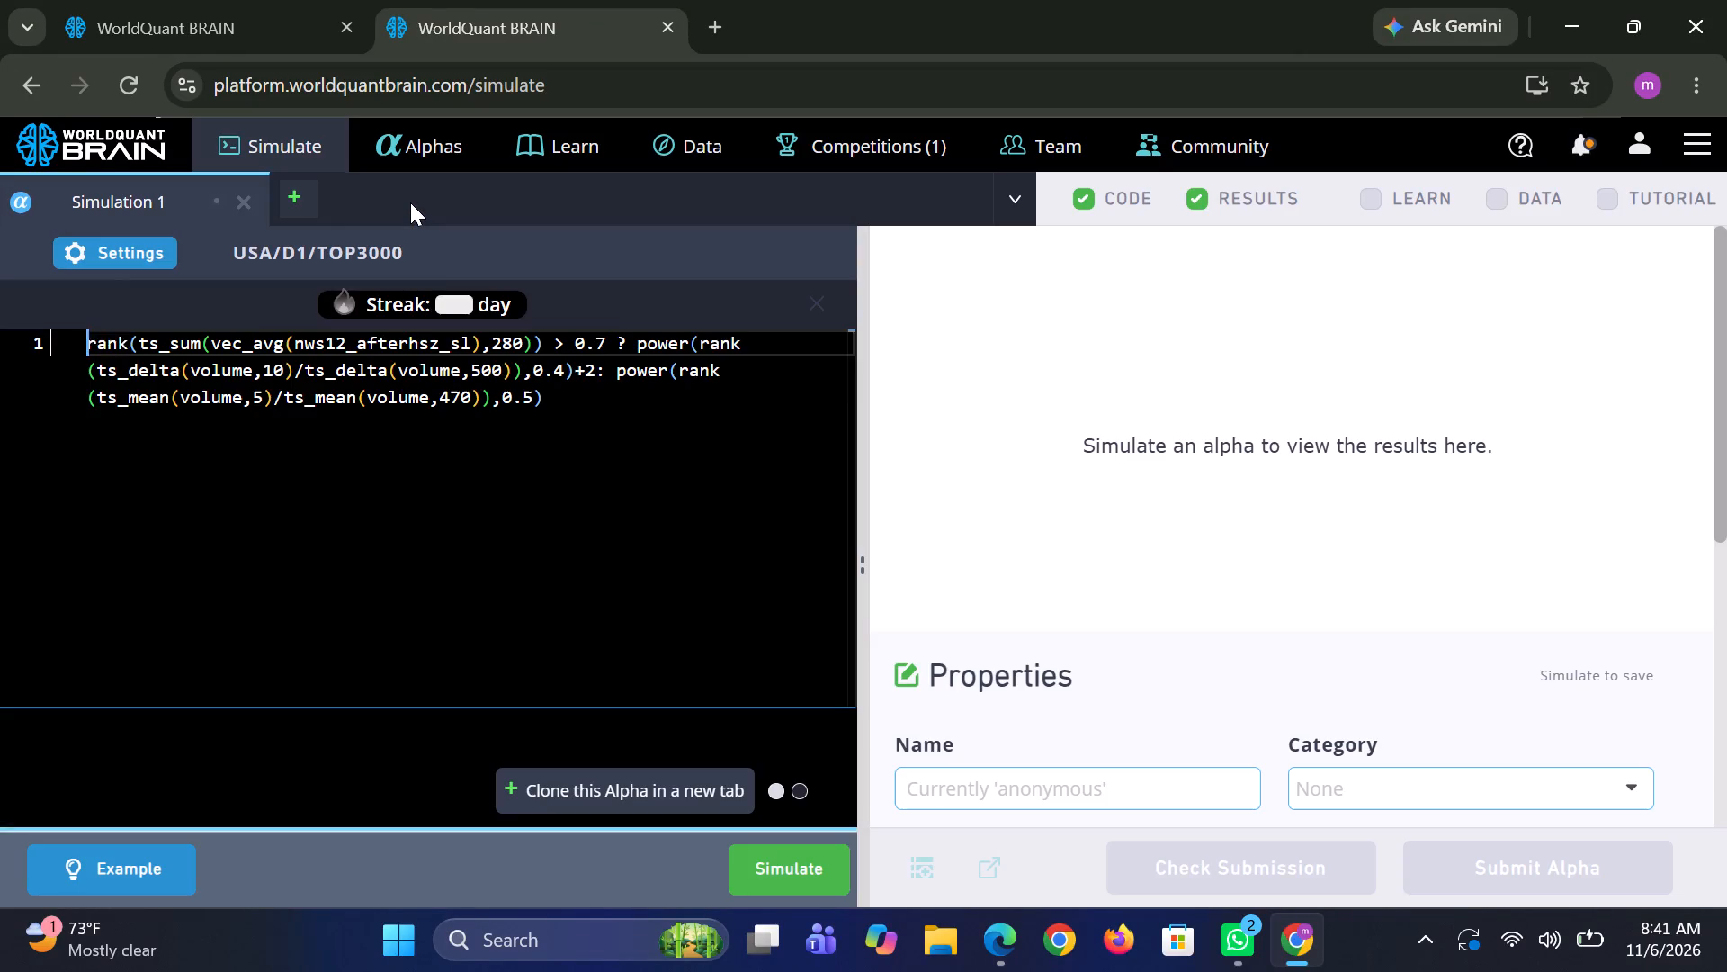
pyautogui.click(120, 242)
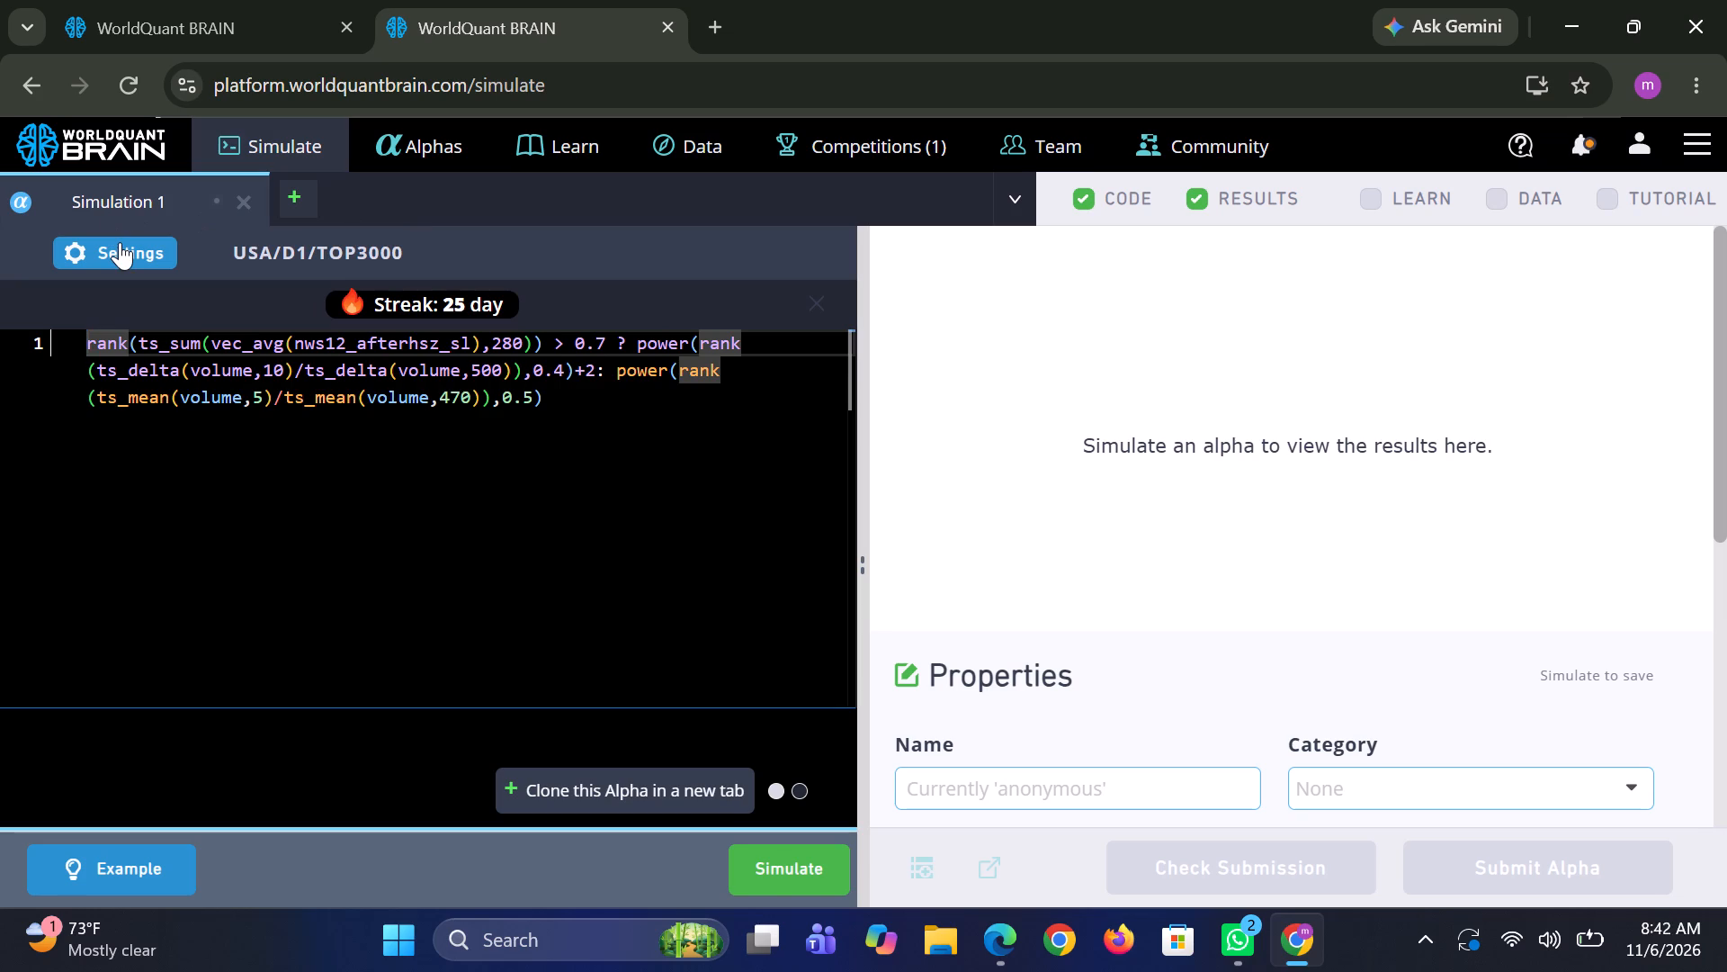
pyautogui.click(550, 658)
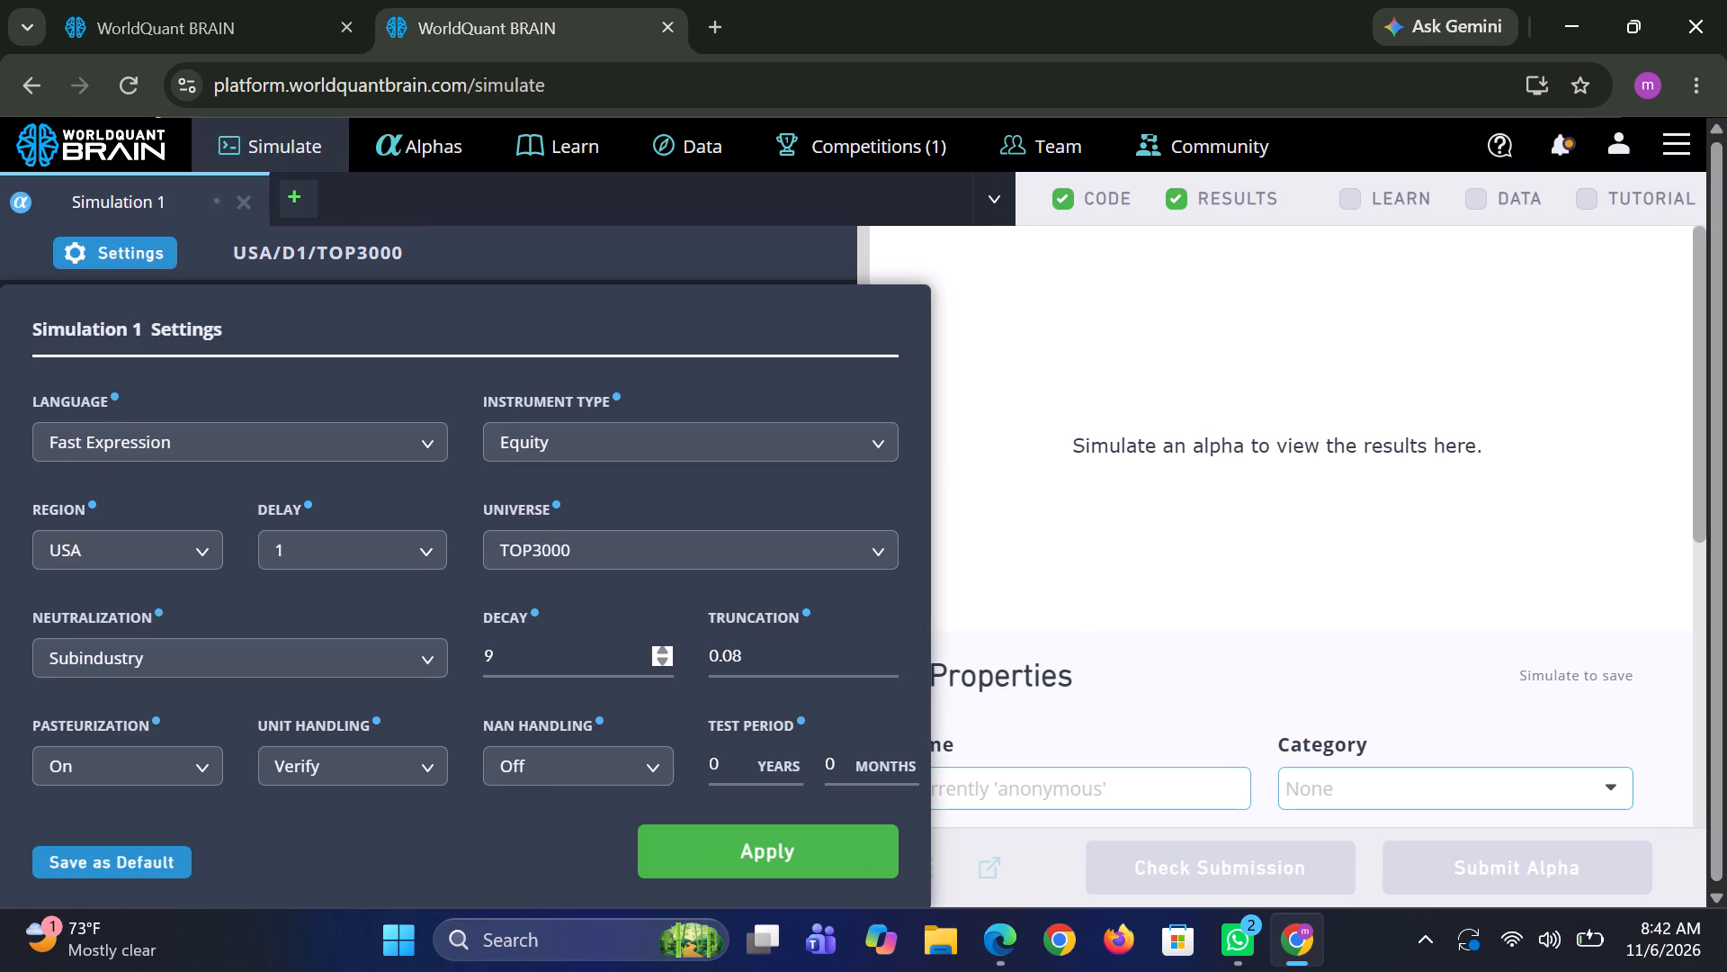
pyautogui.press('BackSpace')
pyautogui.write('22')
pyautogui.click(676, 548)
pyautogui.click(605, 673)
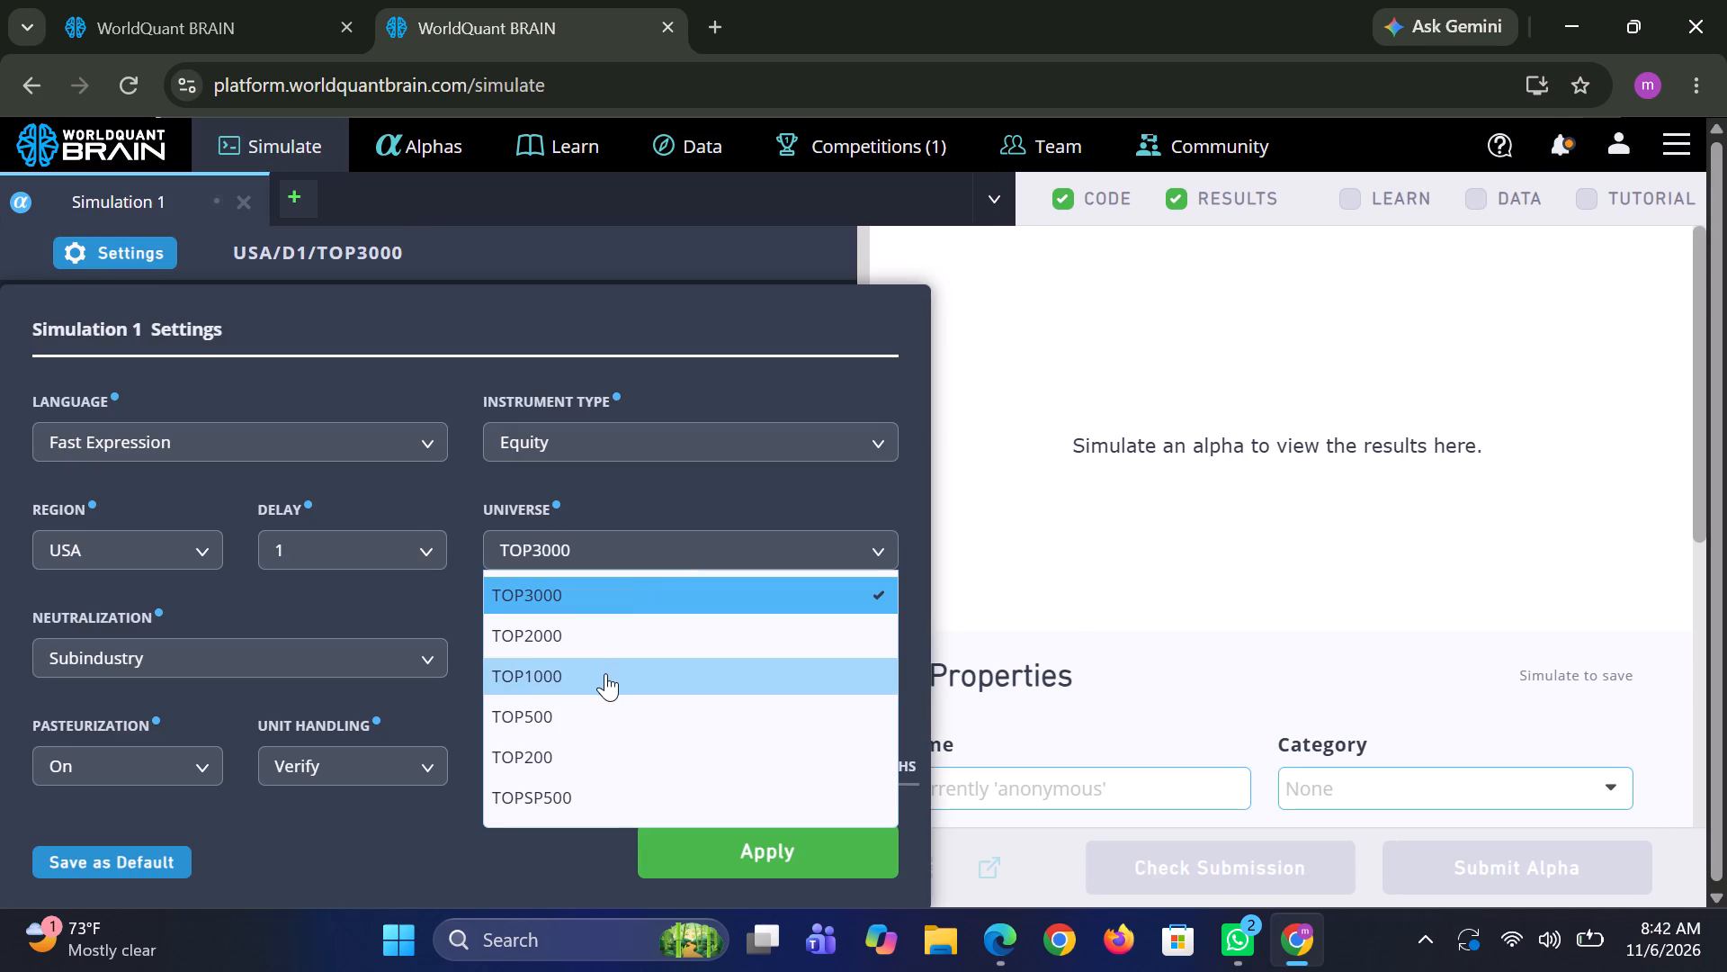
pyautogui.click(433, 659)
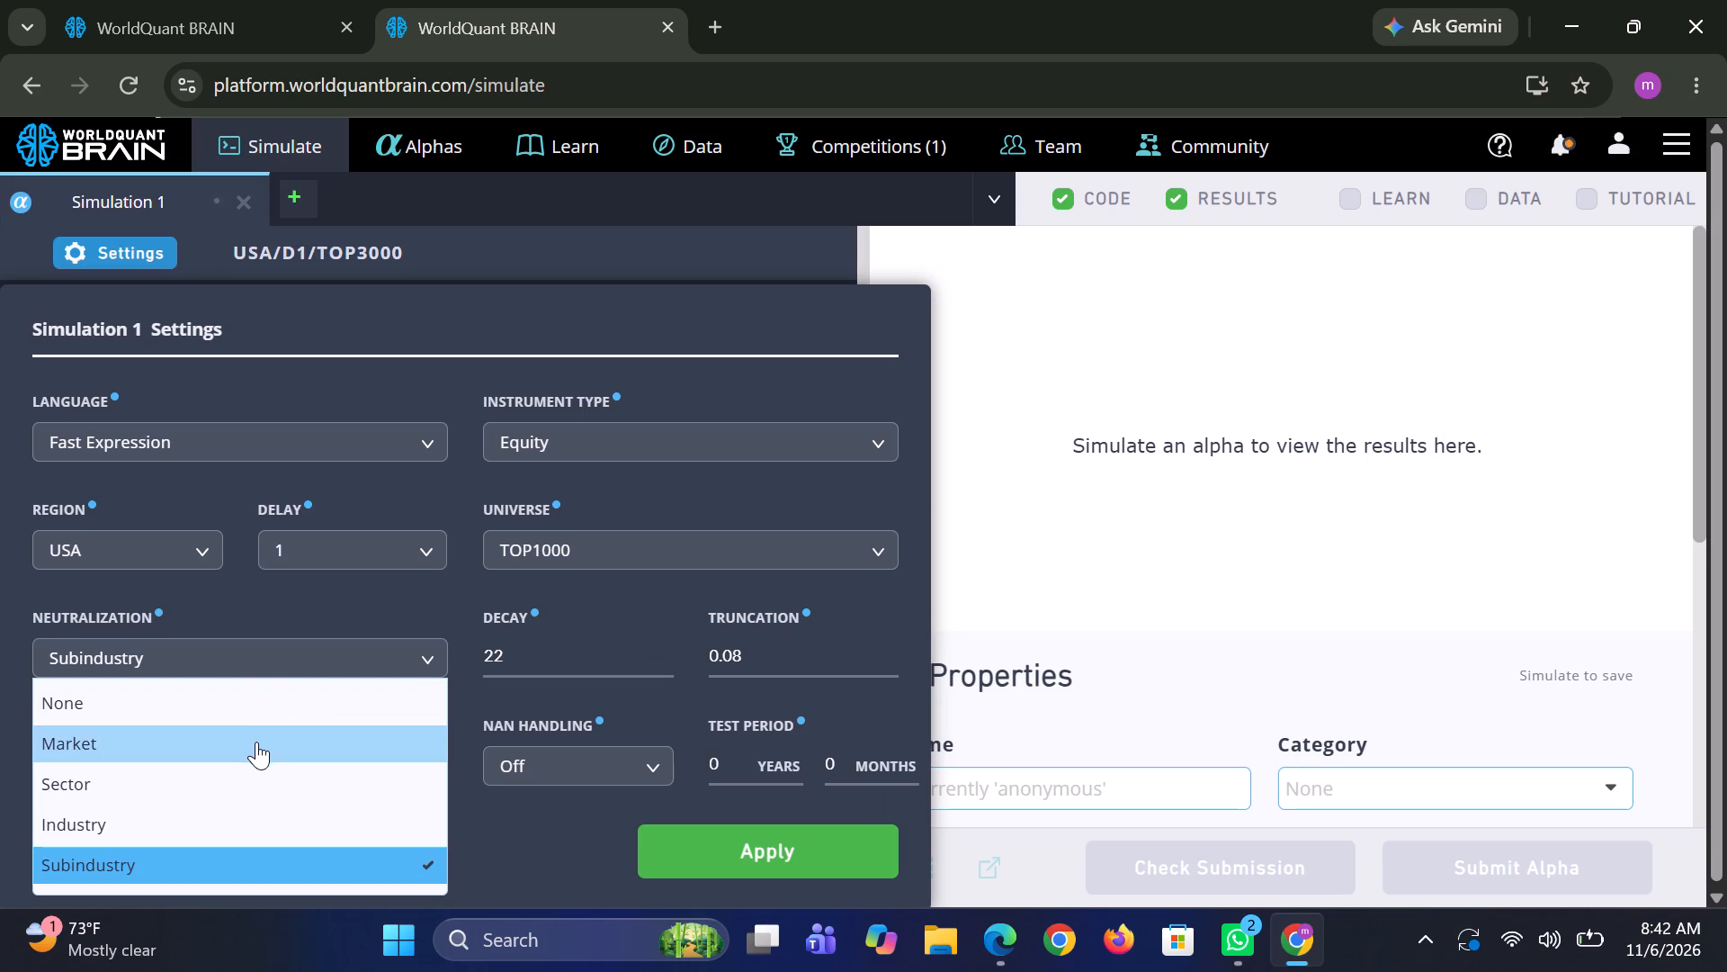
pyautogui.click(256, 742)
pyautogui.click(723, 852)
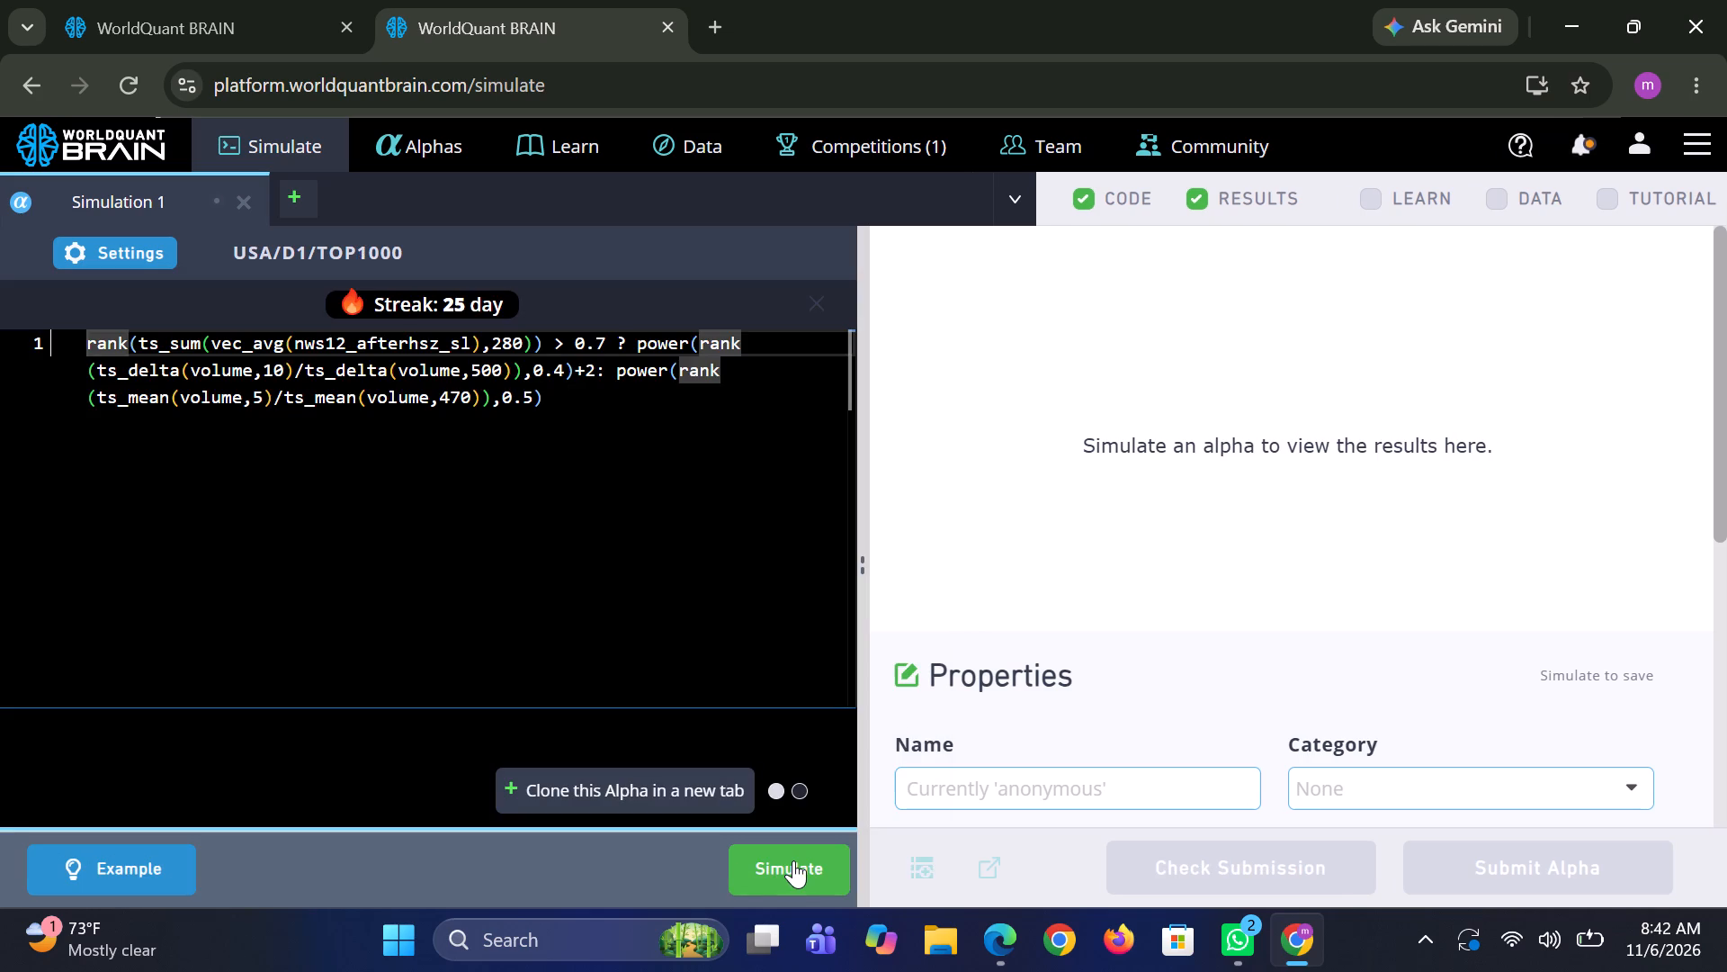
pyautogui.click(793, 860)
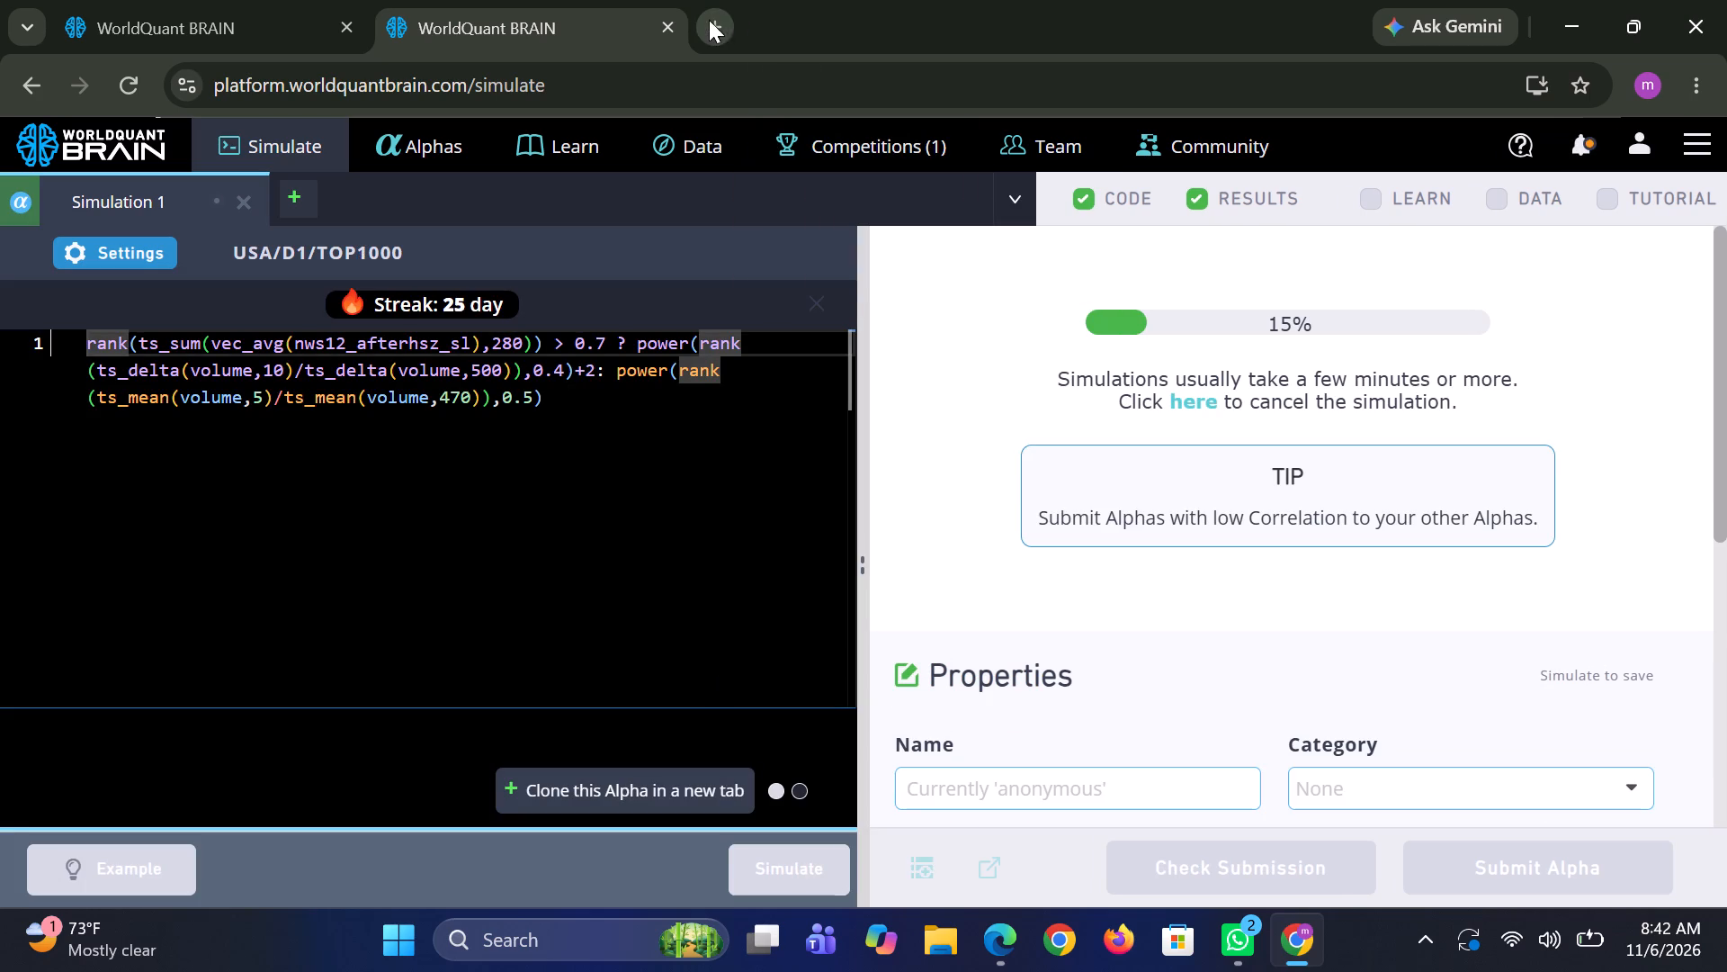
# Open the simulator in a third browser tab and simulate the expression with universe TOP200, decay 33, truncation 0.05 and Industry neutralization.
pyautogui.click(709, 26)
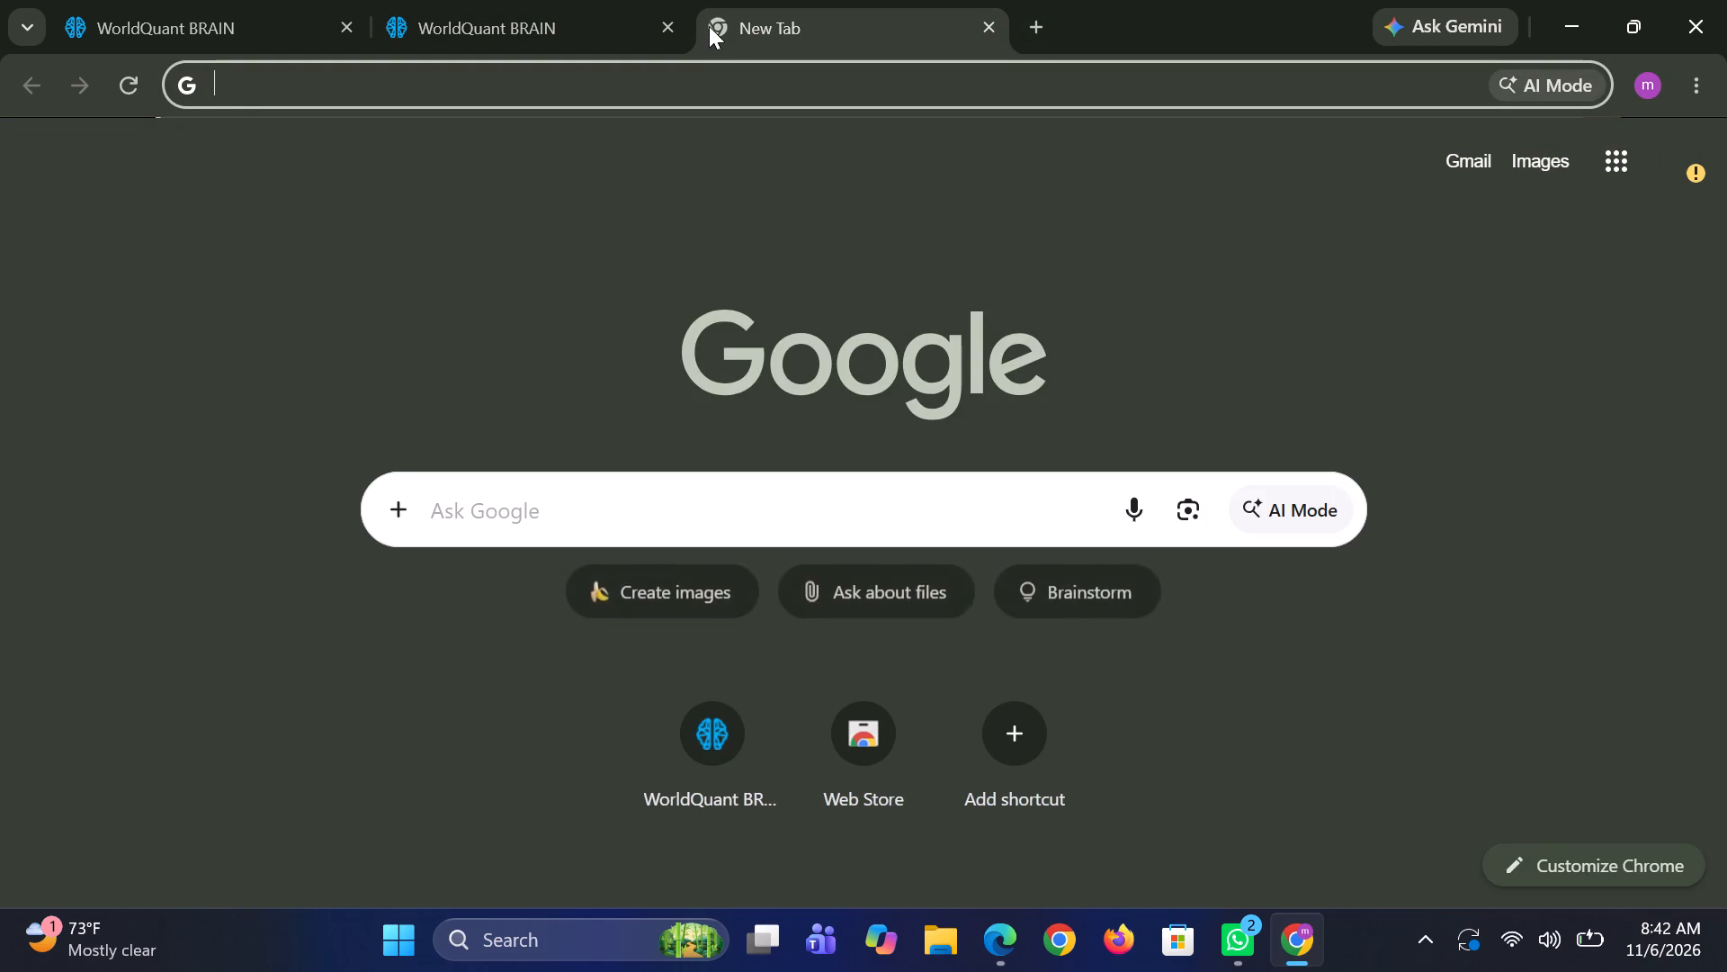
pyautogui.press('w')
pyautogui.click(383, 202)
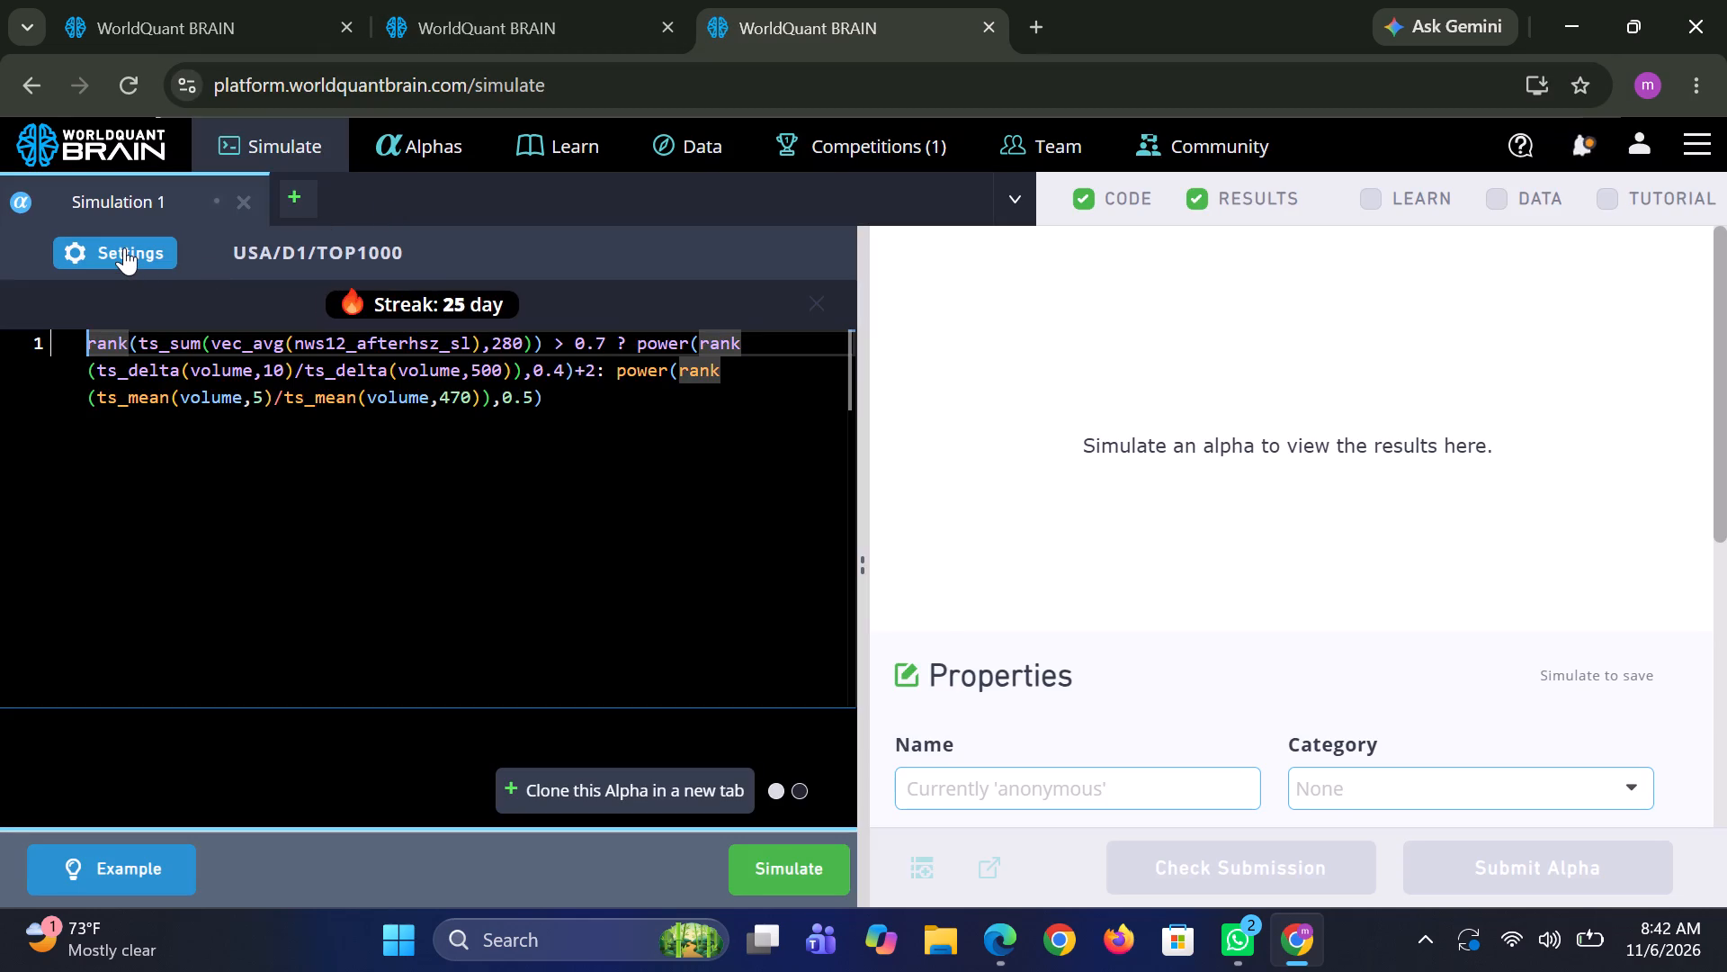
pyautogui.click(124, 247)
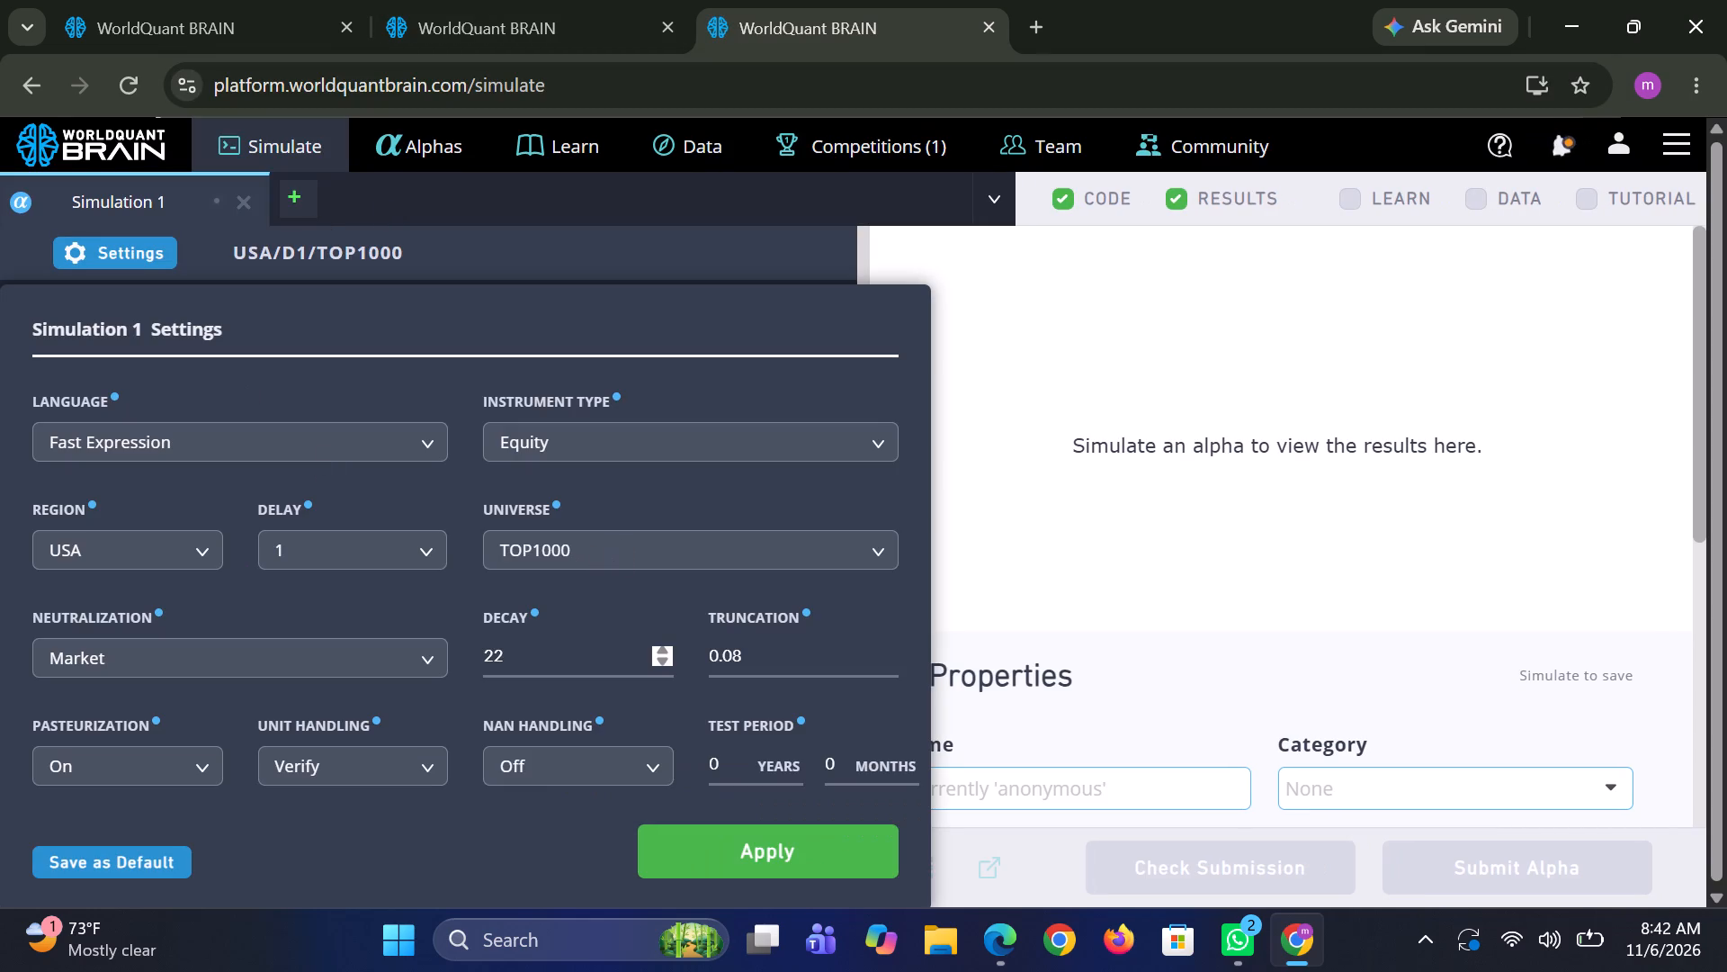
pyautogui.click(506, 651)
pyautogui.press('BackSpace')
pyautogui.press('BackSpace')
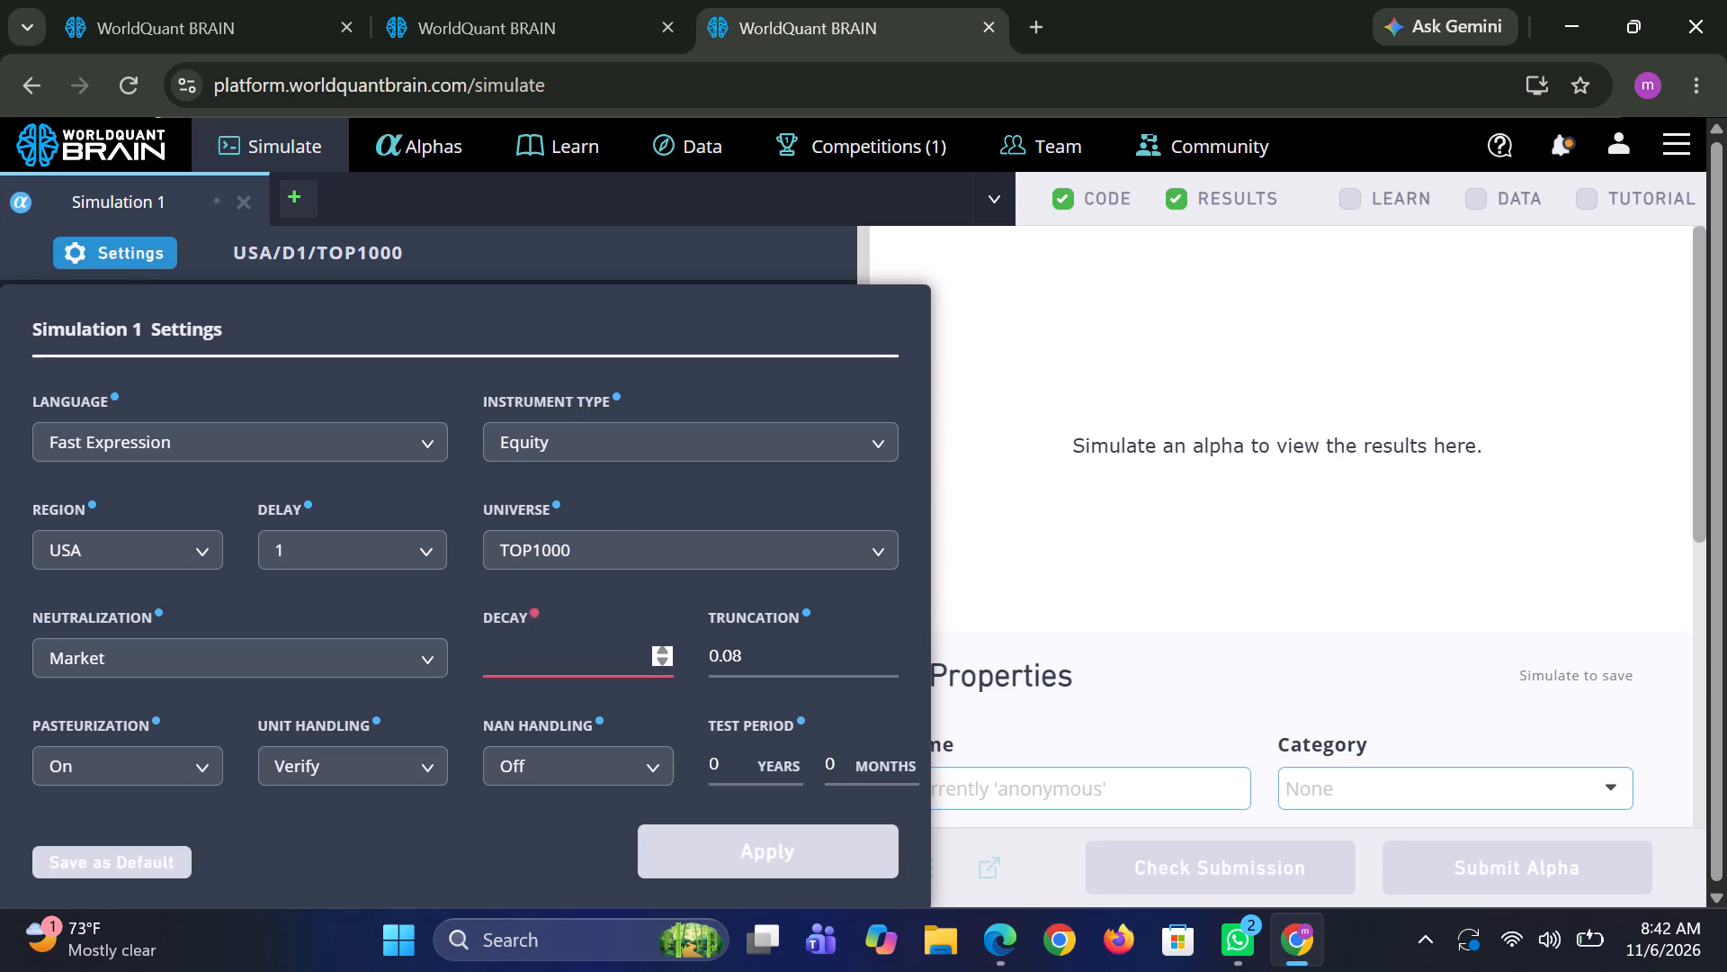
pyautogui.write('33')
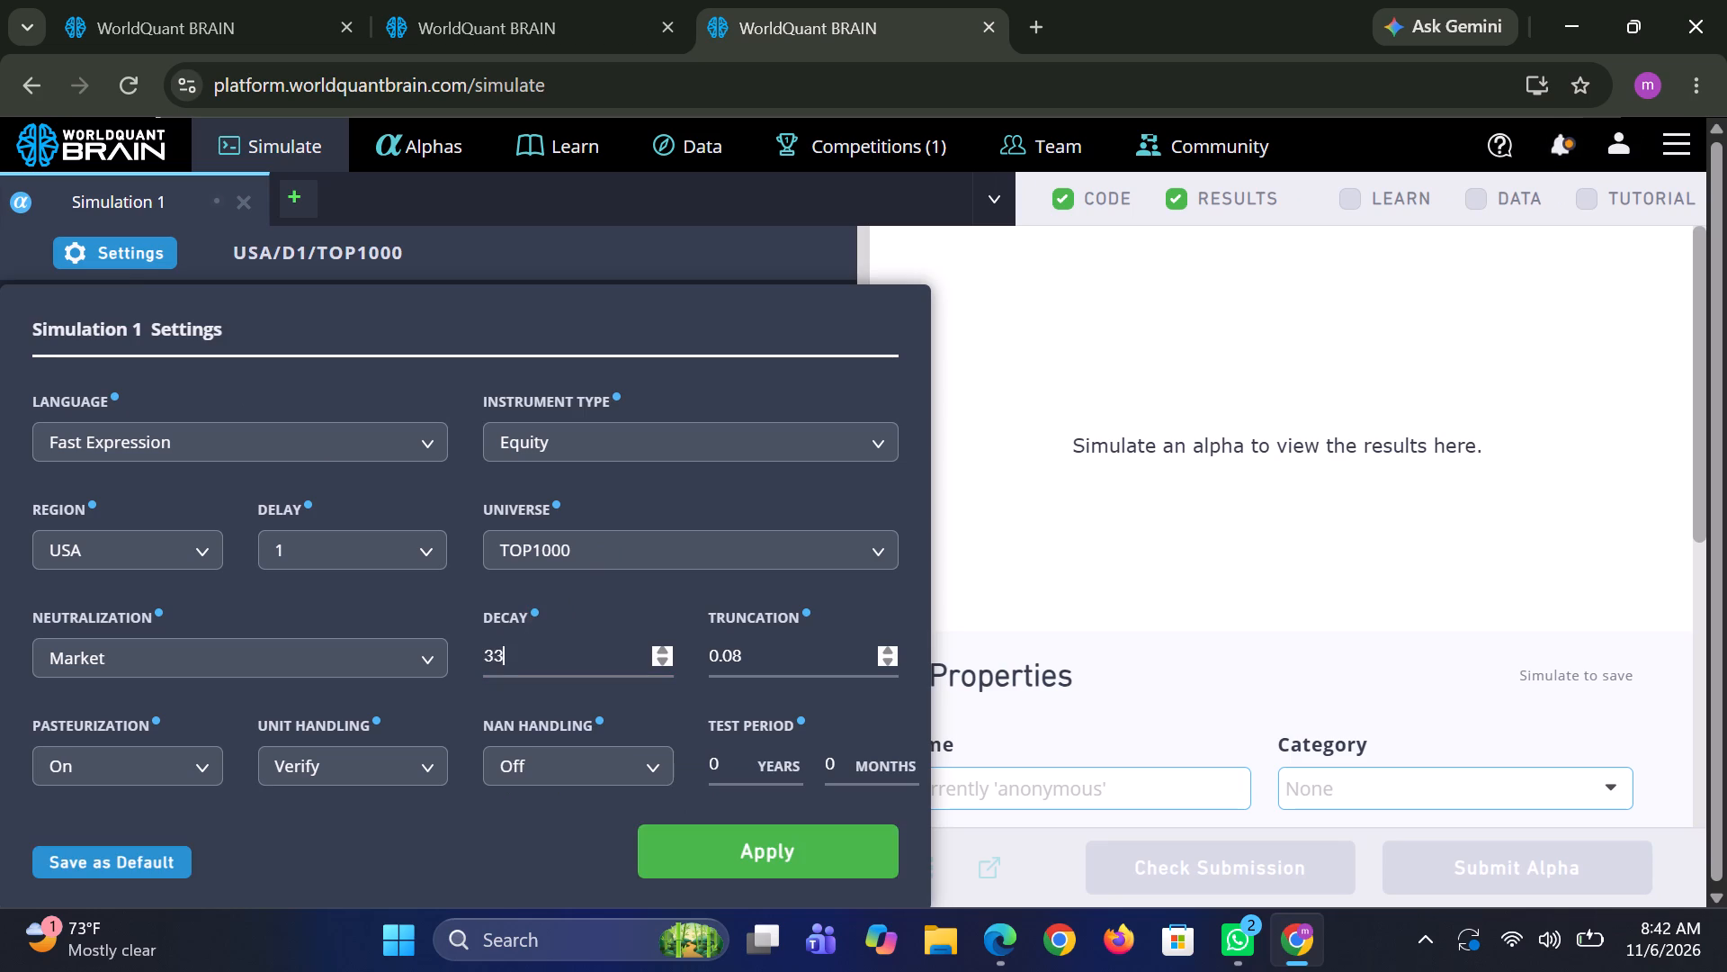
pyautogui.click(788, 648)
pyautogui.press('BackSpace')
pyautogui.press('5')
pyautogui.click(869, 547)
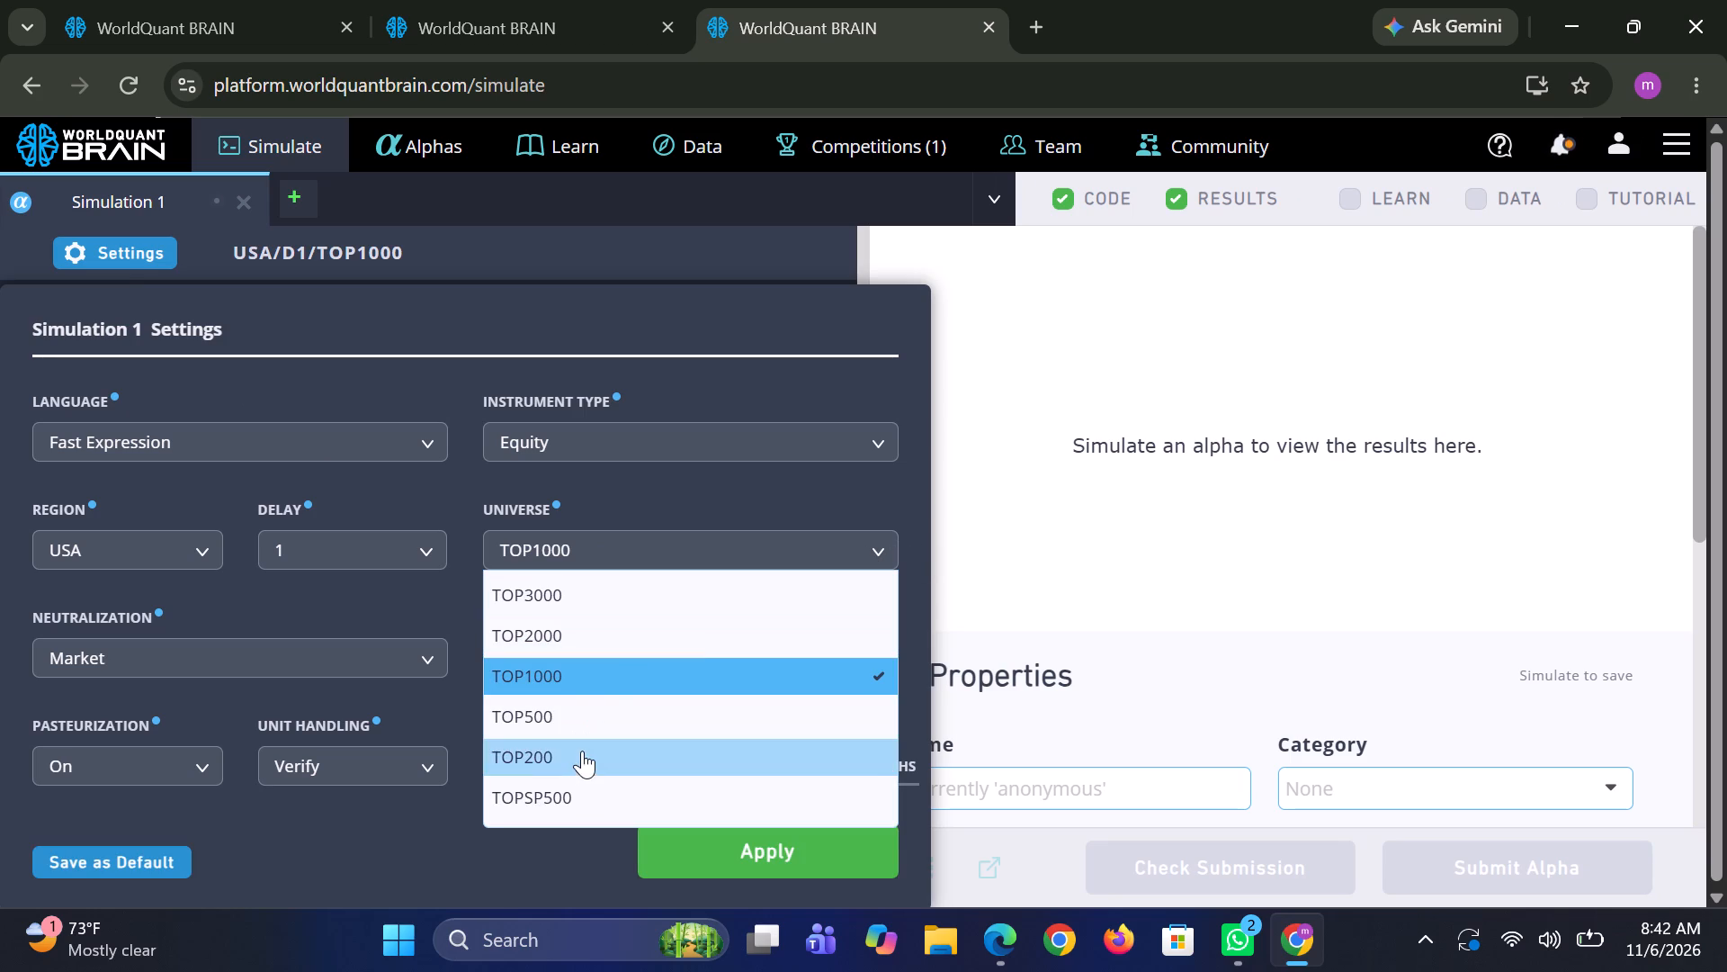
pyautogui.click(582, 752)
pyautogui.click(426, 659)
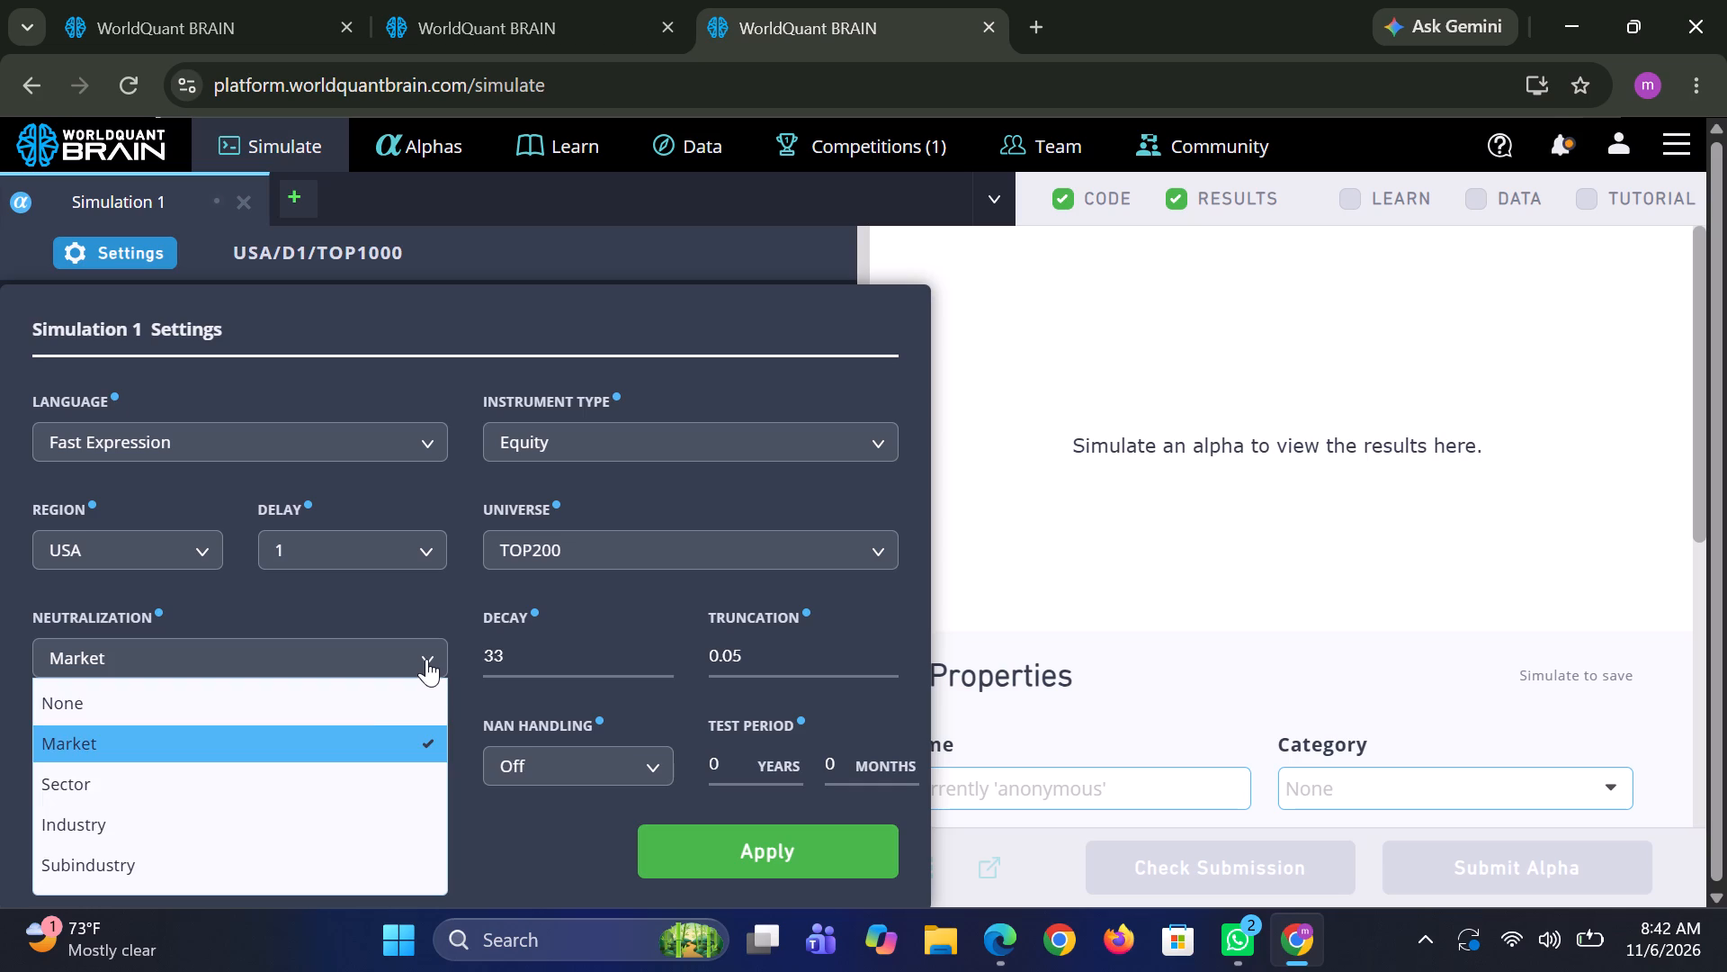
pyautogui.click(279, 813)
pyautogui.click(769, 853)
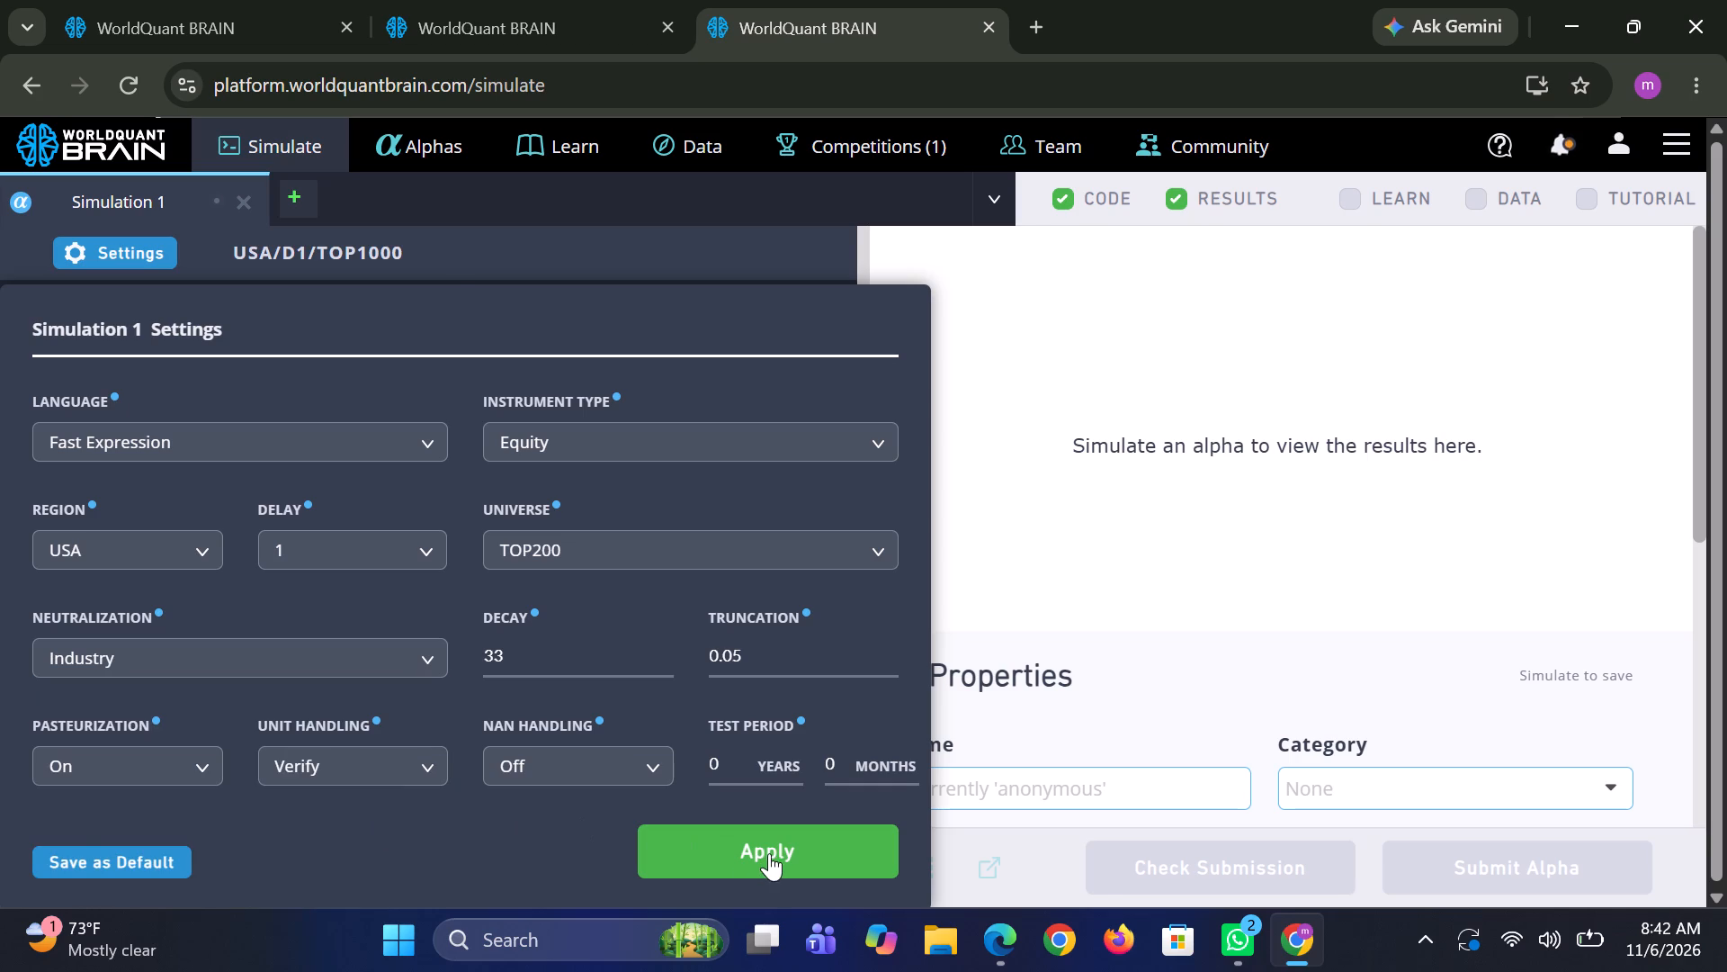
pyautogui.click(769, 853)
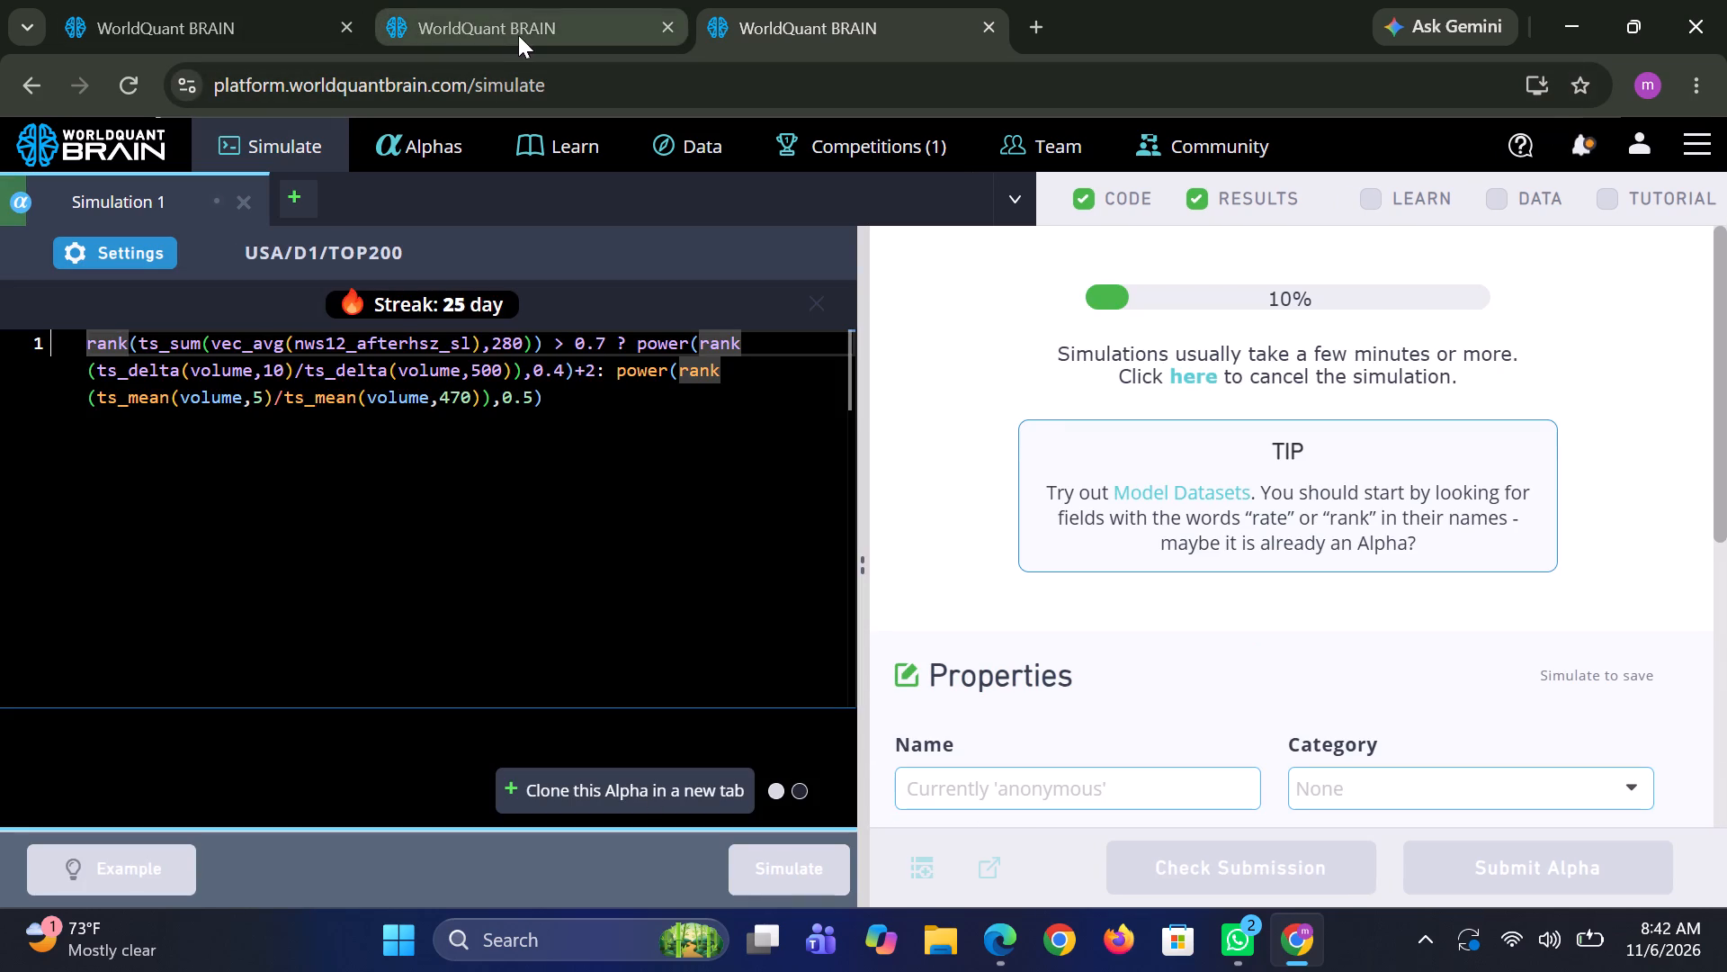
# Check the progress of the TOP3000, TOP1000 and TOP200 simulations across the three browser tabs.
pyautogui.click(518, 35)
pyautogui.click(254, 5)
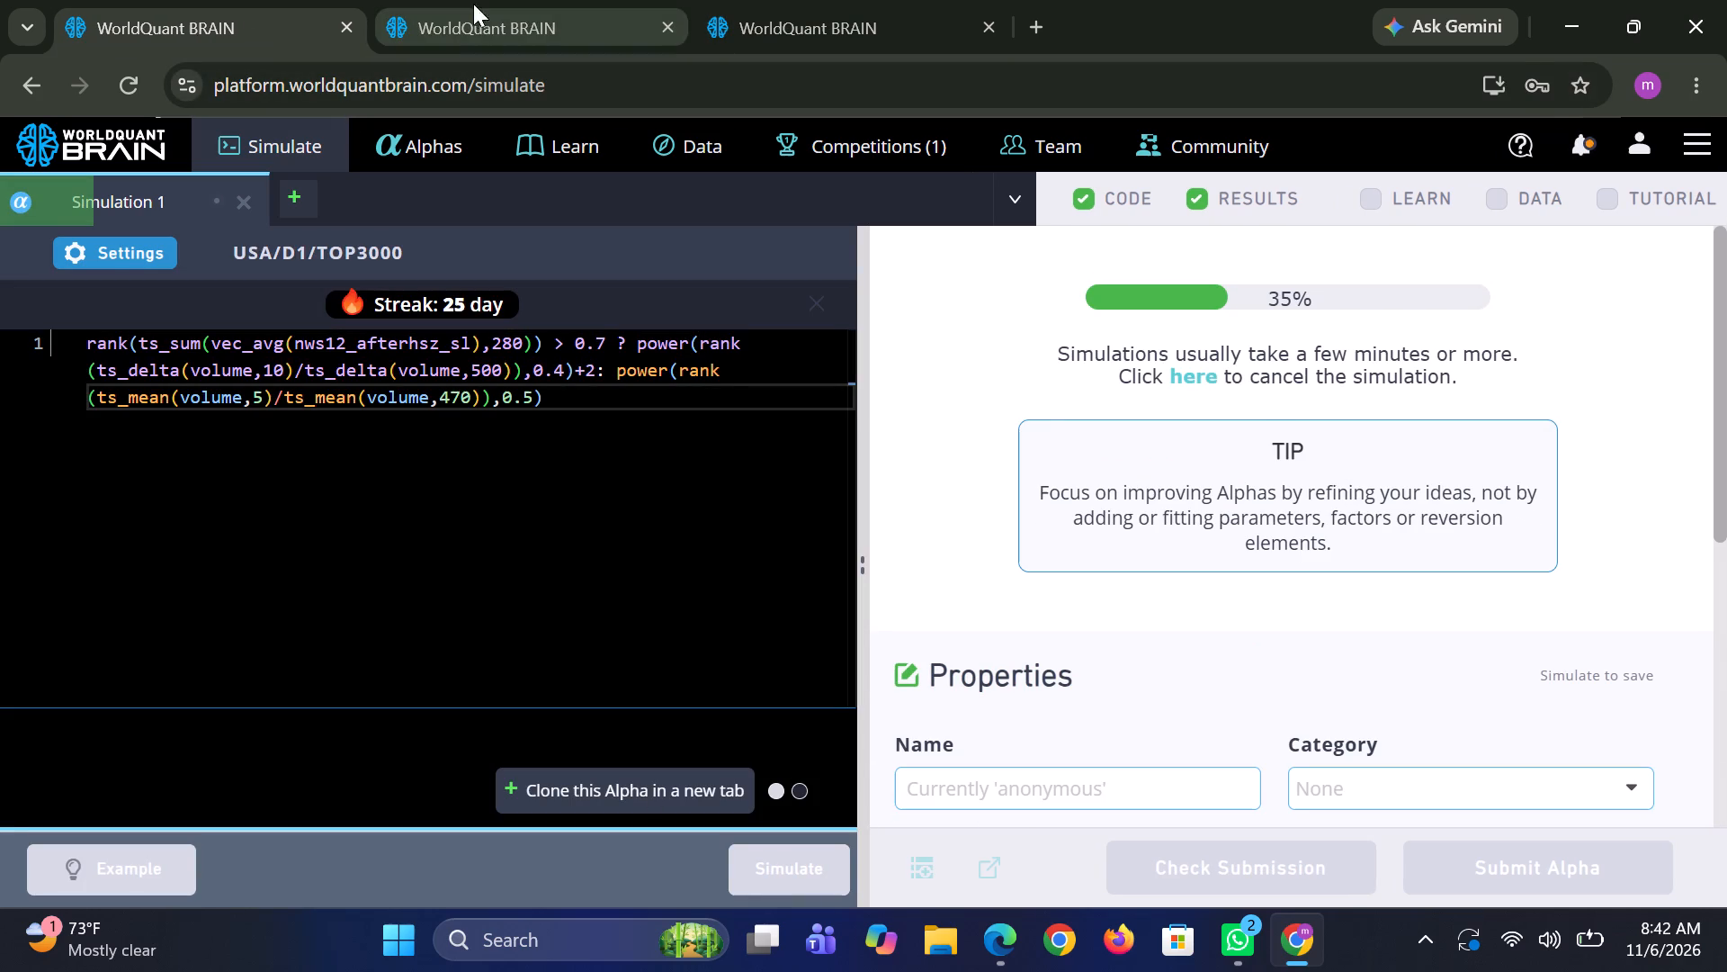
pyautogui.click(548, 6)
pyautogui.click(913, 9)
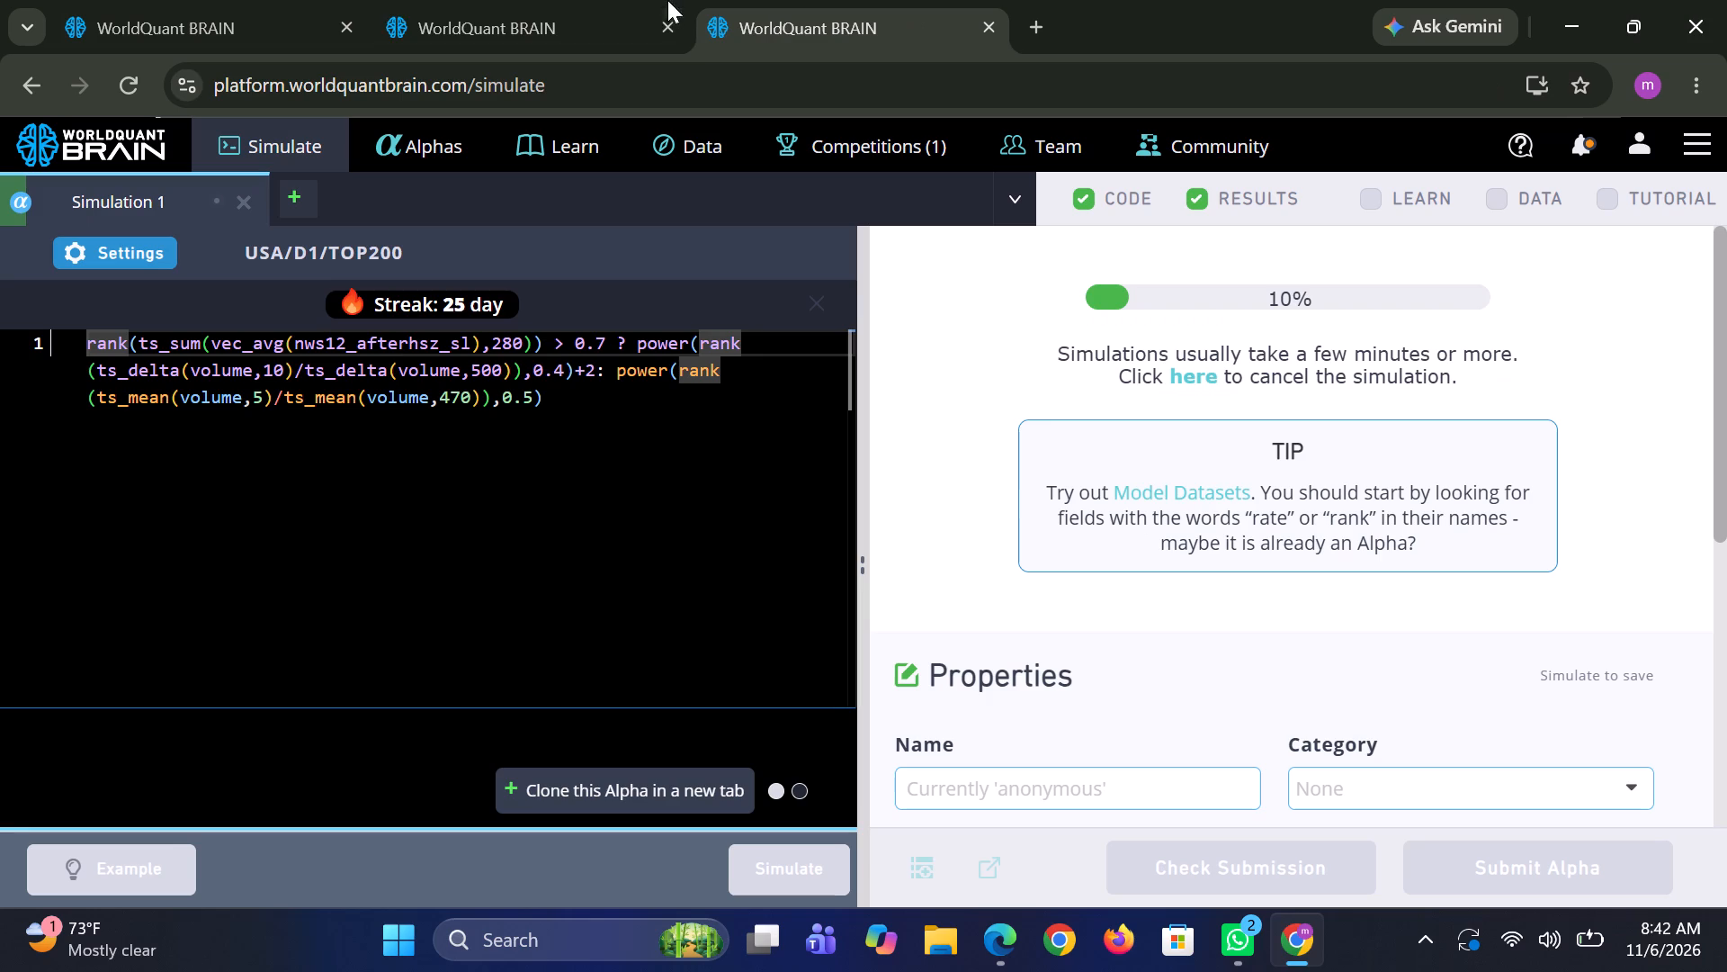
pyautogui.click(595, 13)
# Dismiss the streak message in the first browser tab and submit the TOP3000 alpha.
pyautogui.click(260, 12)
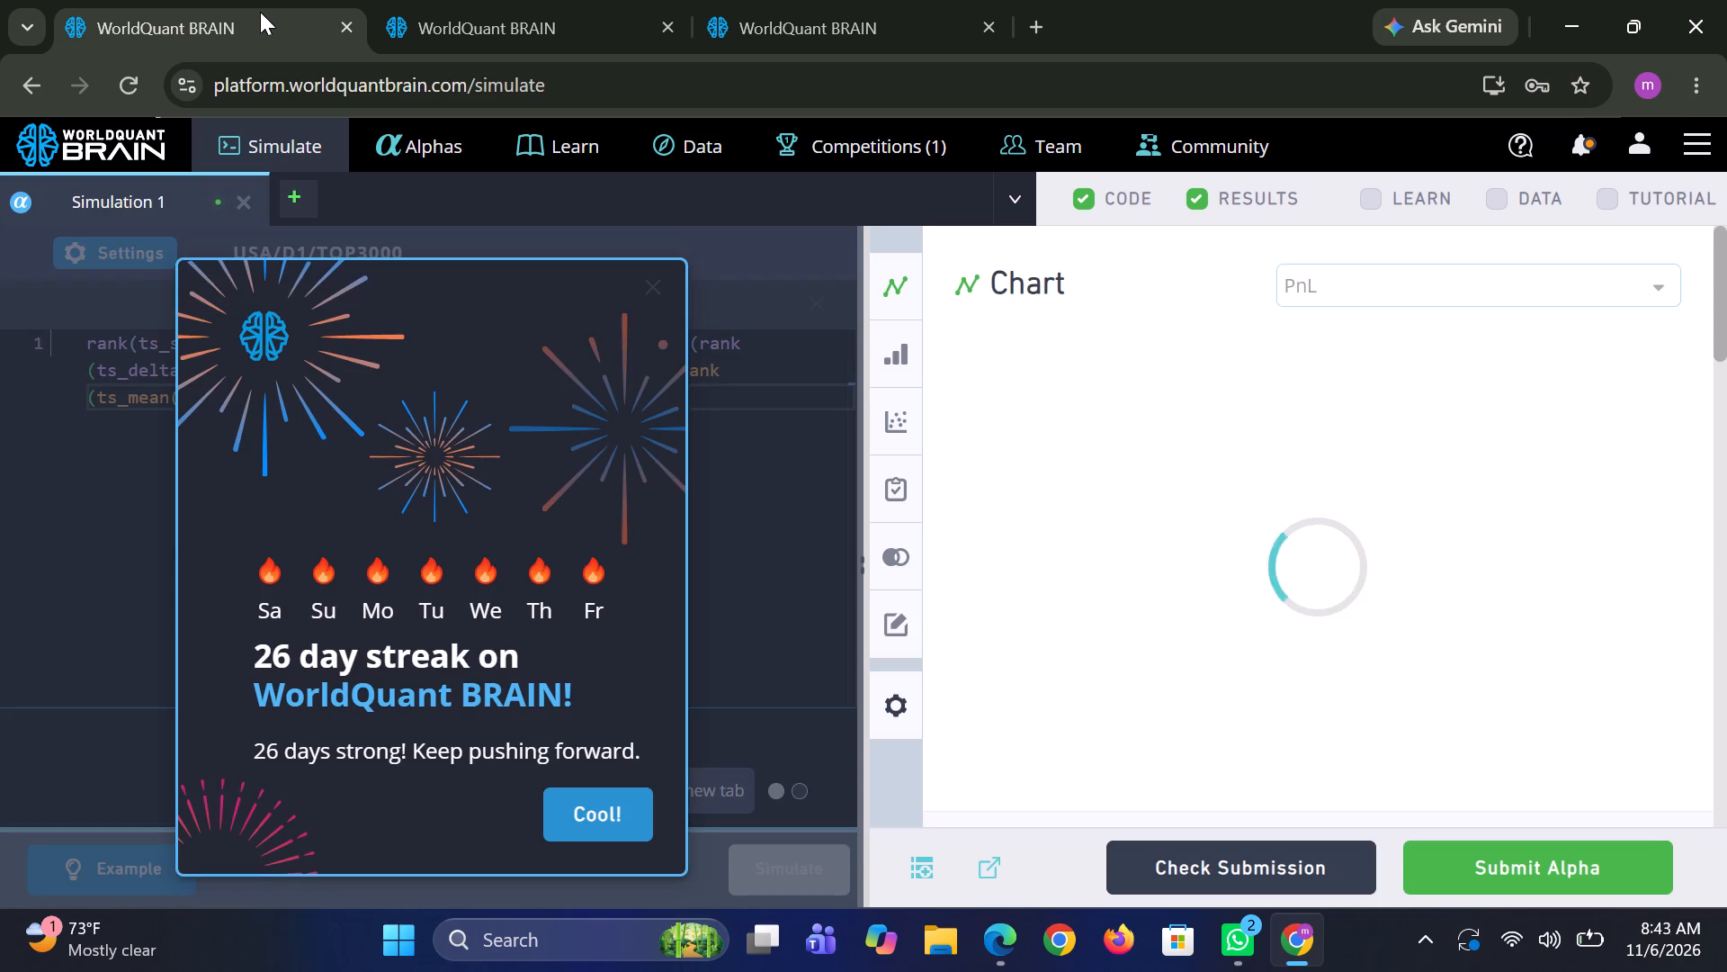
pyautogui.click(607, 801)
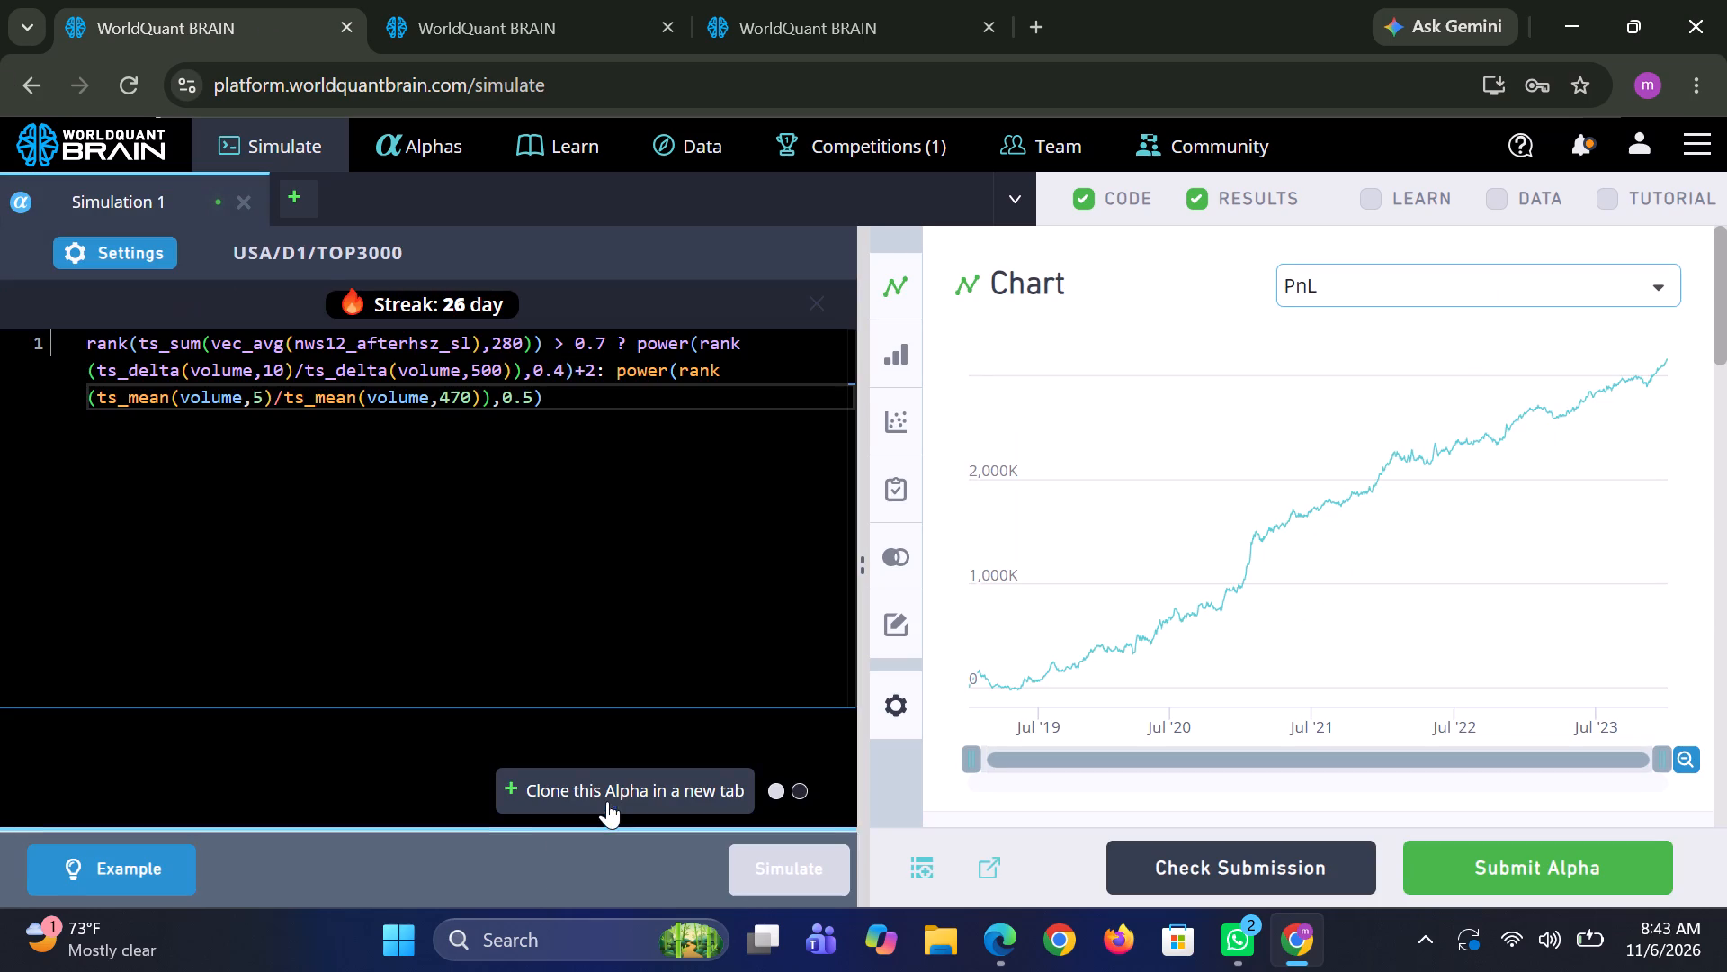
pyautogui.click(1480, 857)
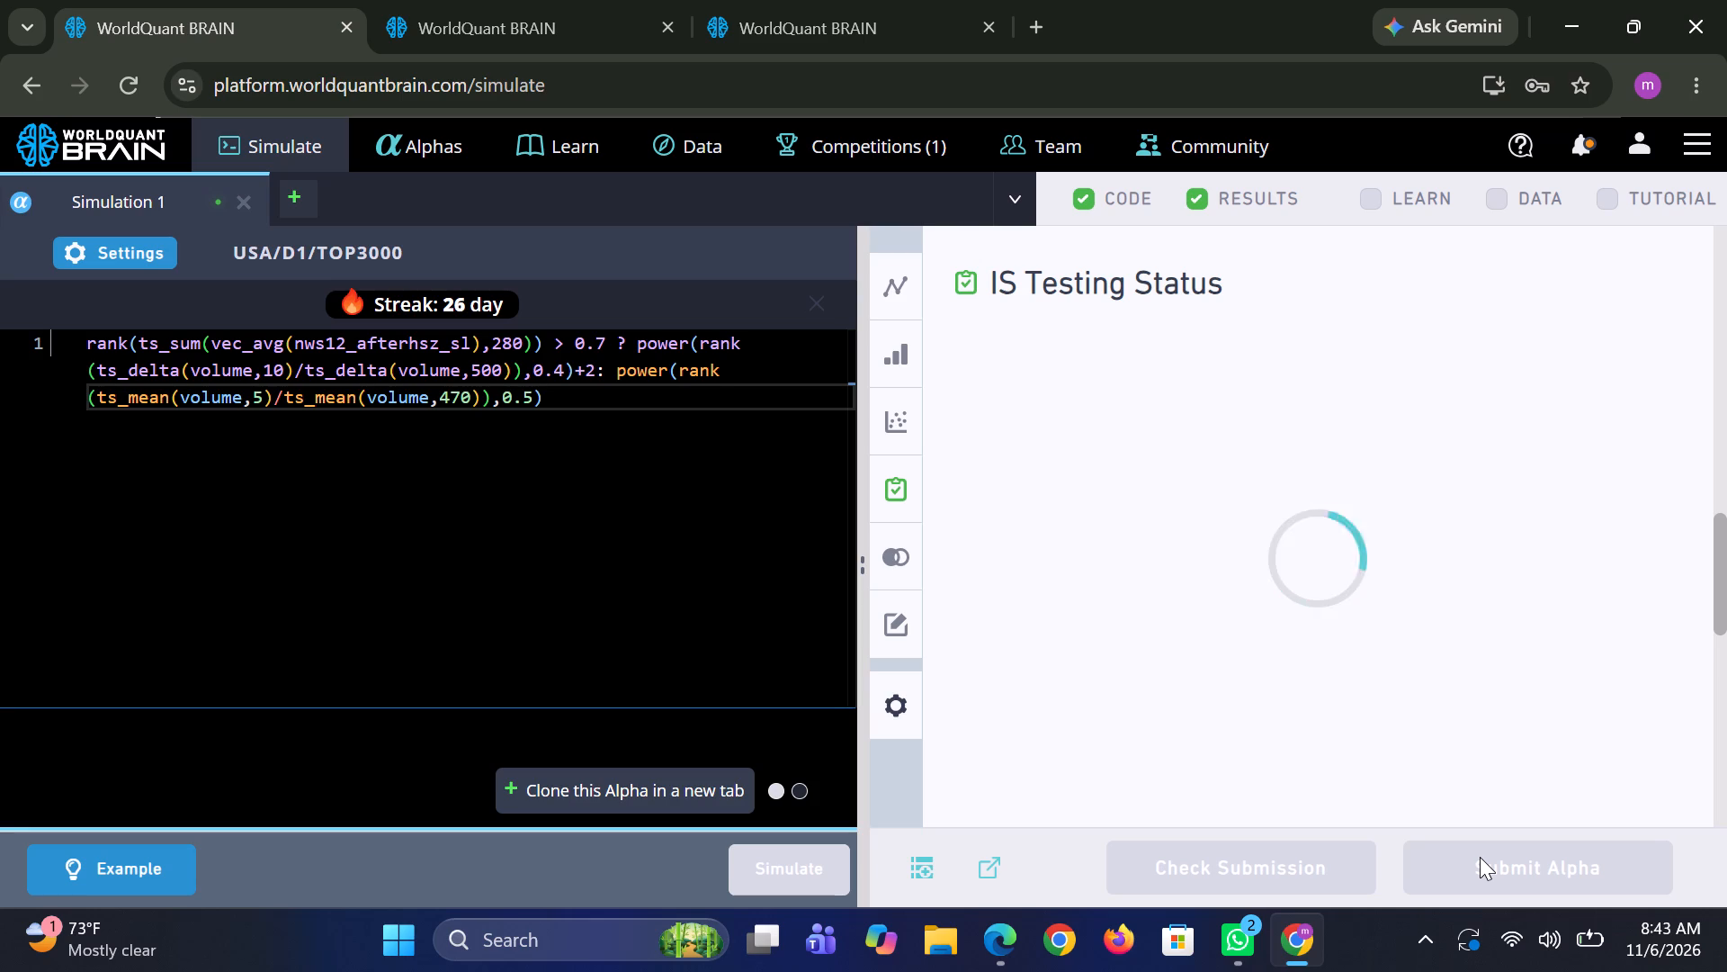
# Check the running simulations, dismiss the streak message in the second browser tab and submit the TOP1000 alpha.
pyautogui.click(541, 7)
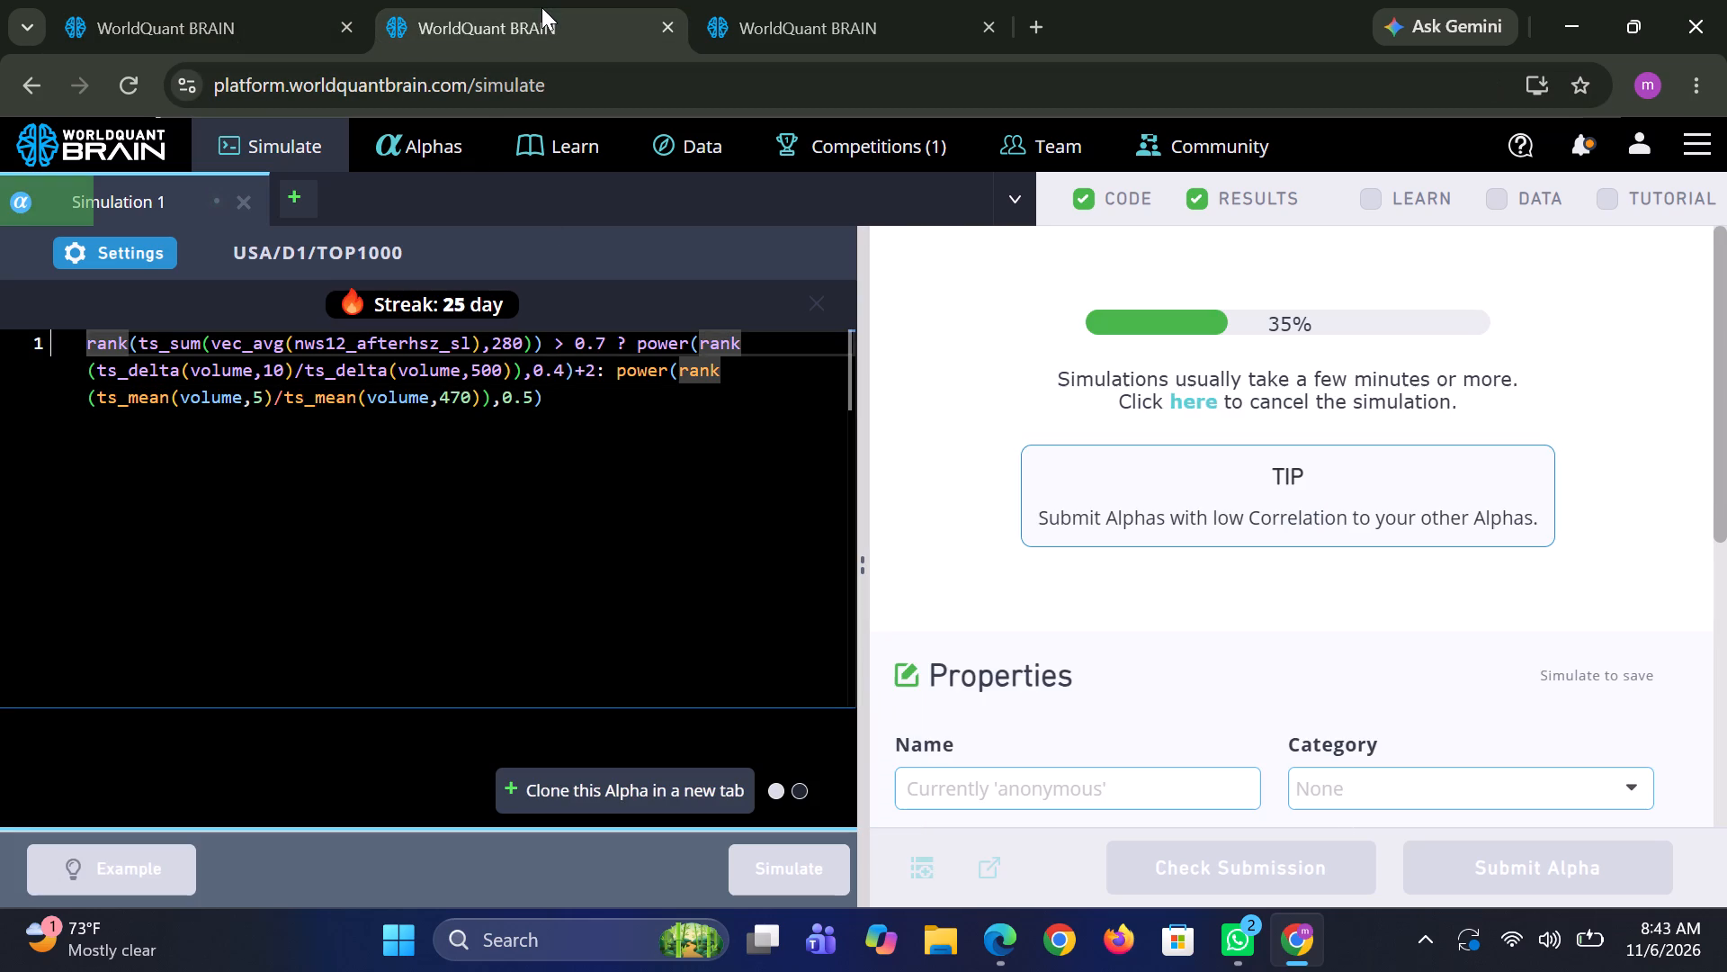
pyautogui.click(872, 0)
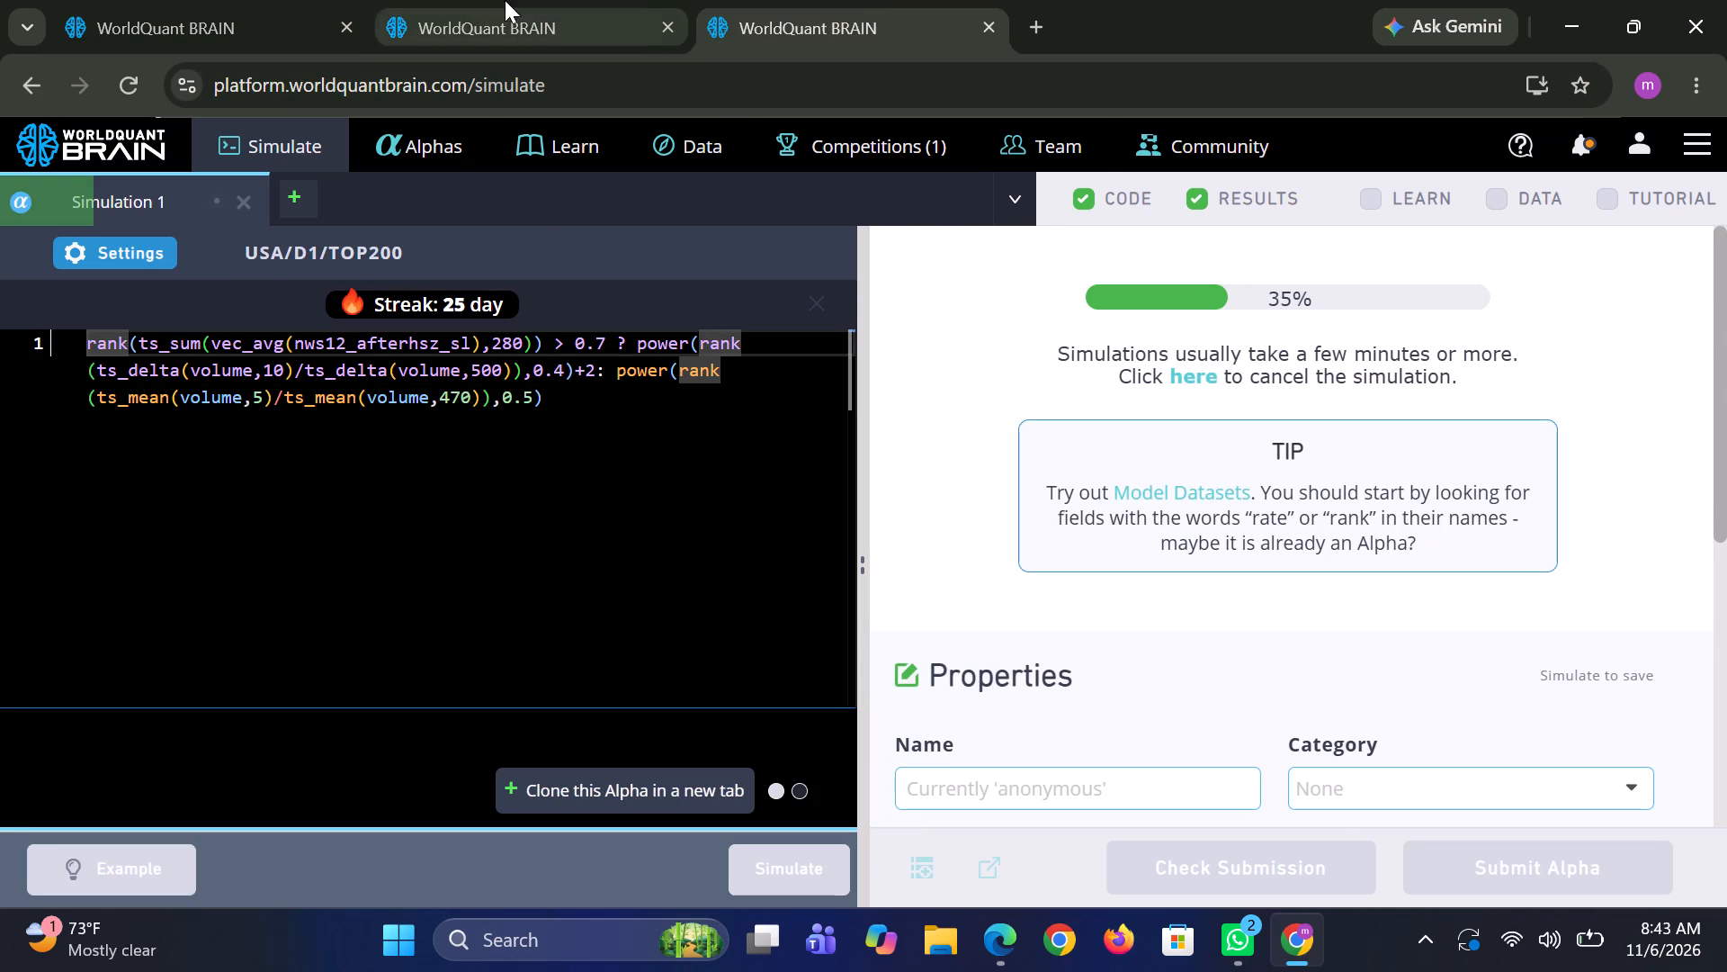
pyautogui.click(267, 17)
pyautogui.click(538, 25)
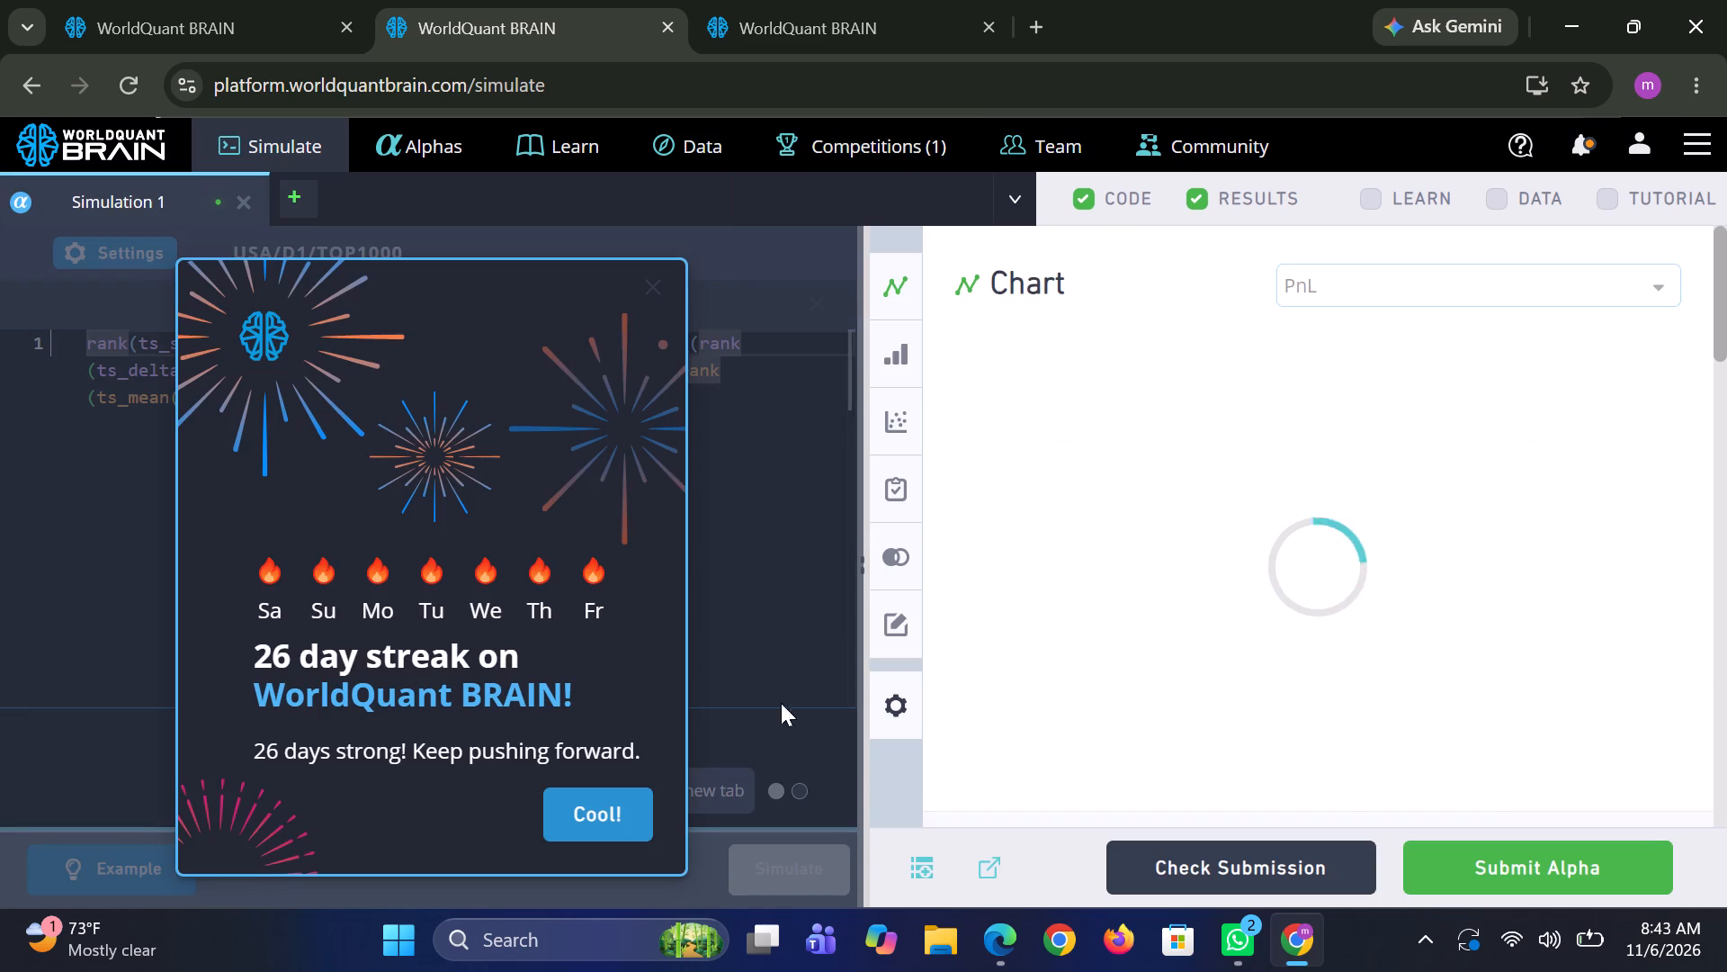
pyautogui.click(600, 813)
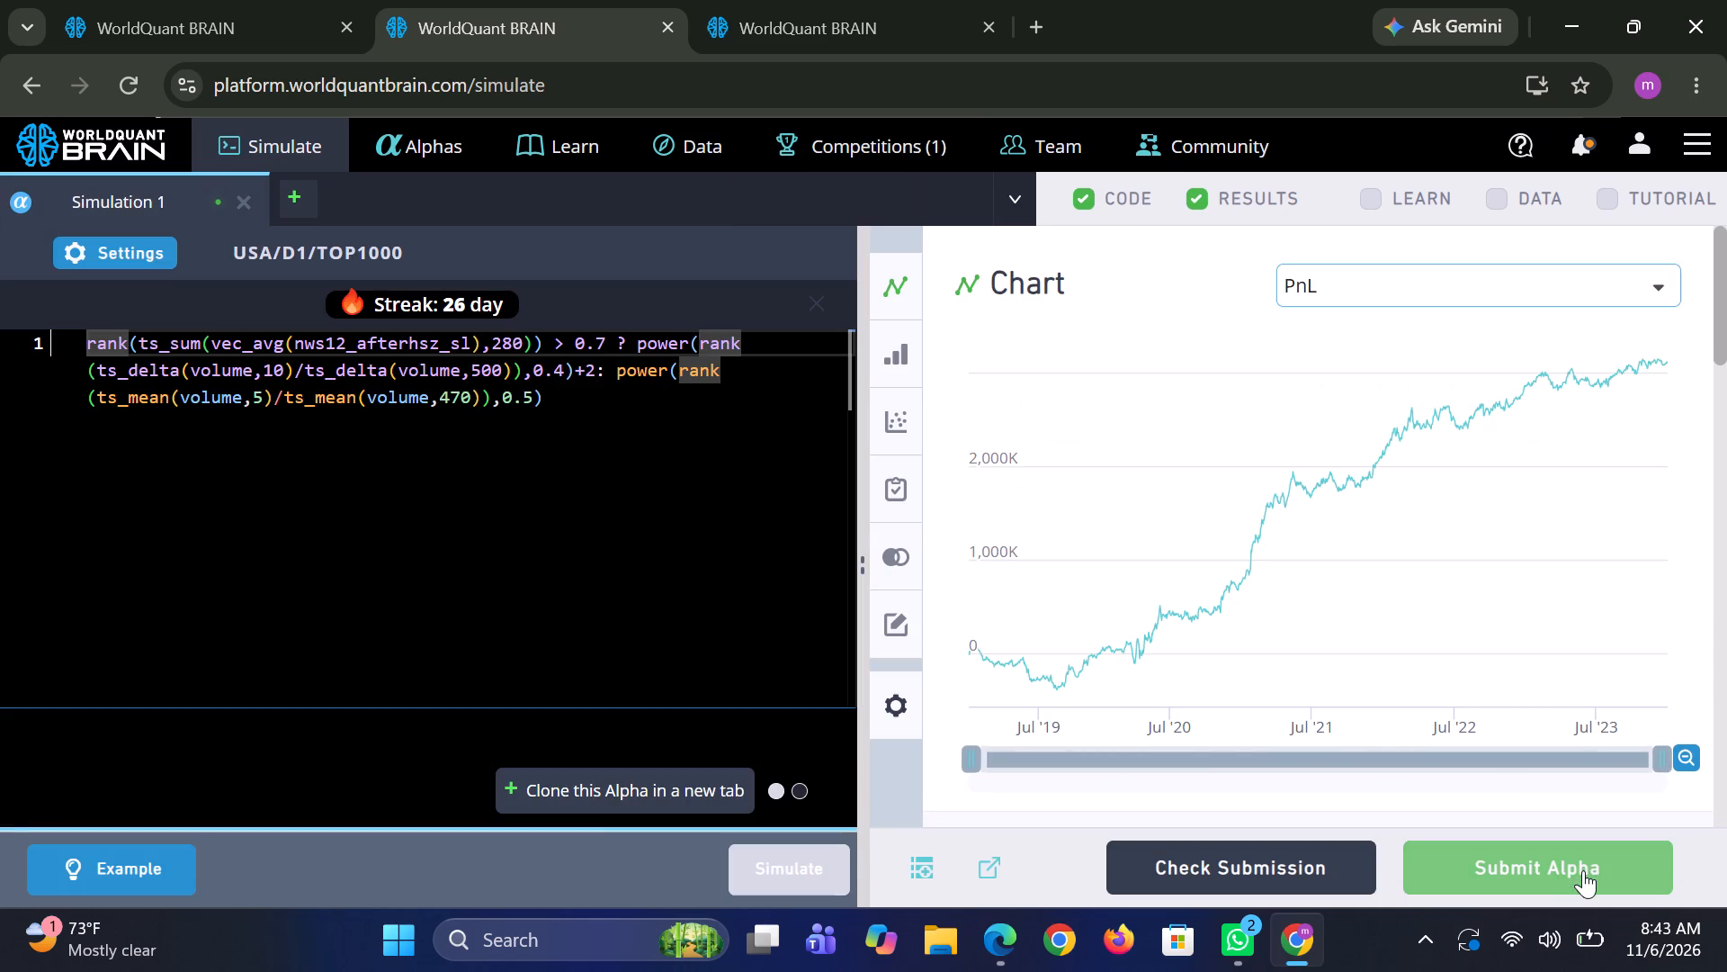
pyautogui.click(1583, 870)
# Check the TOP200 simulation in the third browser tab and dismiss its streak message.
pyautogui.click(823, 10)
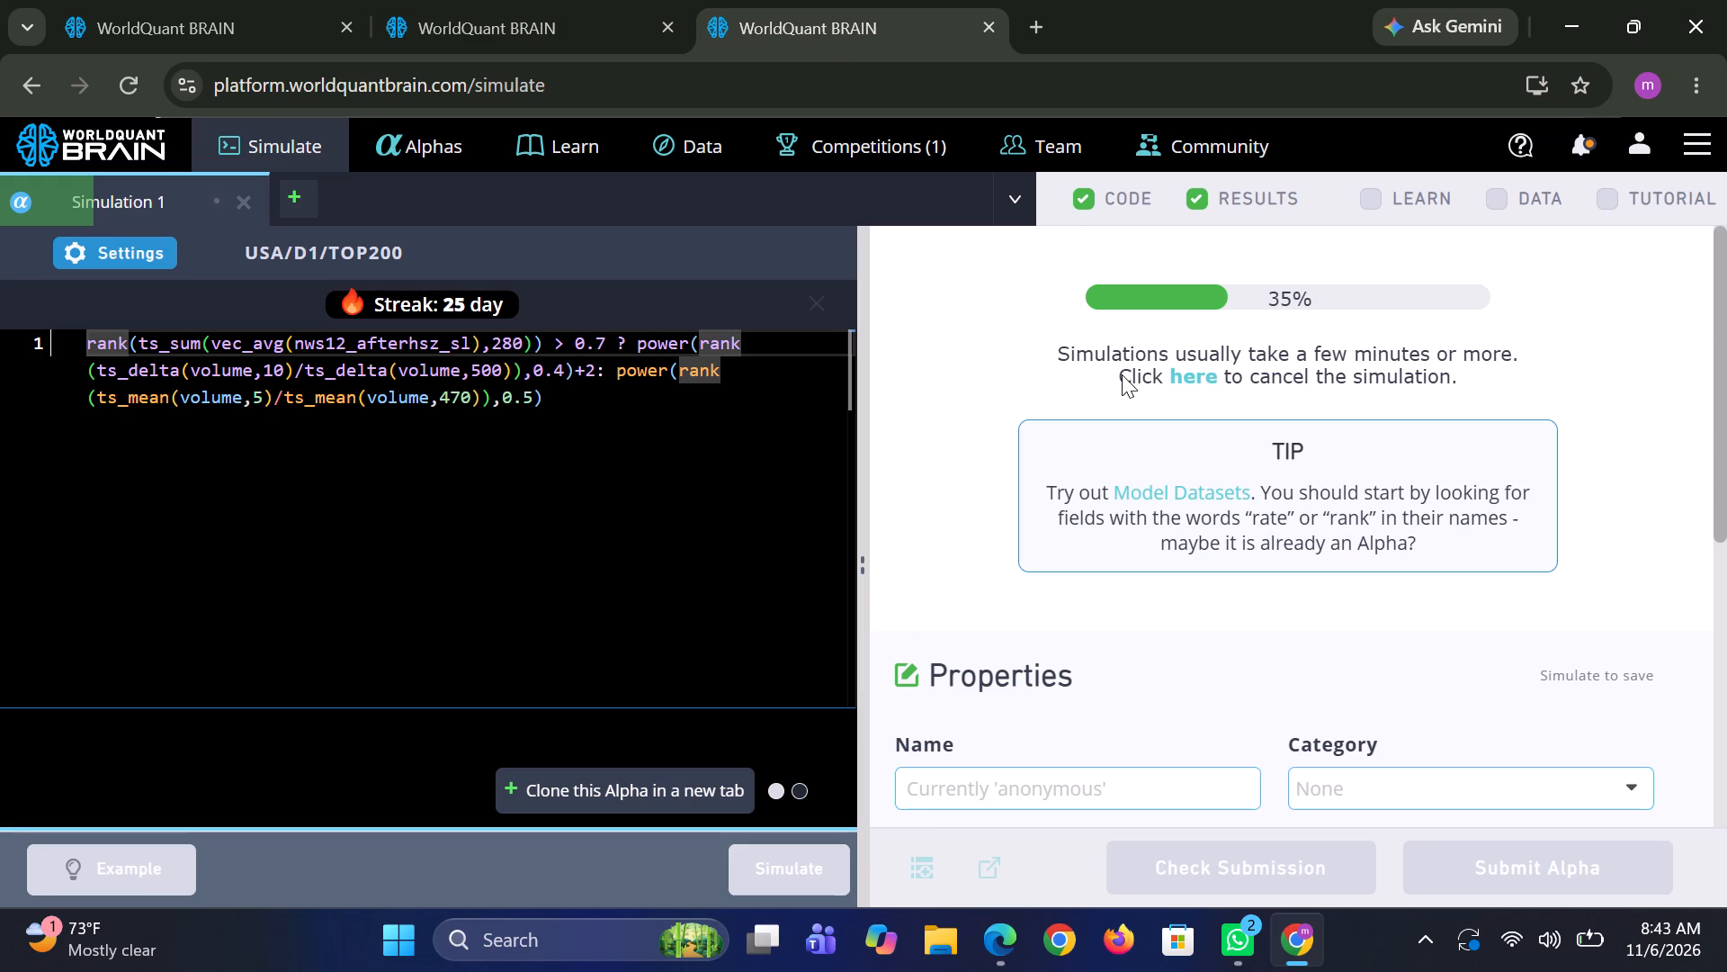
pyautogui.click(591, 26)
pyautogui.click(810, 28)
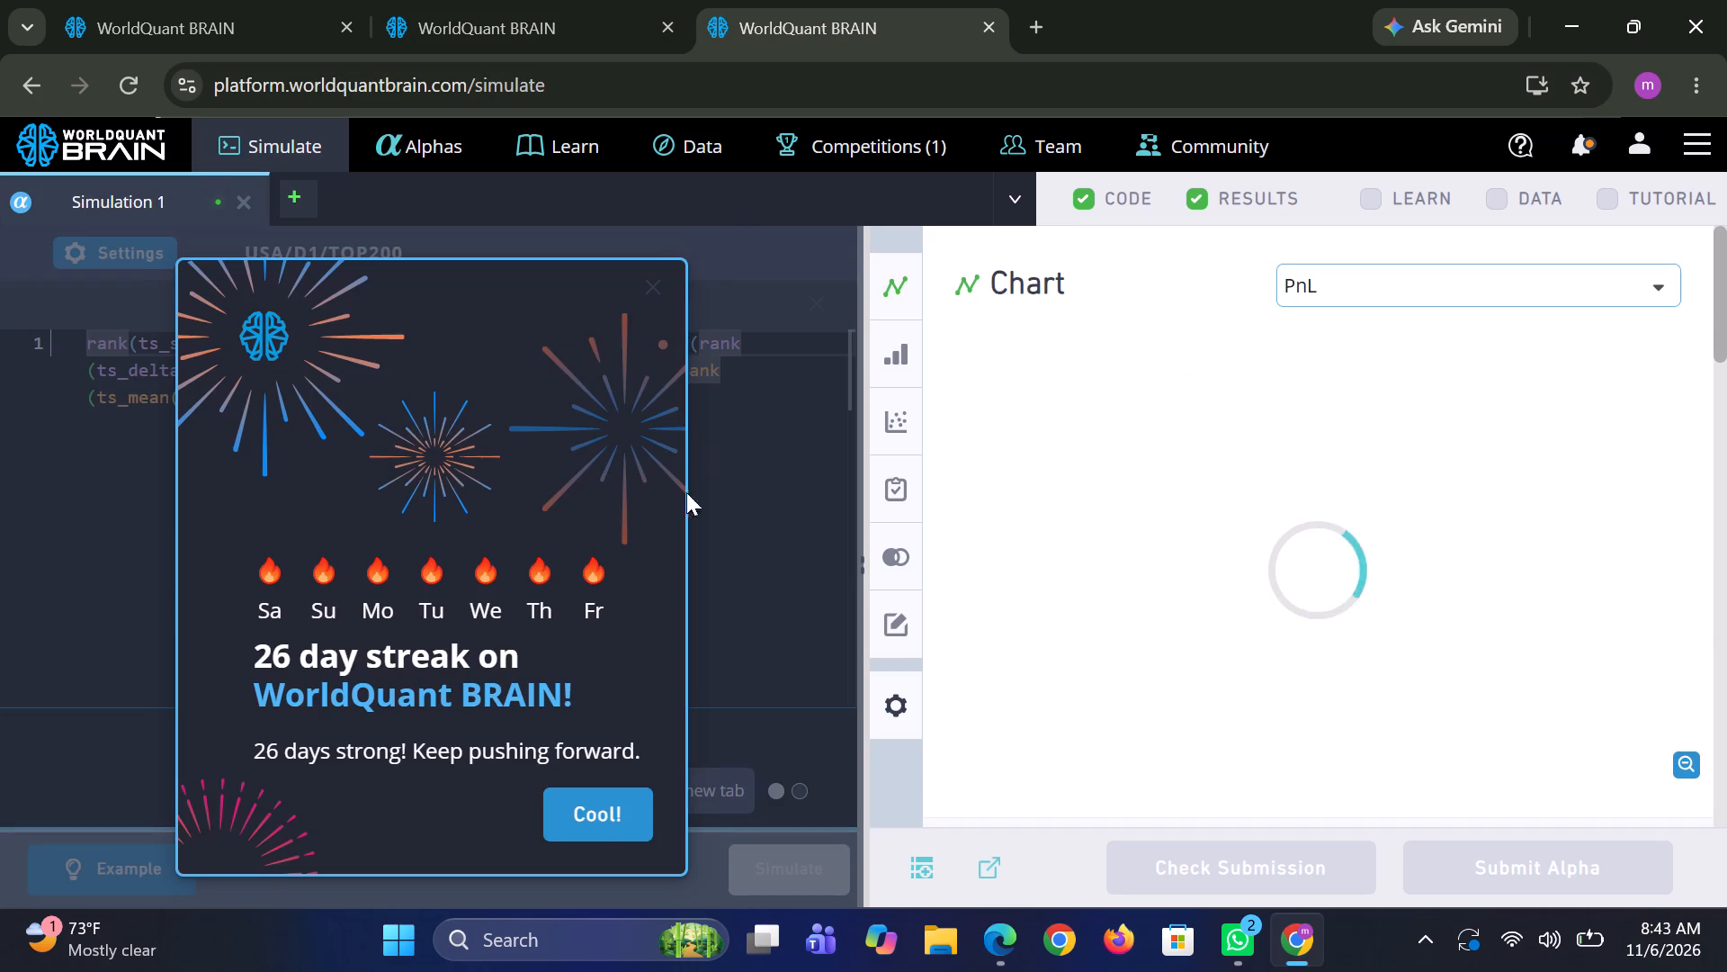
pyautogui.click(591, 823)
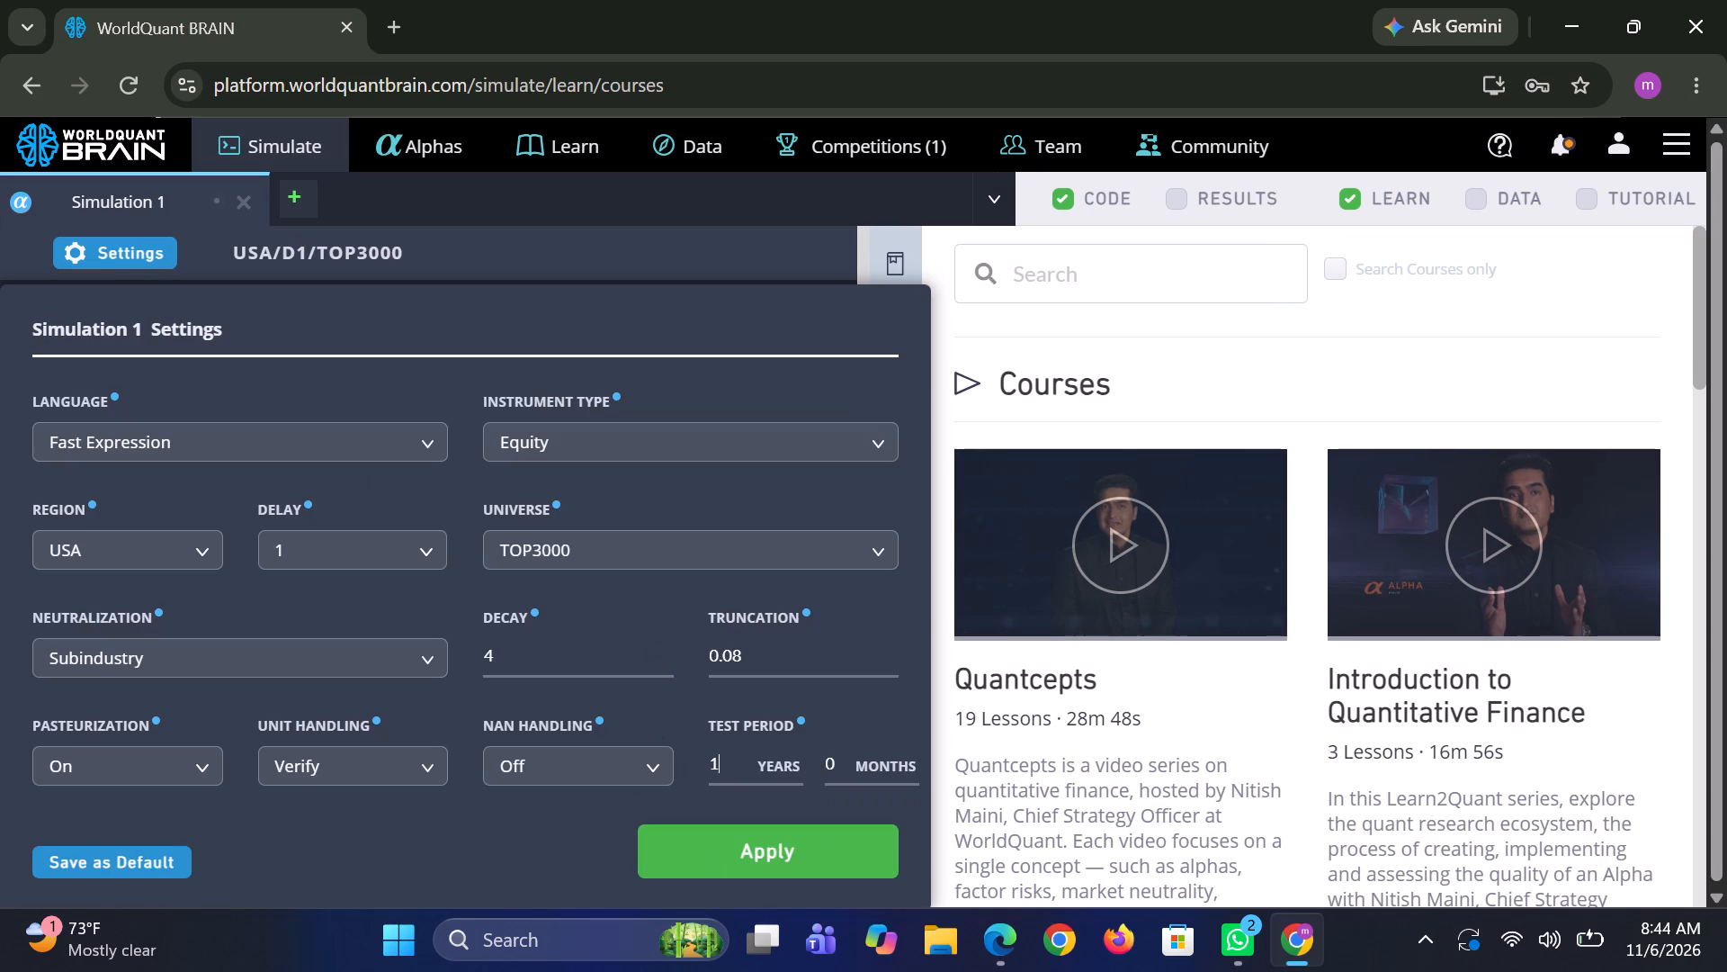
# Simulate the alpha on TOP3000 with a test period of 0 years, decay 21 and neutralization None.
pyautogui.press('BackSpace')
pyautogui.press('-')
pyautogui.press('0')
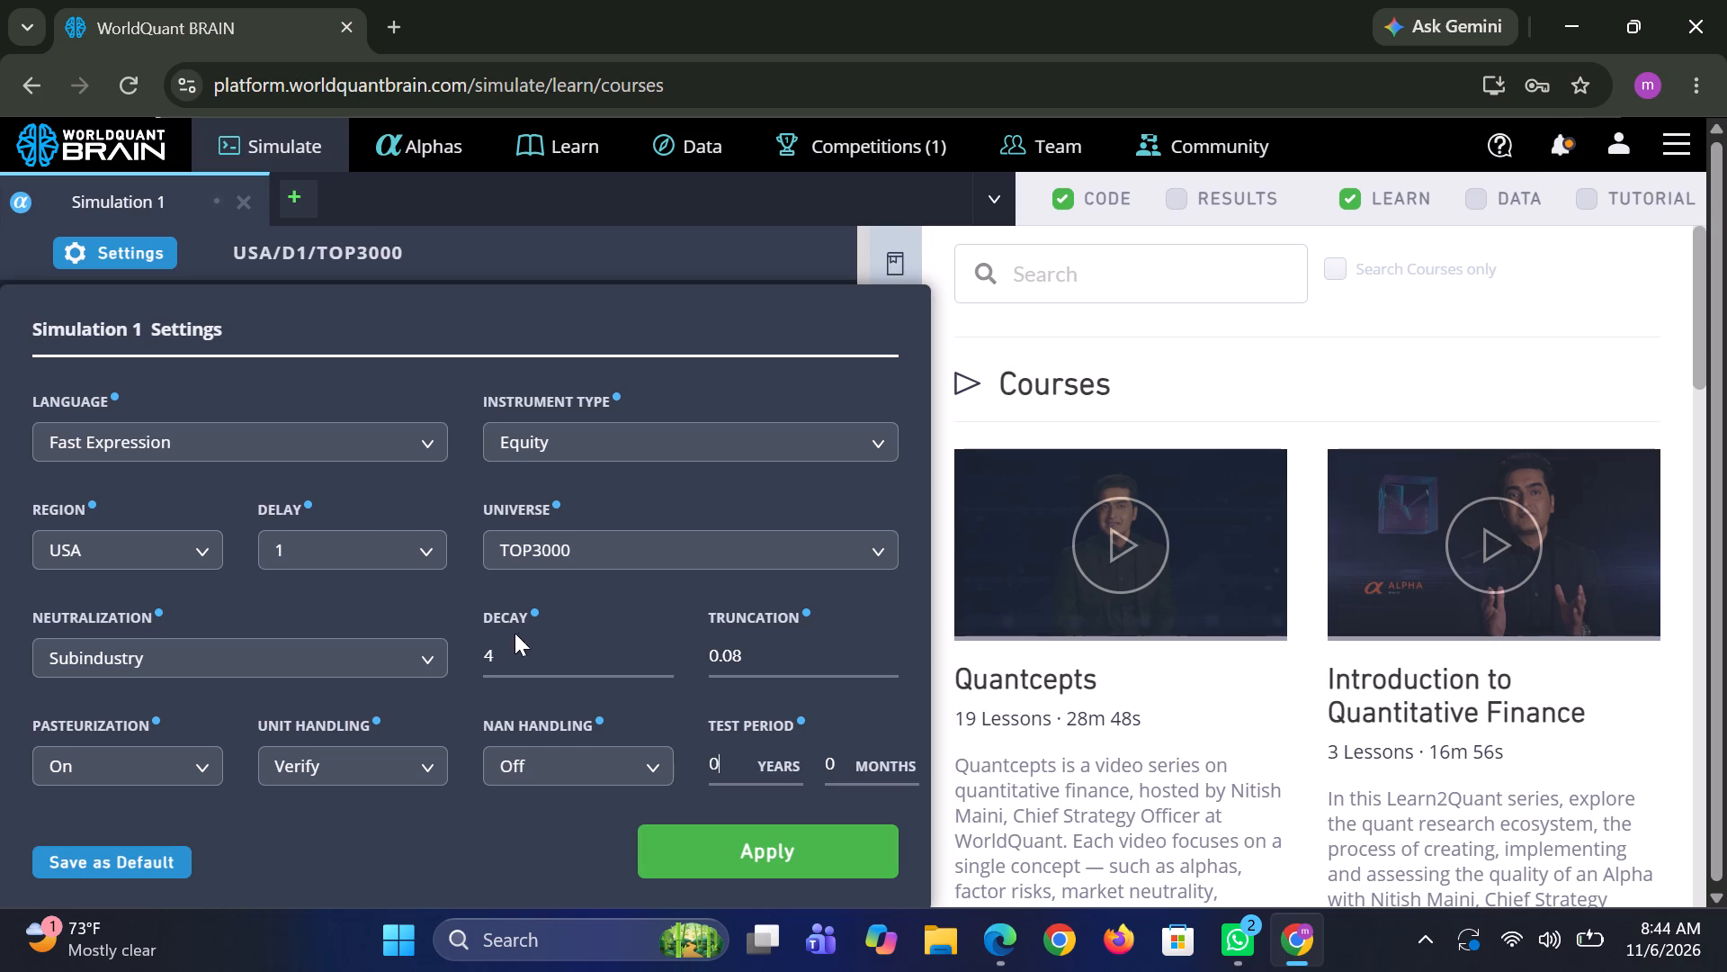
pyautogui.click(520, 647)
pyautogui.press('BackSpace')
pyautogui.write('21')
pyautogui.click(798, 634)
pyautogui.press('BackSpace')
pyautogui.press('2')
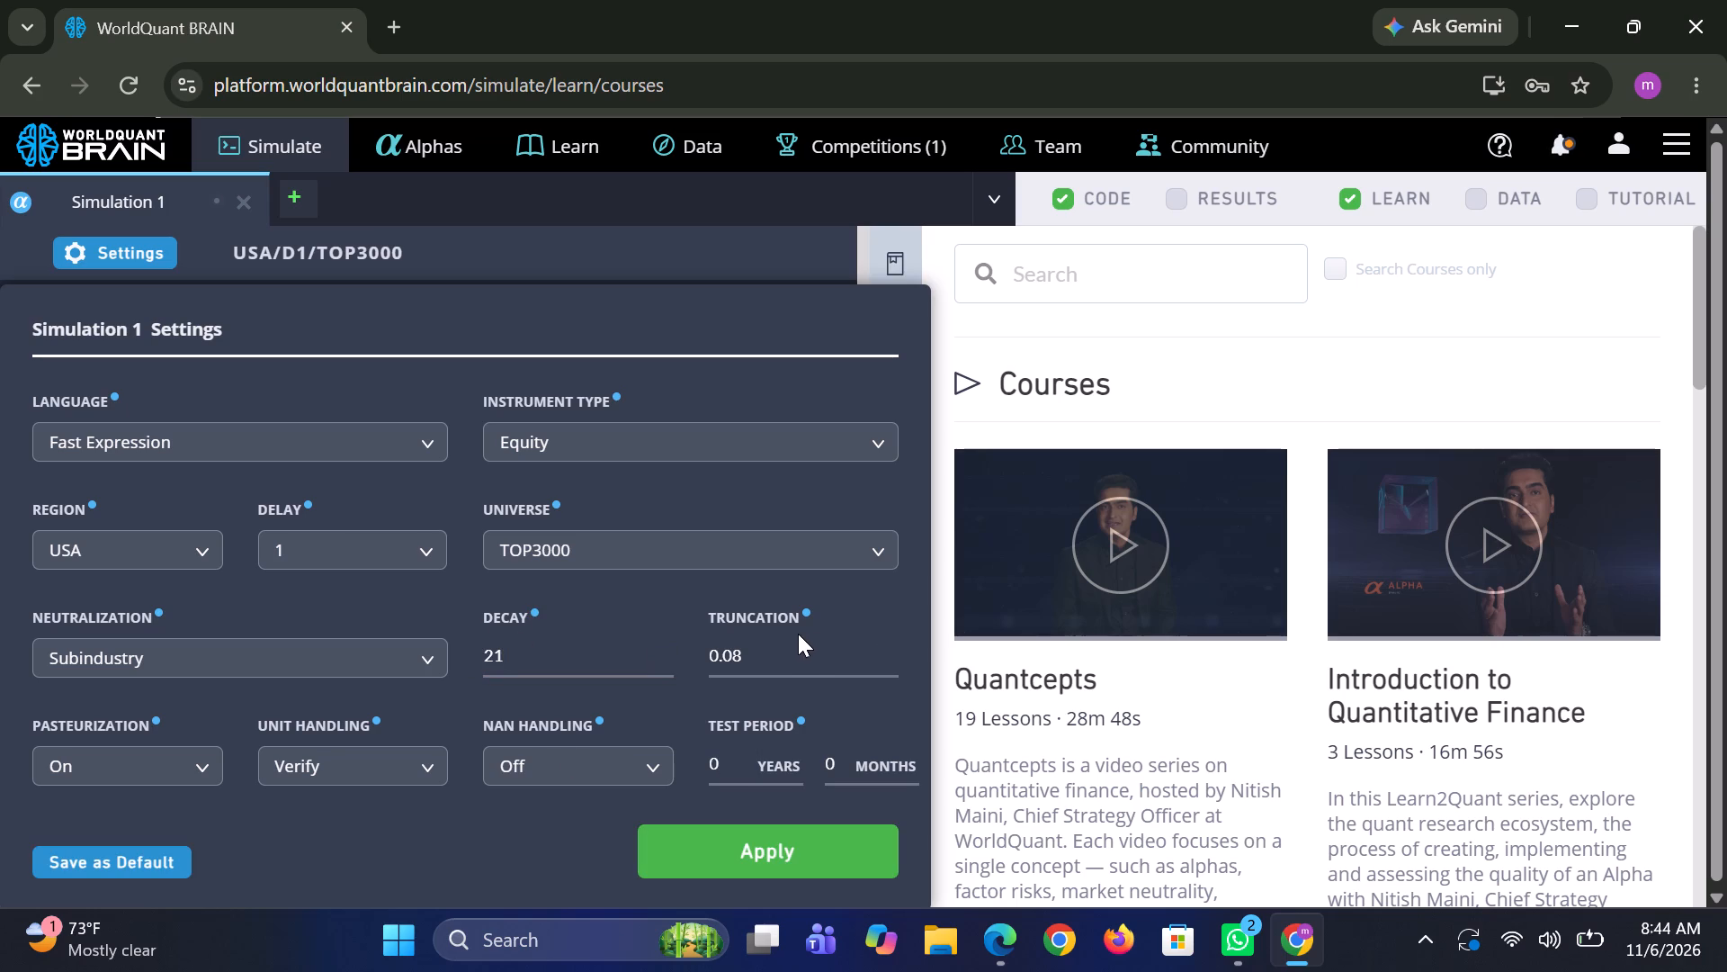
pyautogui.click(784, 651)
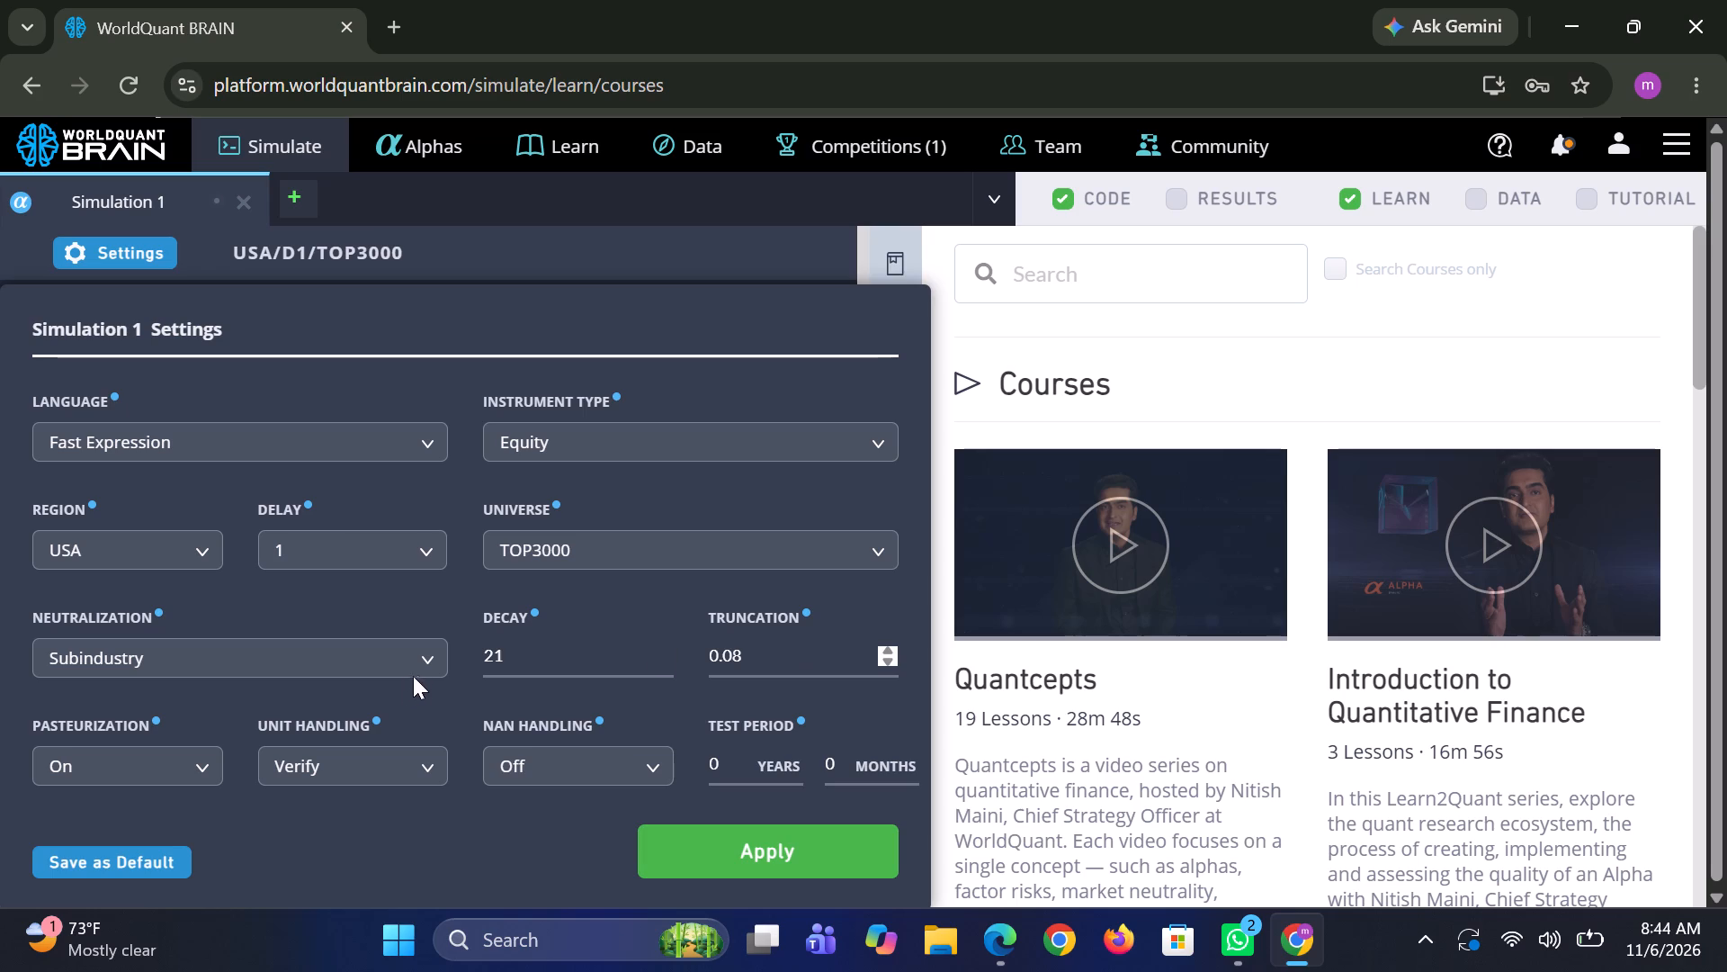
pyautogui.click(422, 663)
pyautogui.click(258, 694)
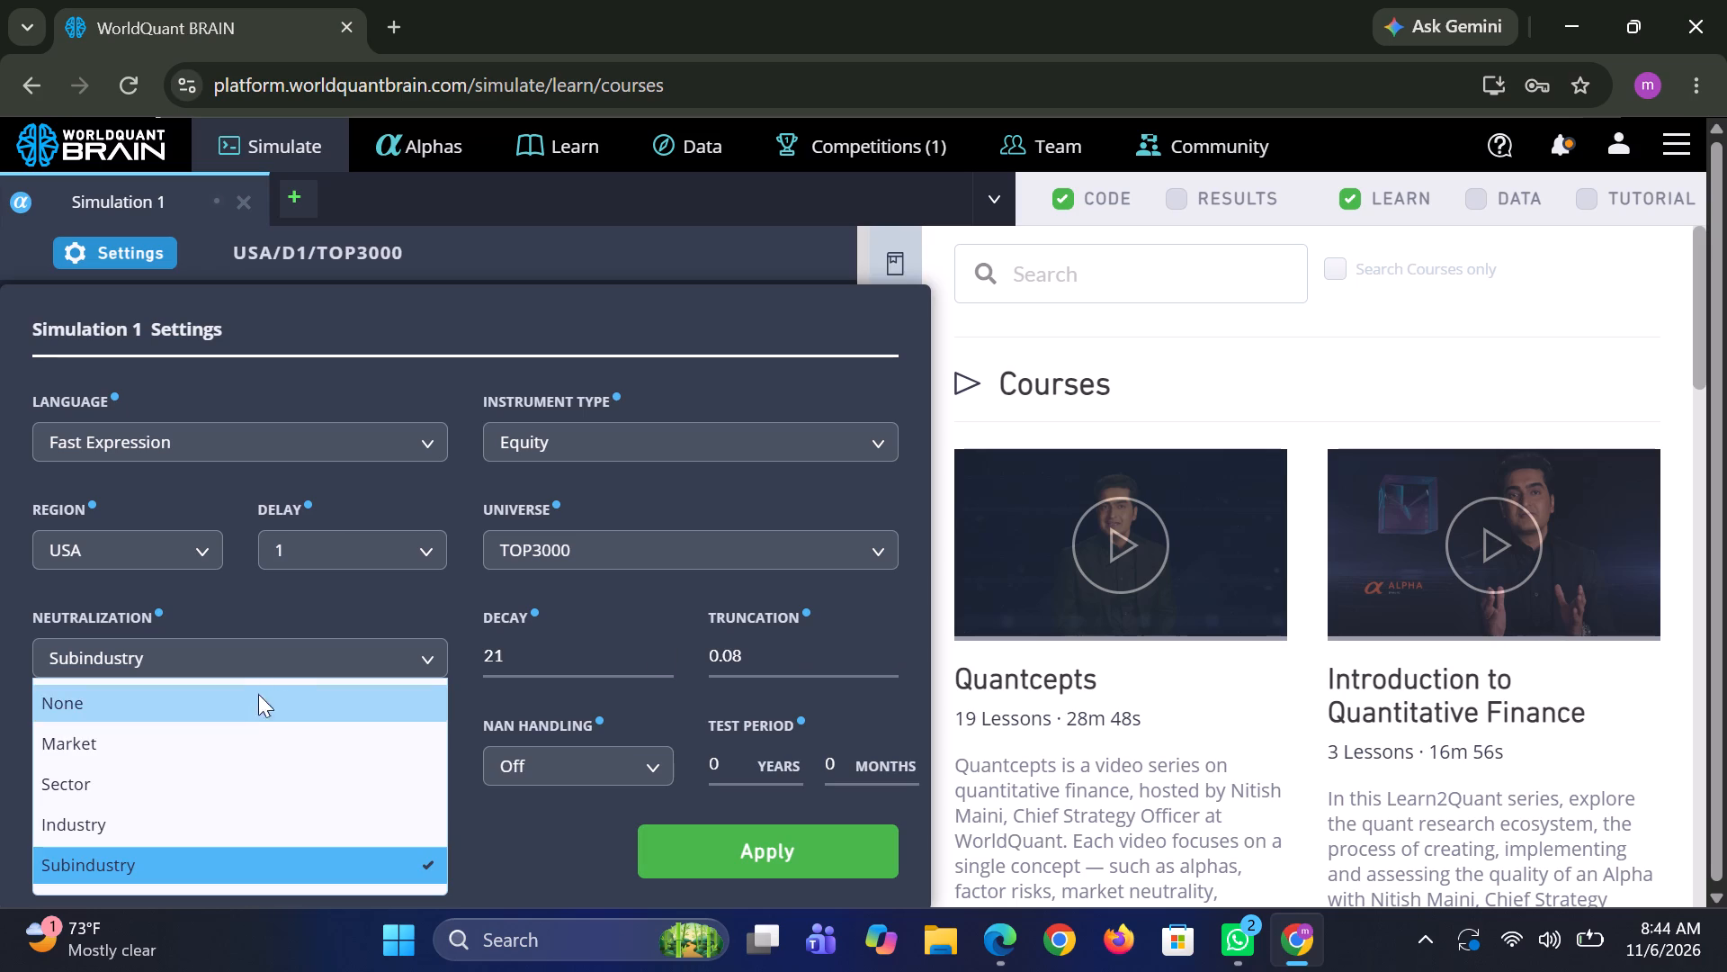
pyautogui.click(702, 852)
pyautogui.click(764, 864)
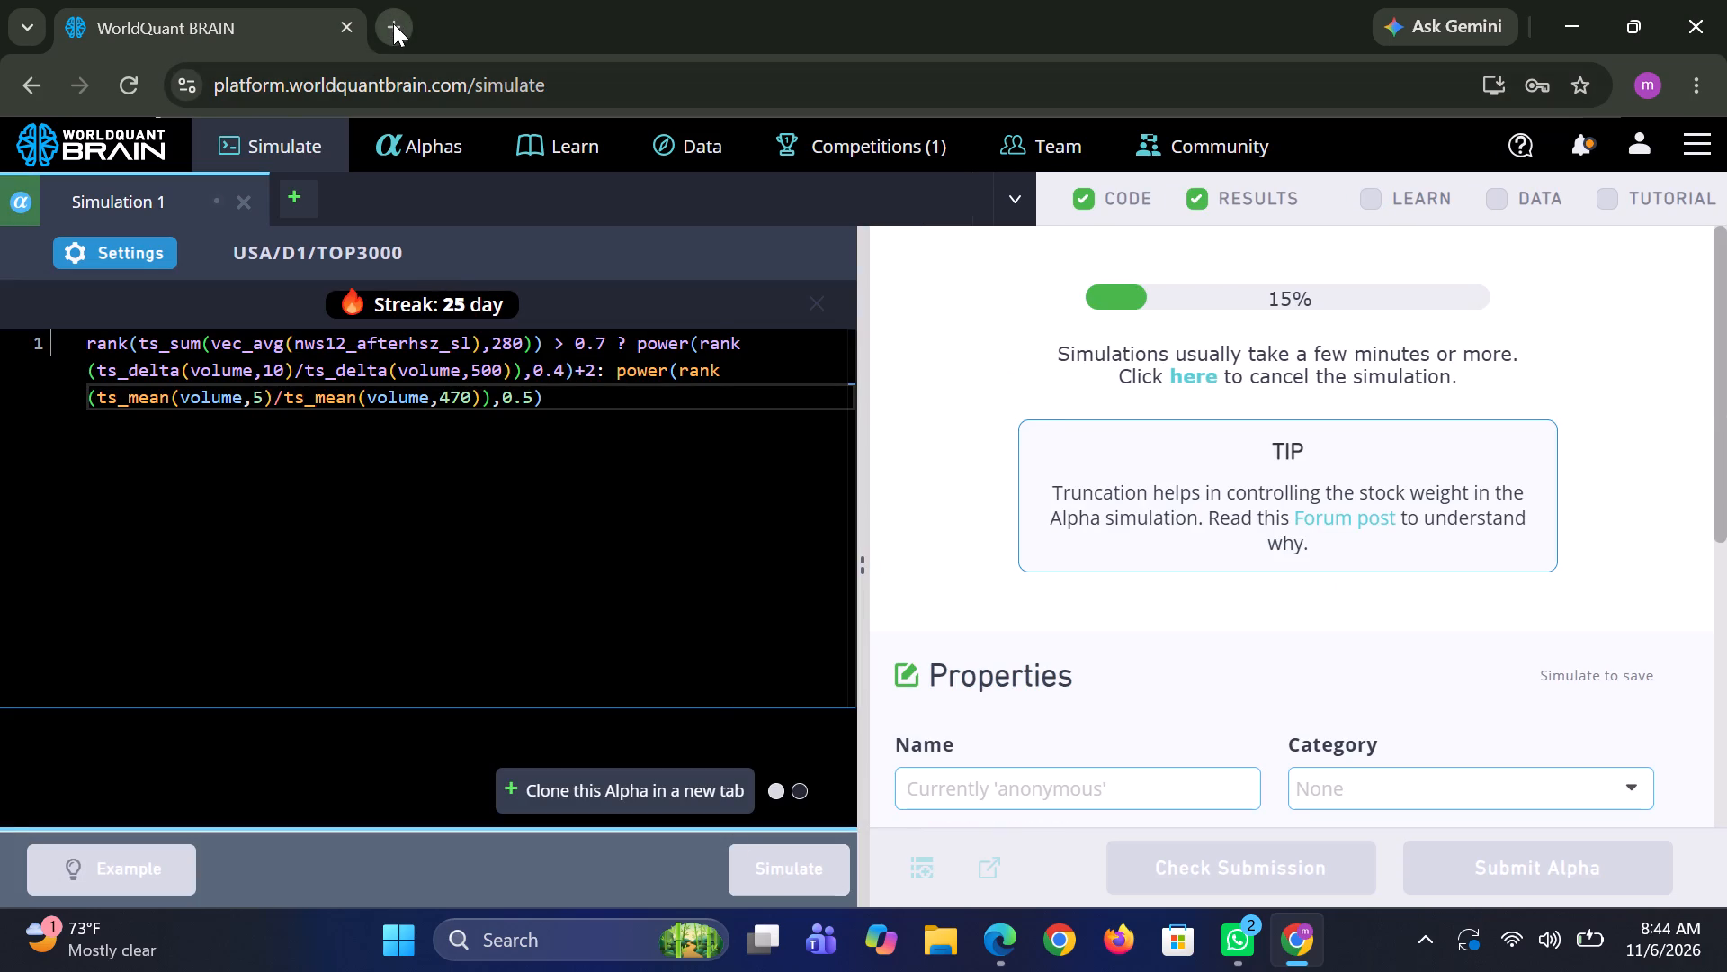
# Open the WorldQuant BRAIN simulation page in a second browser tab.
pyautogui.click(393, 23)
pyautogui.press('w')
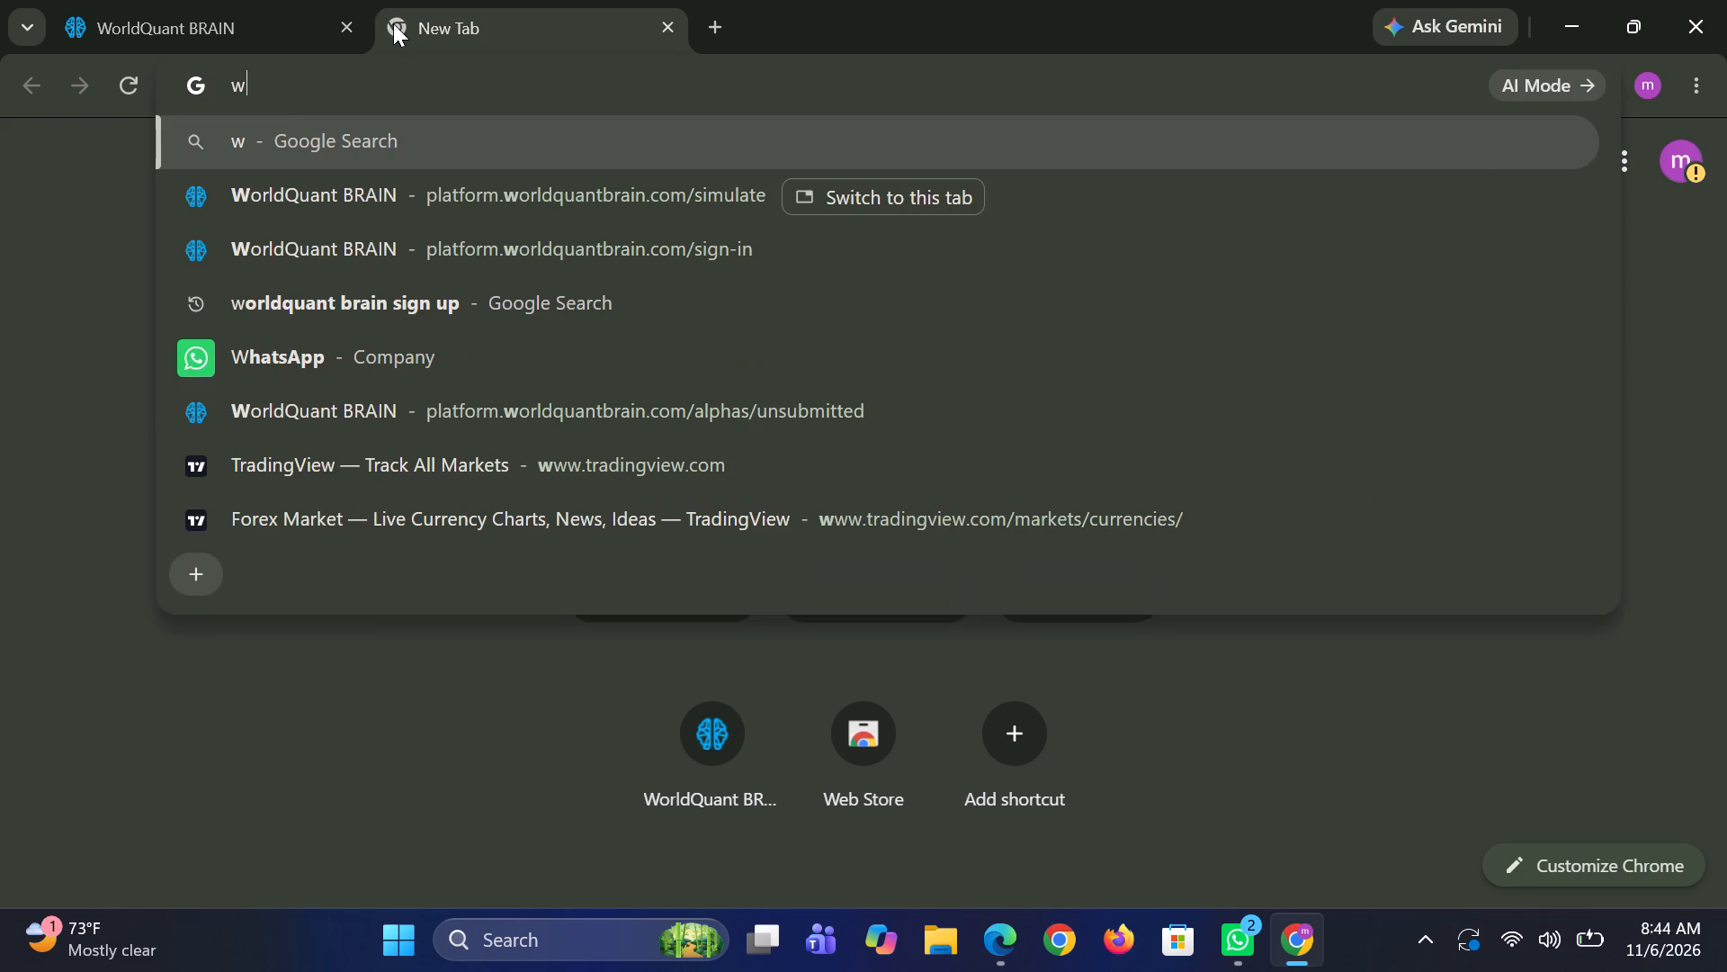
pyautogui.click(371, 179)
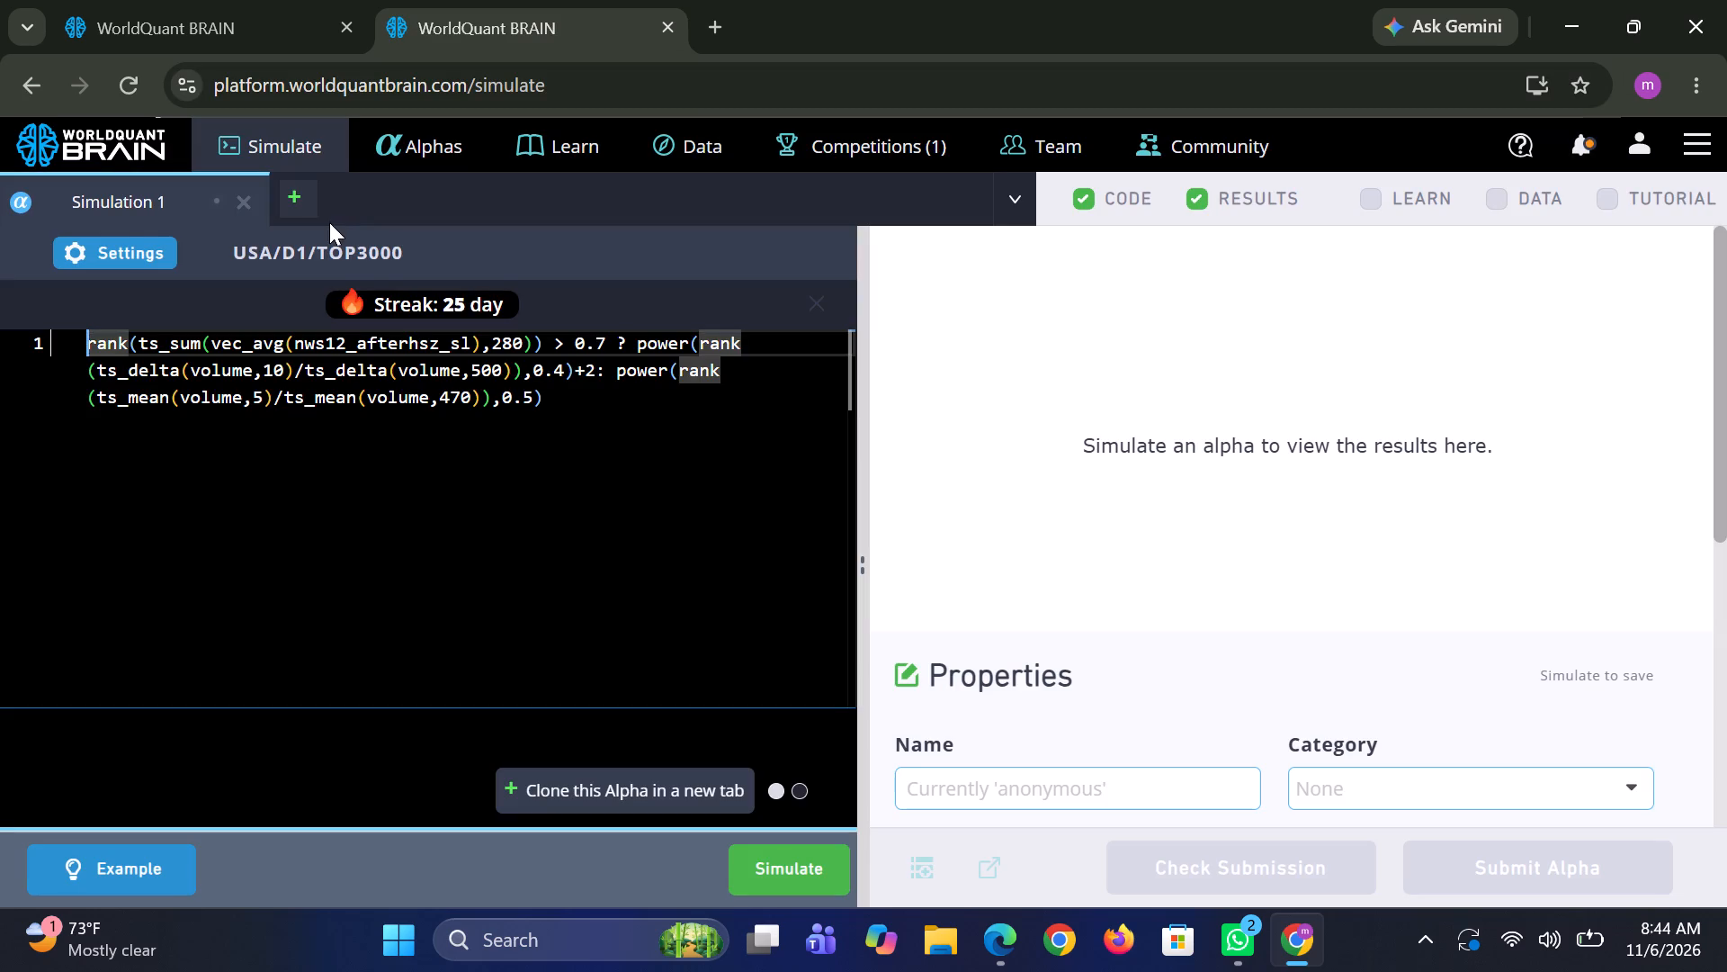
# Simulate the alpha in the second tab with universe TOP1000, decay 210, truncation 0.03 and Subindustry neutralization.
pyautogui.click(121, 238)
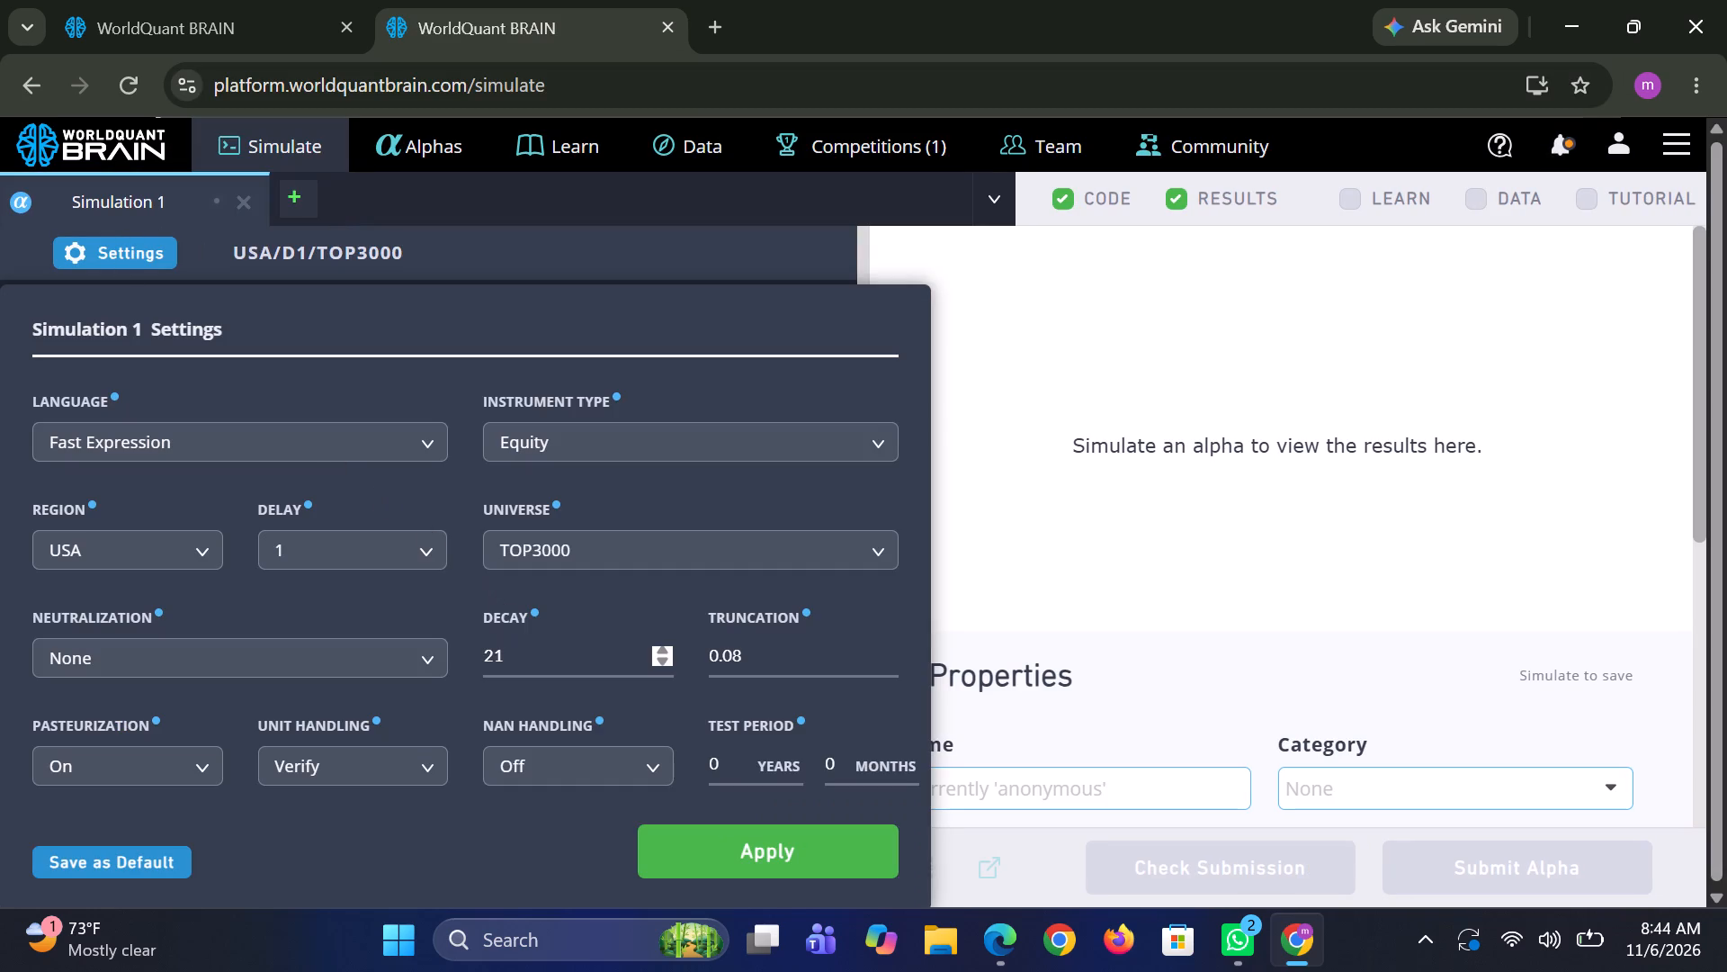
pyautogui.click(529, 659)
pyautogui.press('0')
pyautogui.click(768, 651)
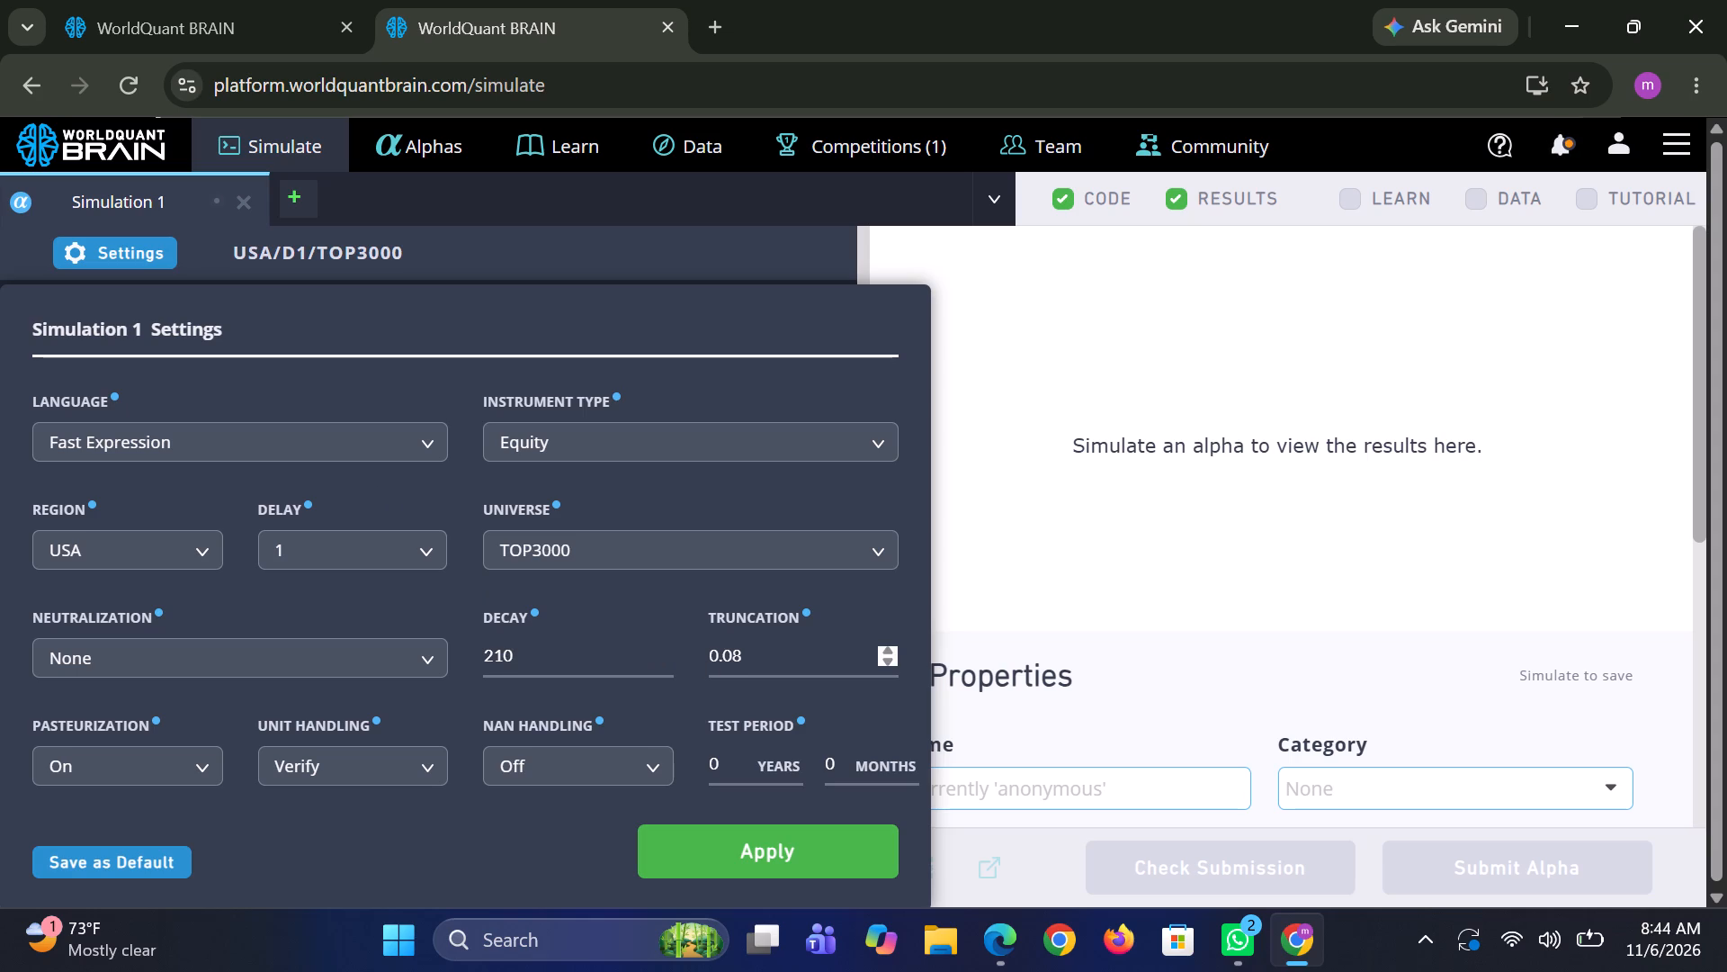
pyautogui.press('BackSpace')
pyautogui.press('3')
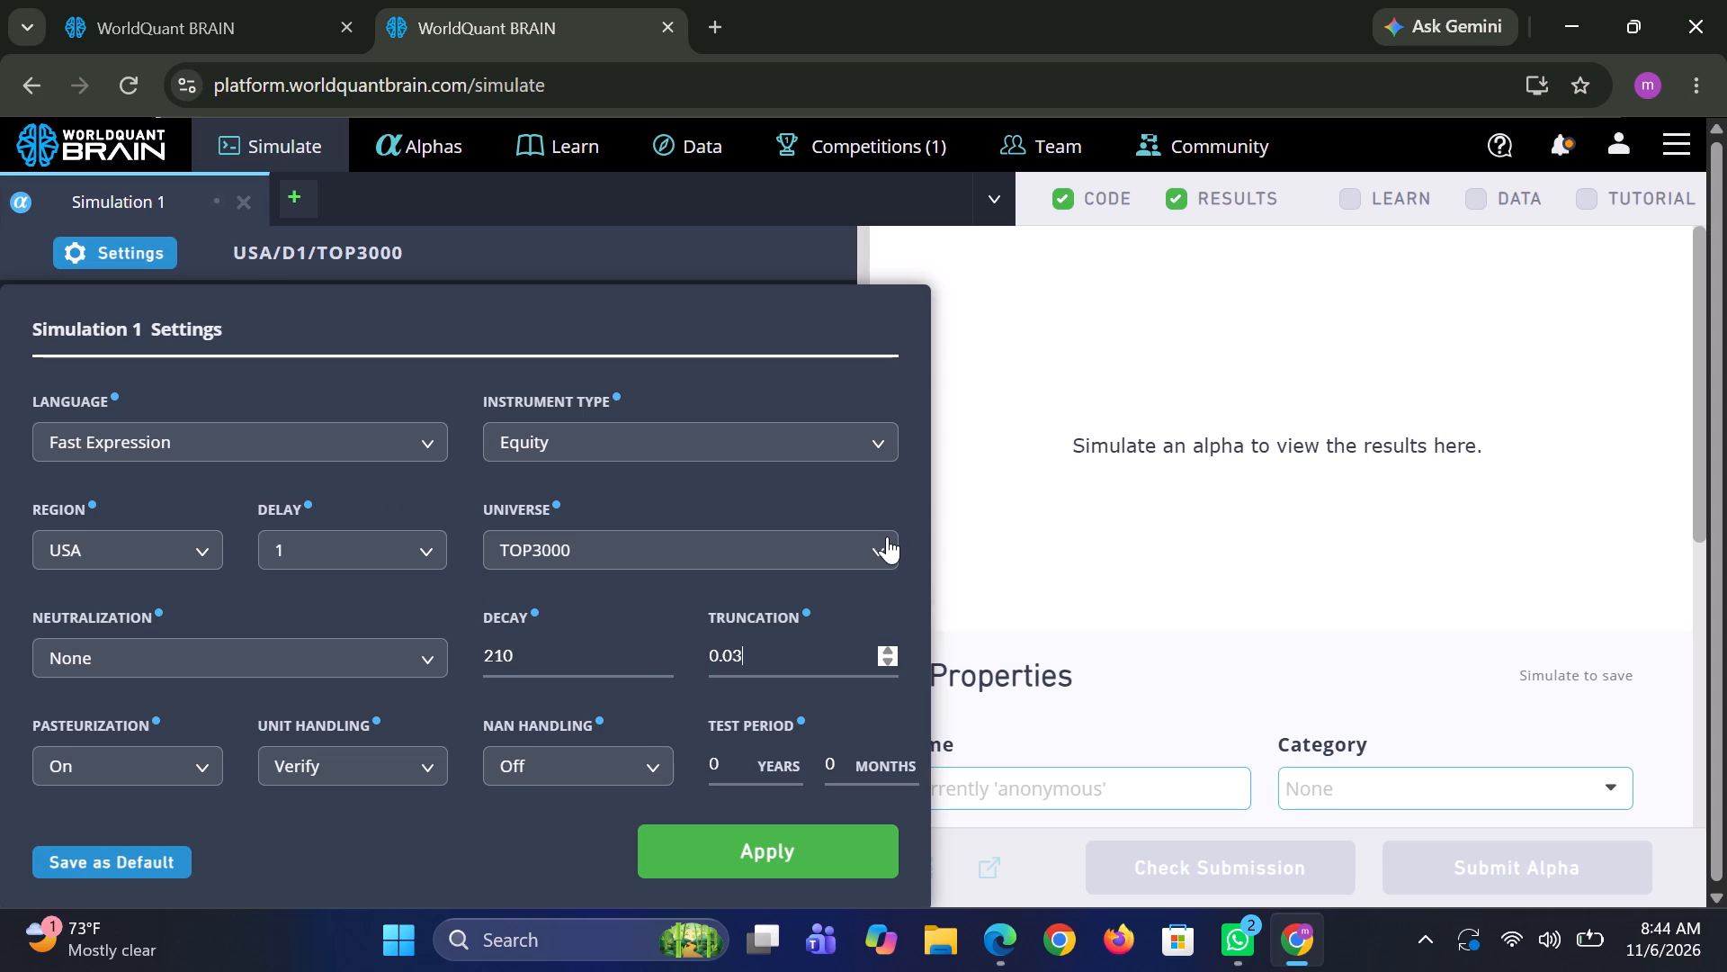
pyautogui.click(887, 536)
pyautogui.click(646, 665)
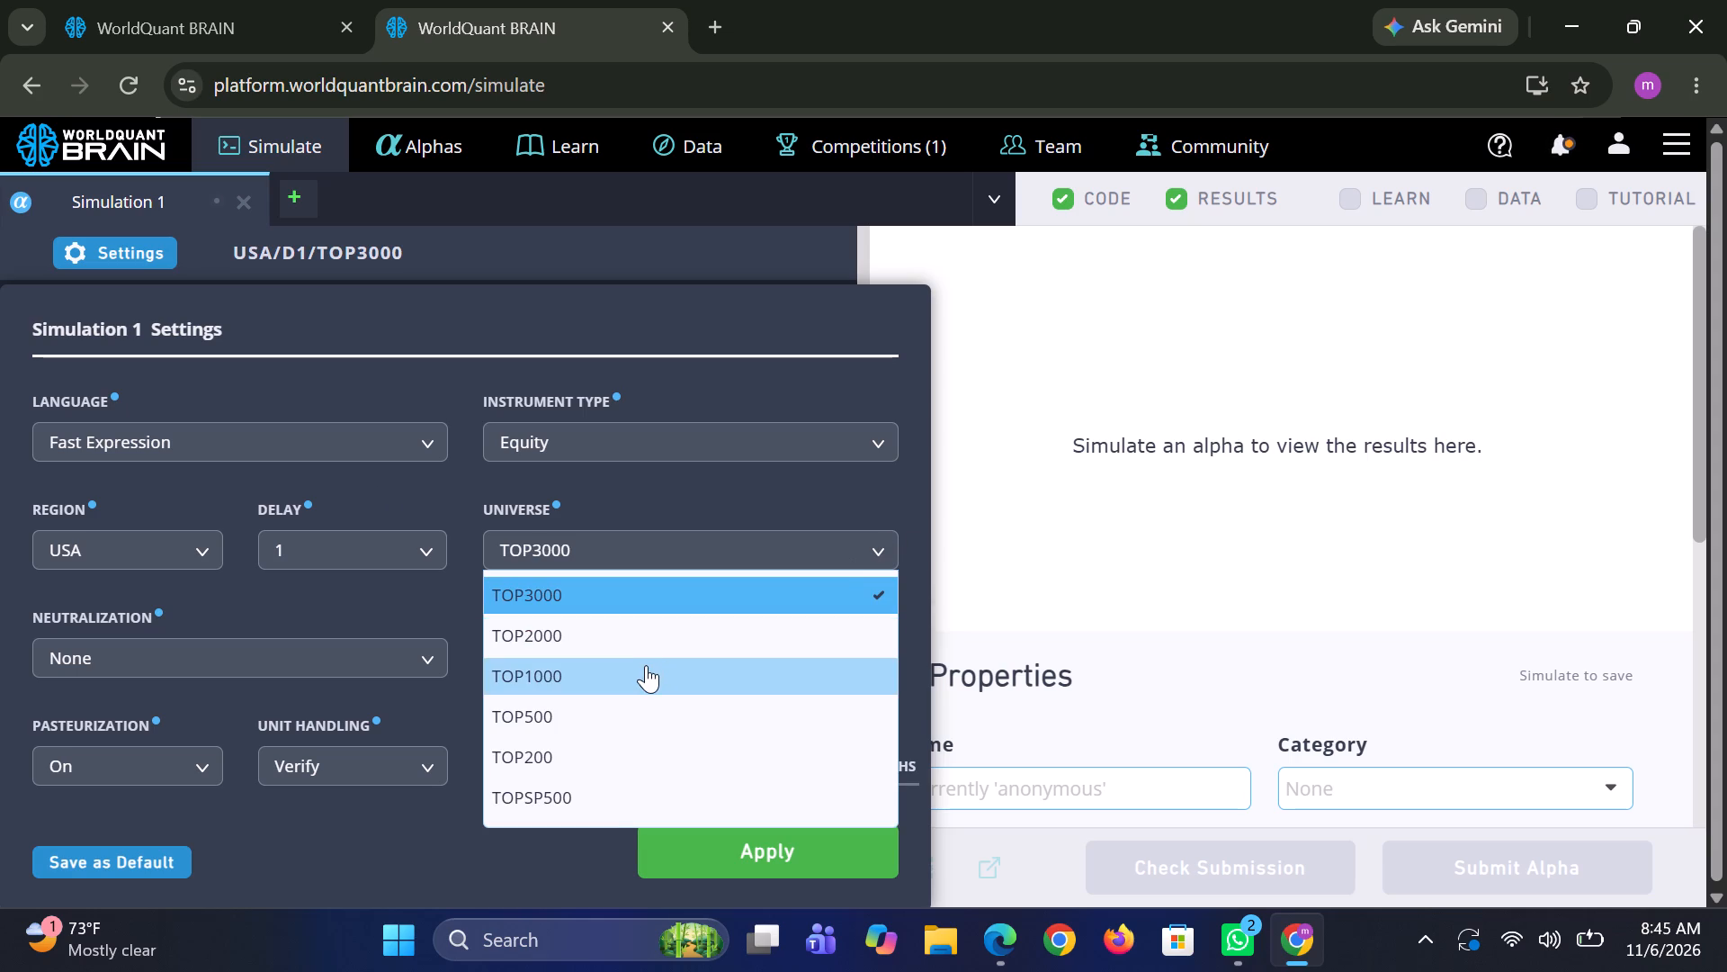
pyautogui.click(434, 653)
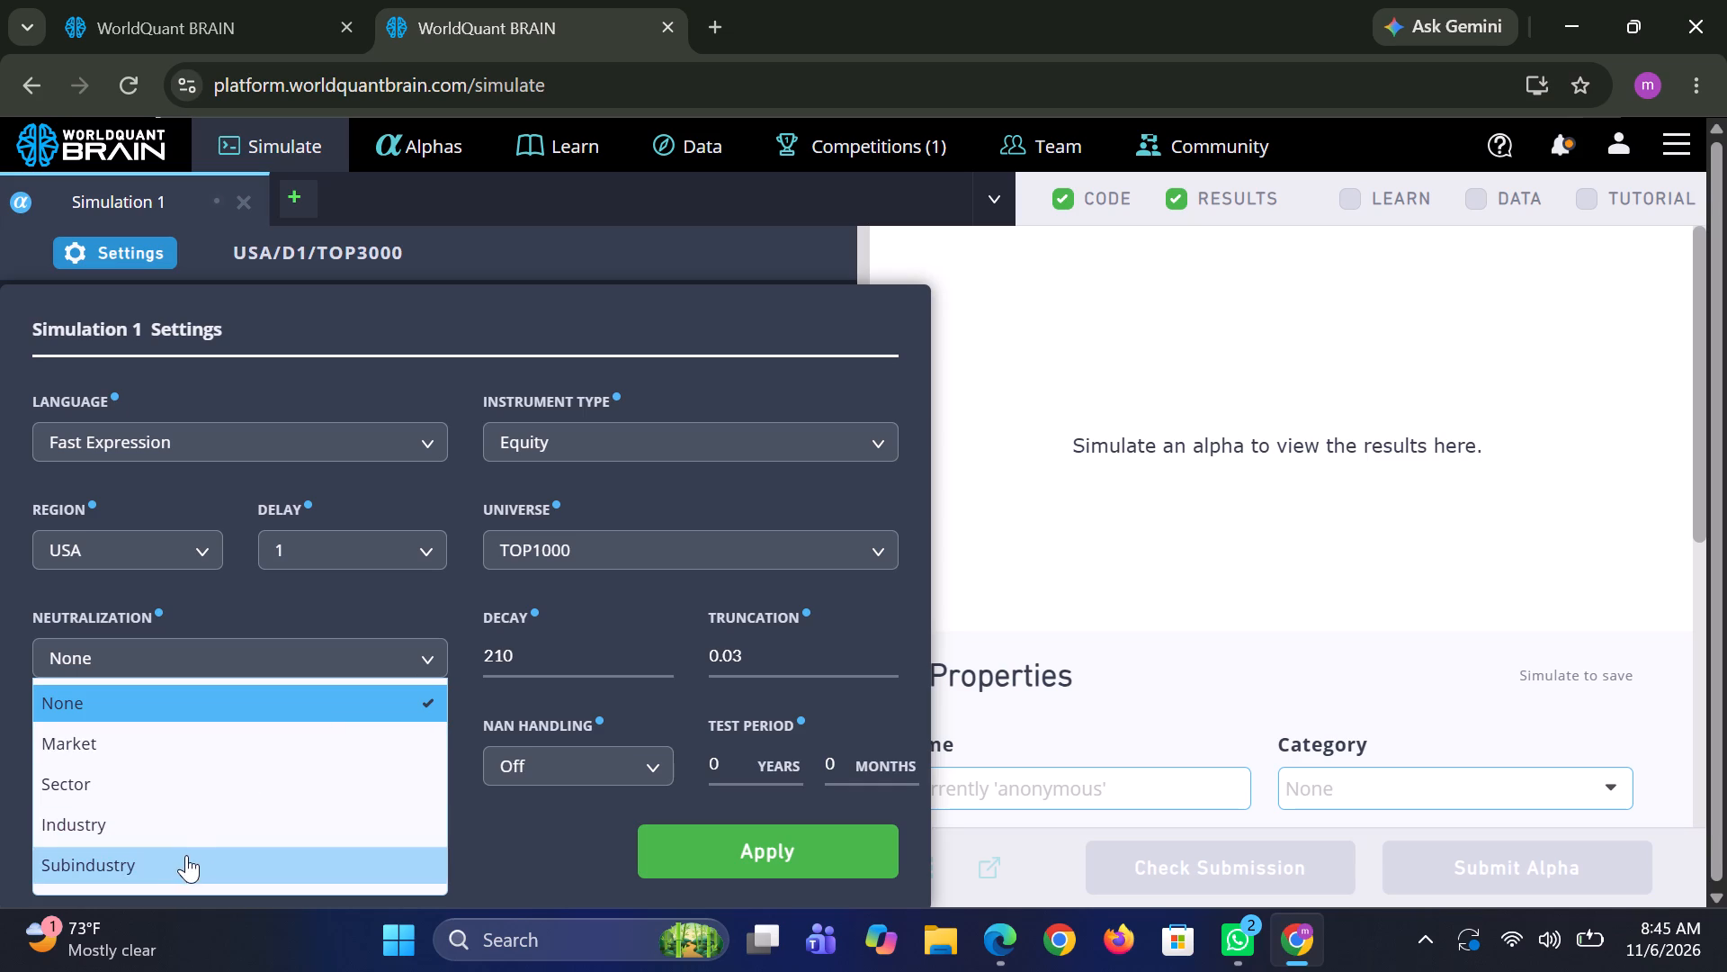
pyautogui.click(182, 870)
pyautogui.click(691, 865)
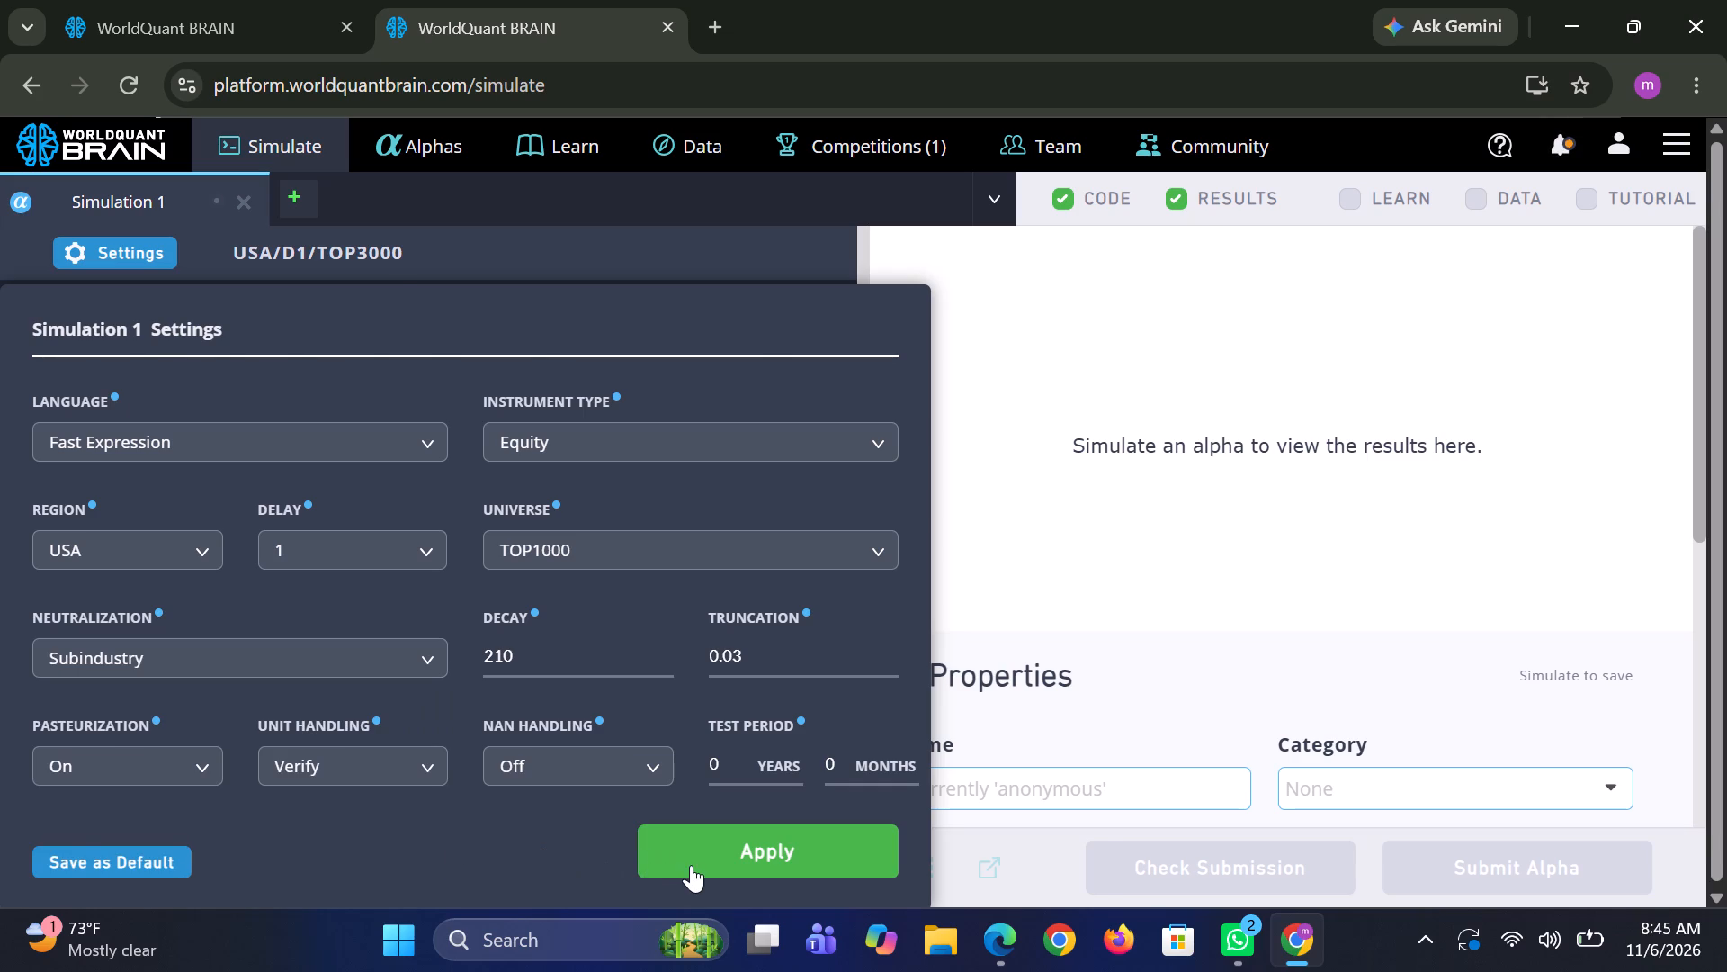
pyautogui.click(787, 864)
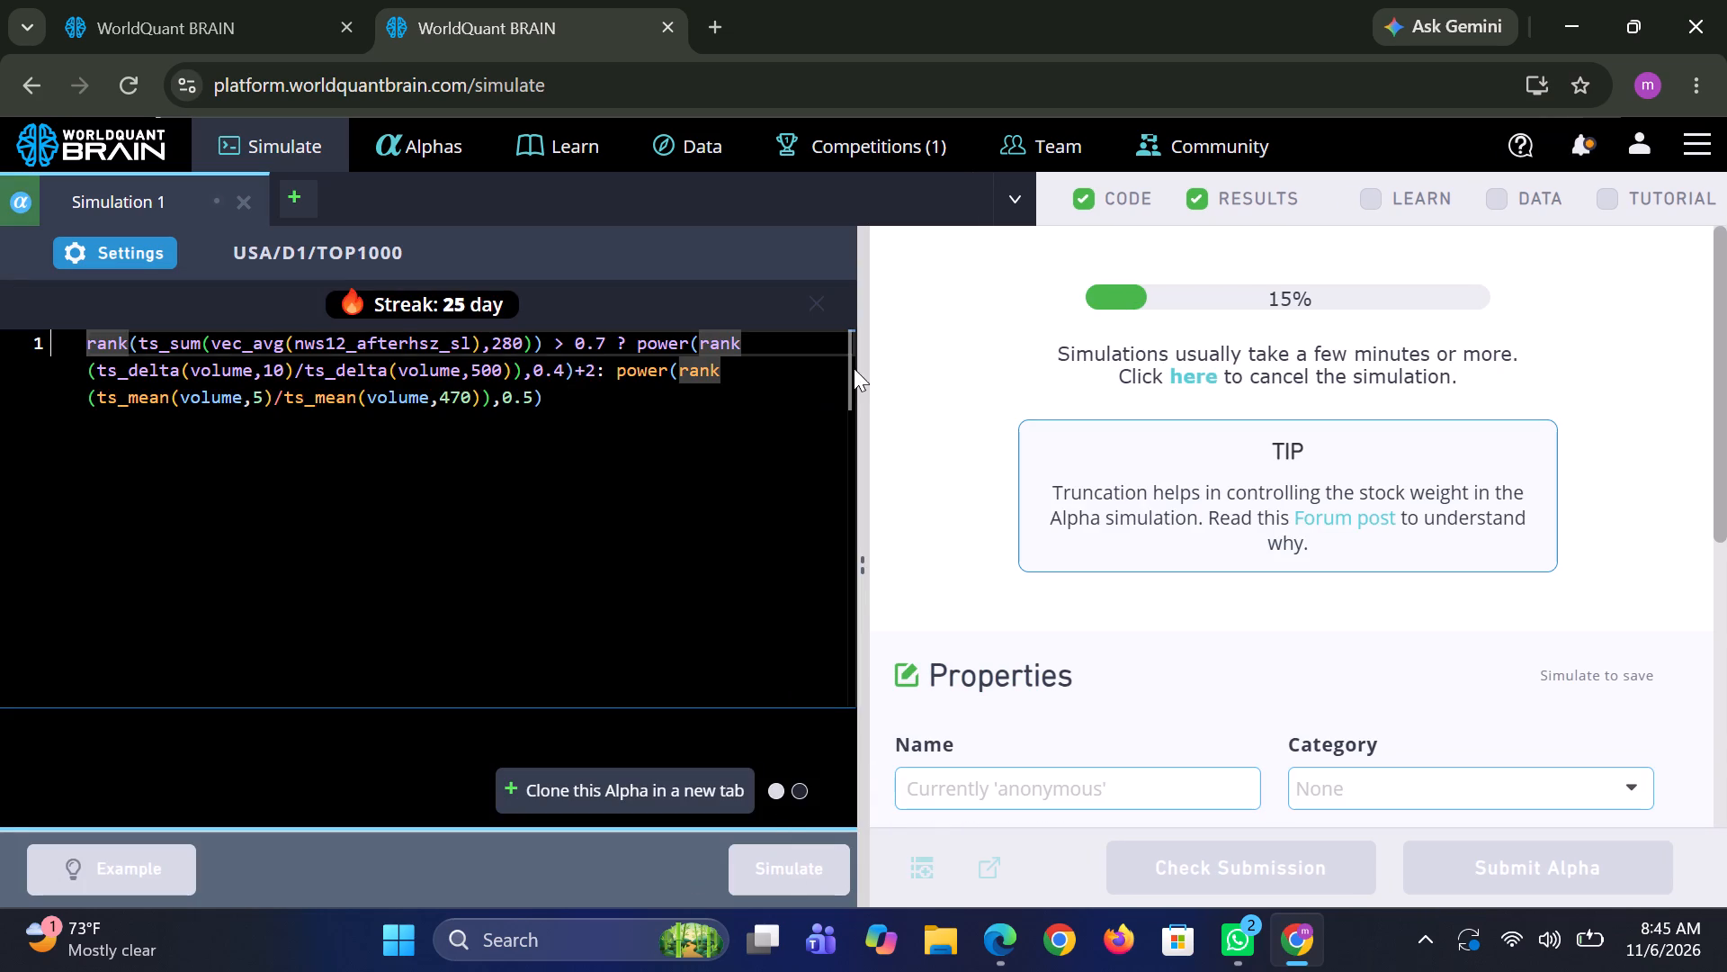
# Open the WorldQuant BRAIN simulation page in a third browser tab.
pyautogui.click(714, 19)
pyautogui.press('w')
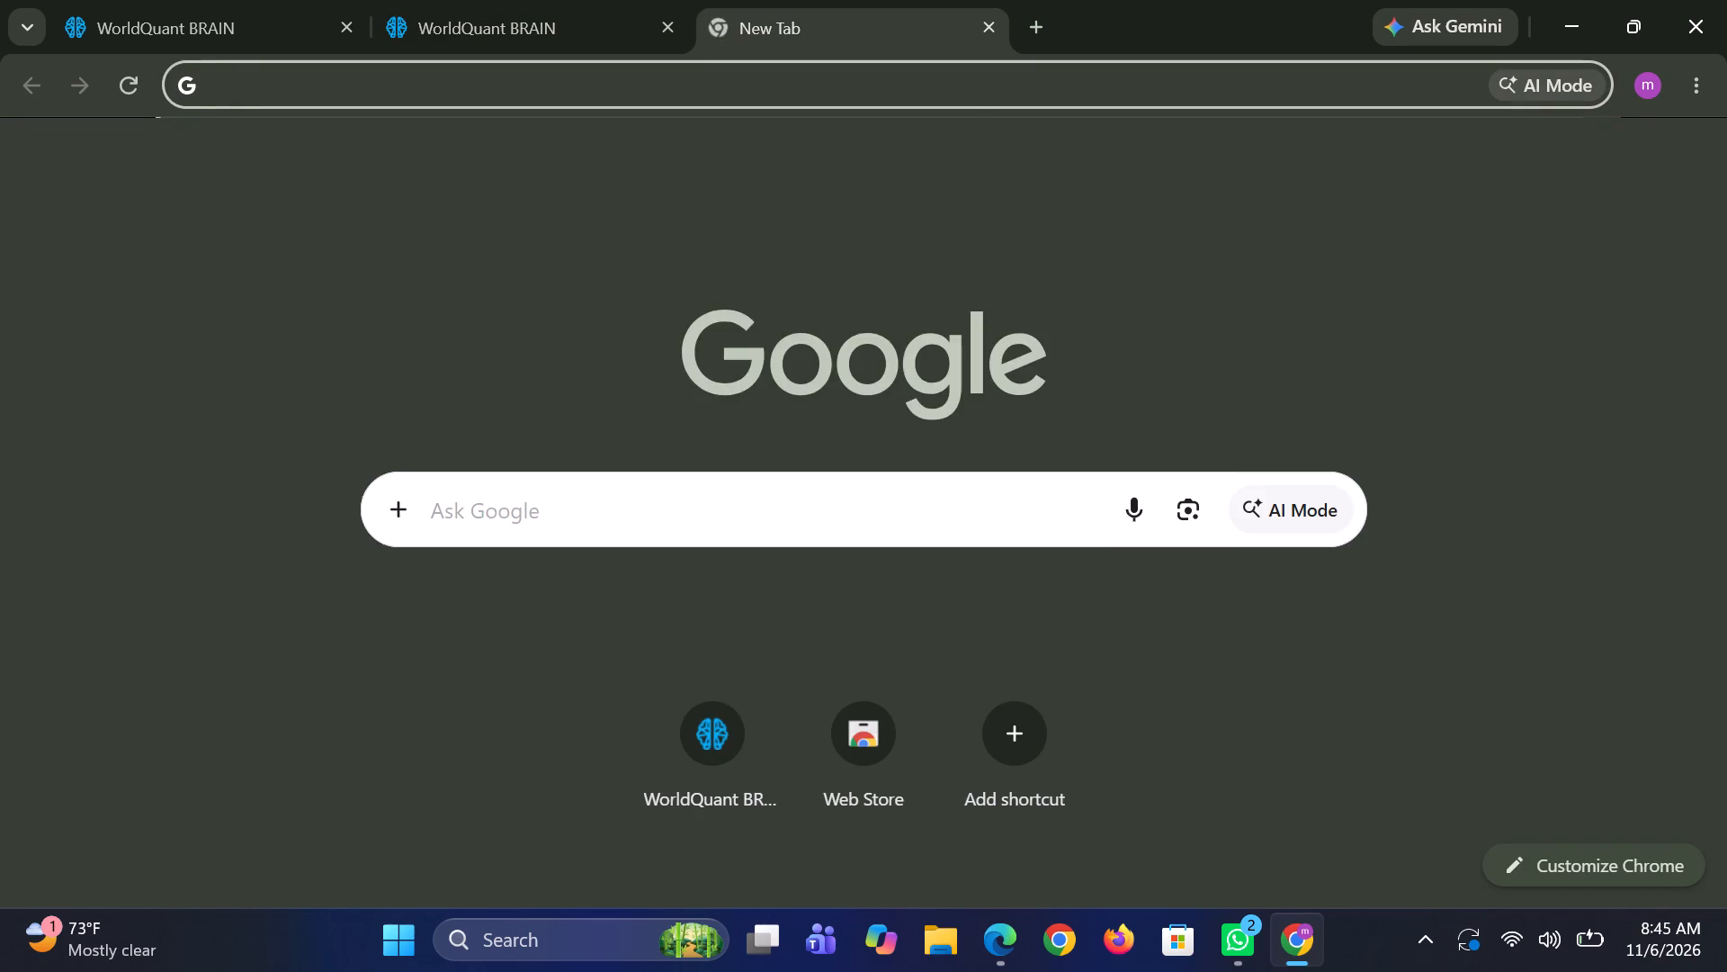
pyautogui.click(443, 202)
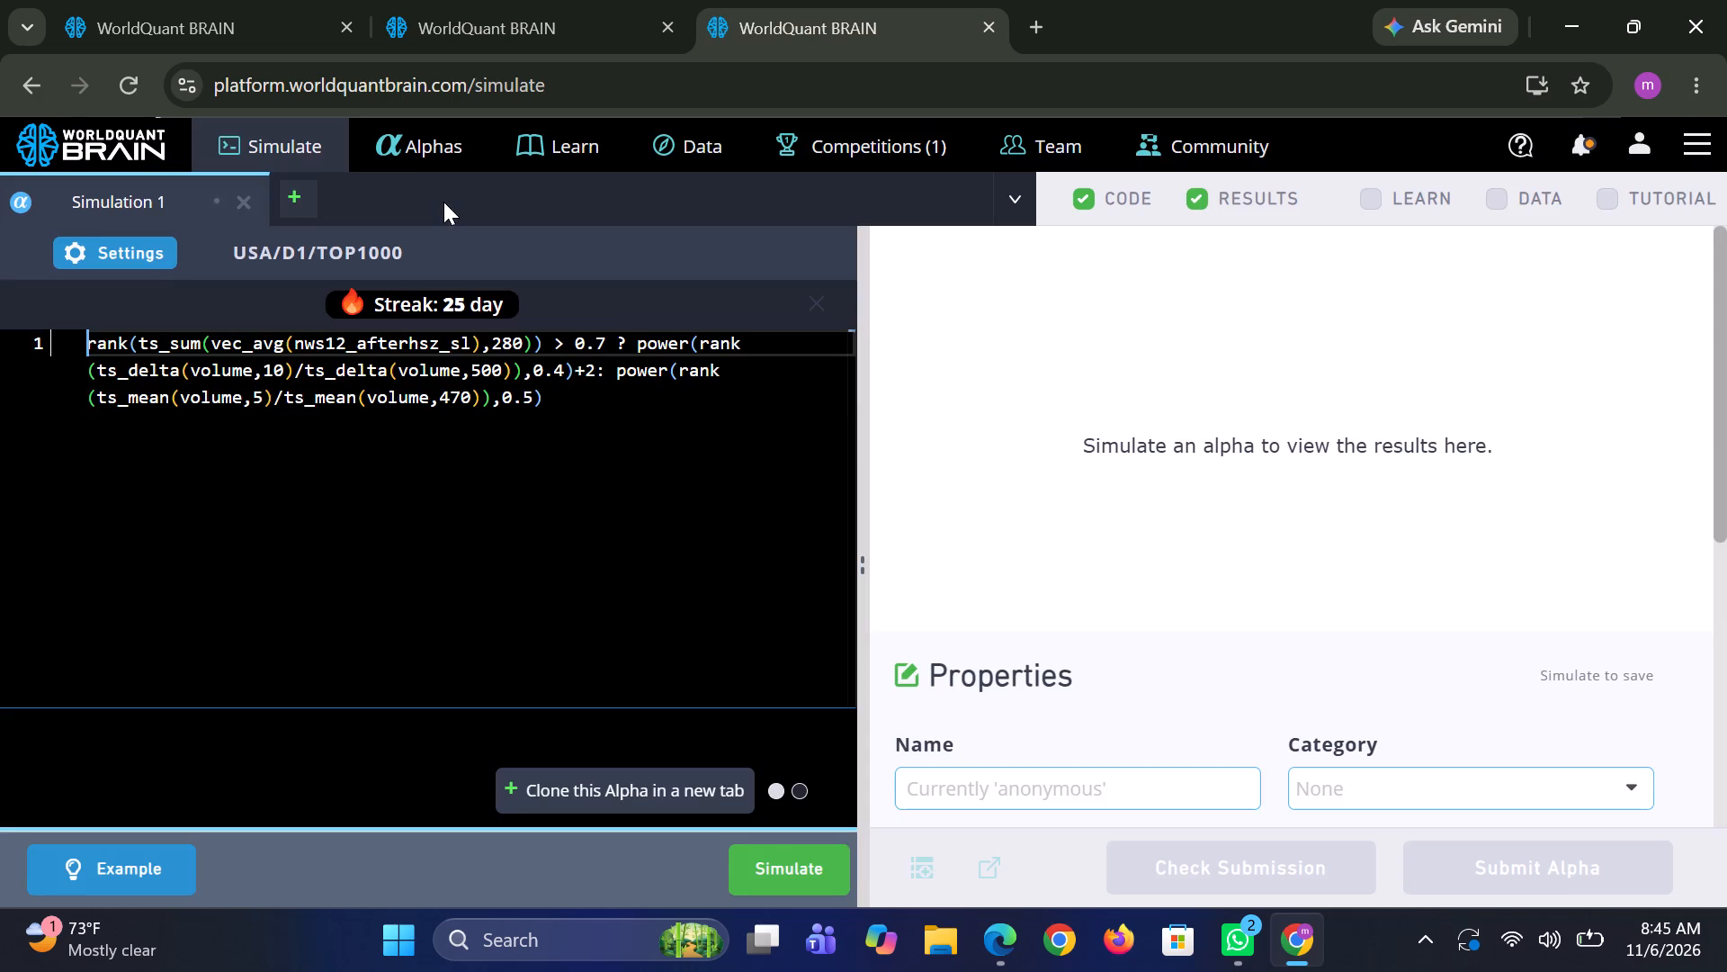
# Simulate the alpha in the third tab on TOP1000 with decay 16, truncation 0.02 and Market neutralization.
pyautogui.click(139, 251)
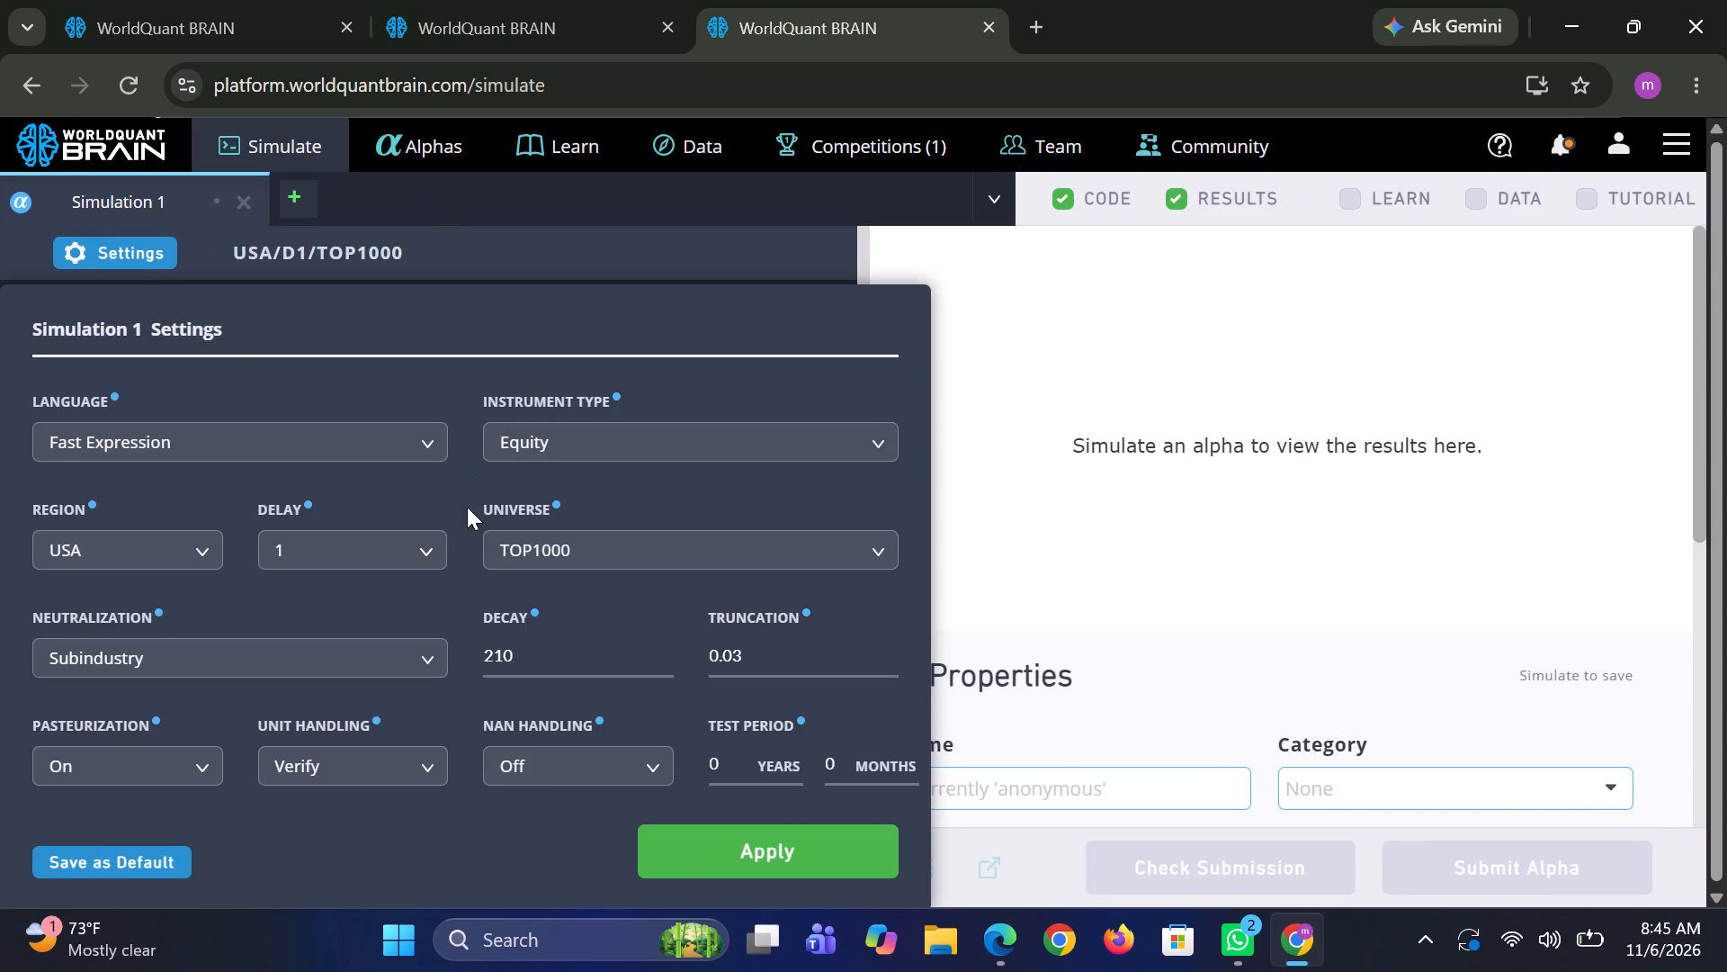
pyautogui.click(551, 652)
pyautogui.press('BackSpace')
pyautogui.press('BackSpace')
pyautogui.press('BackSpace')
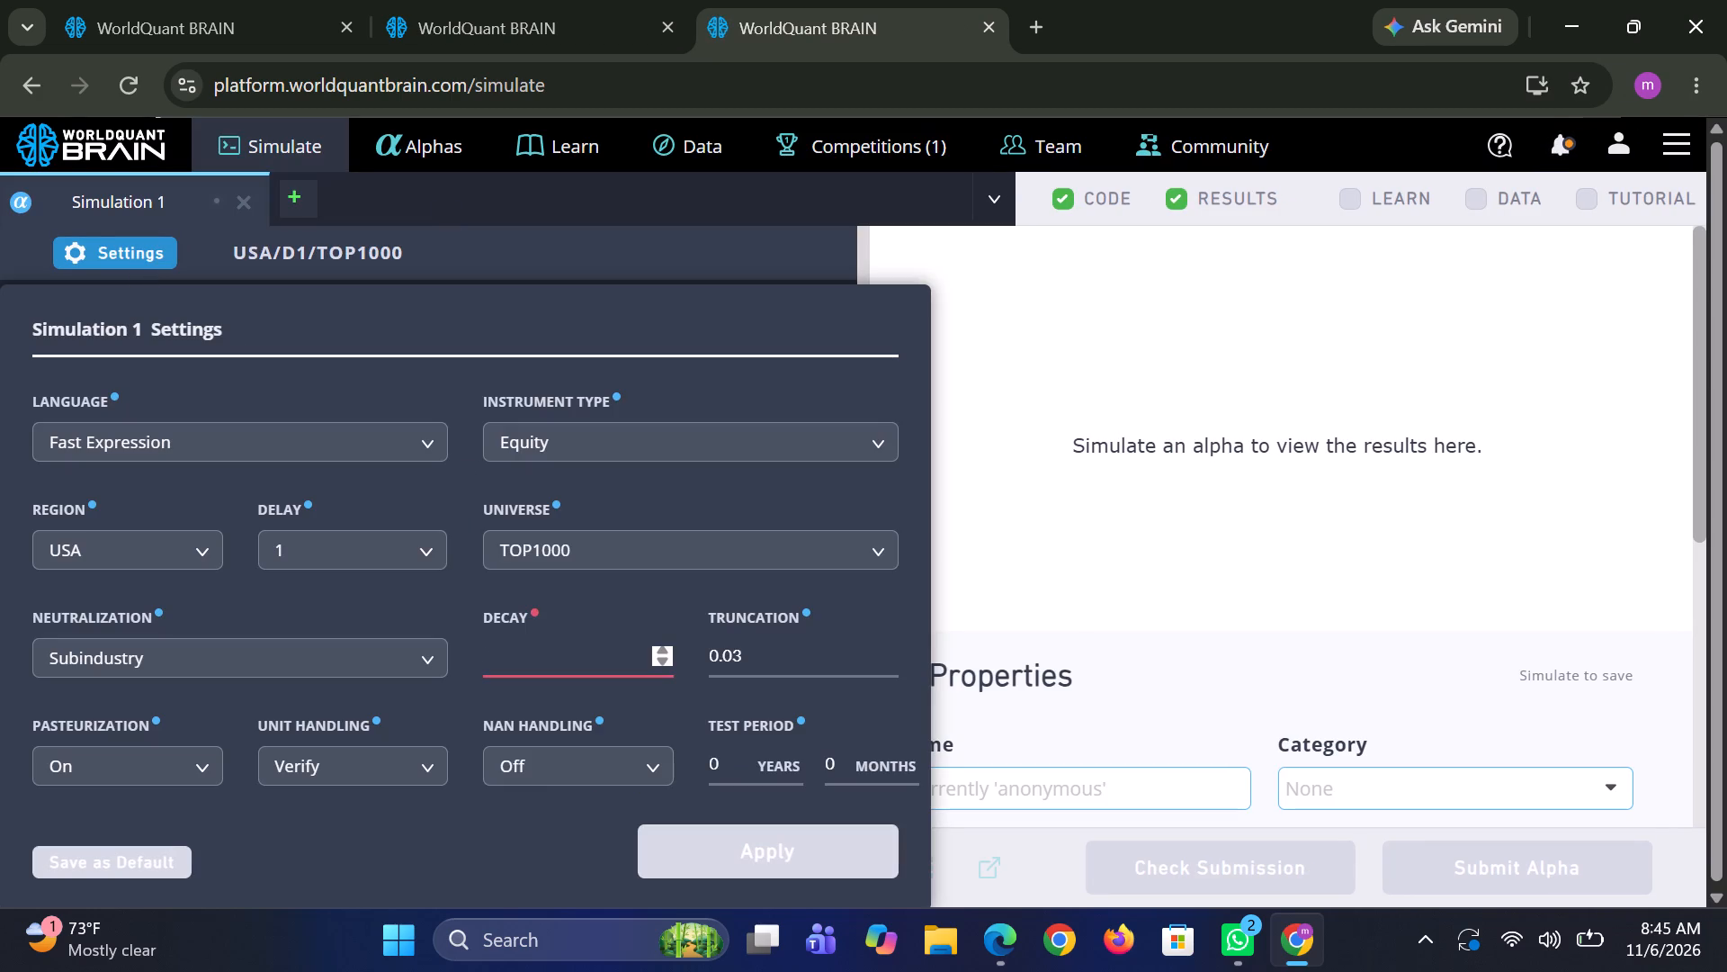
pyautogui.press('1')
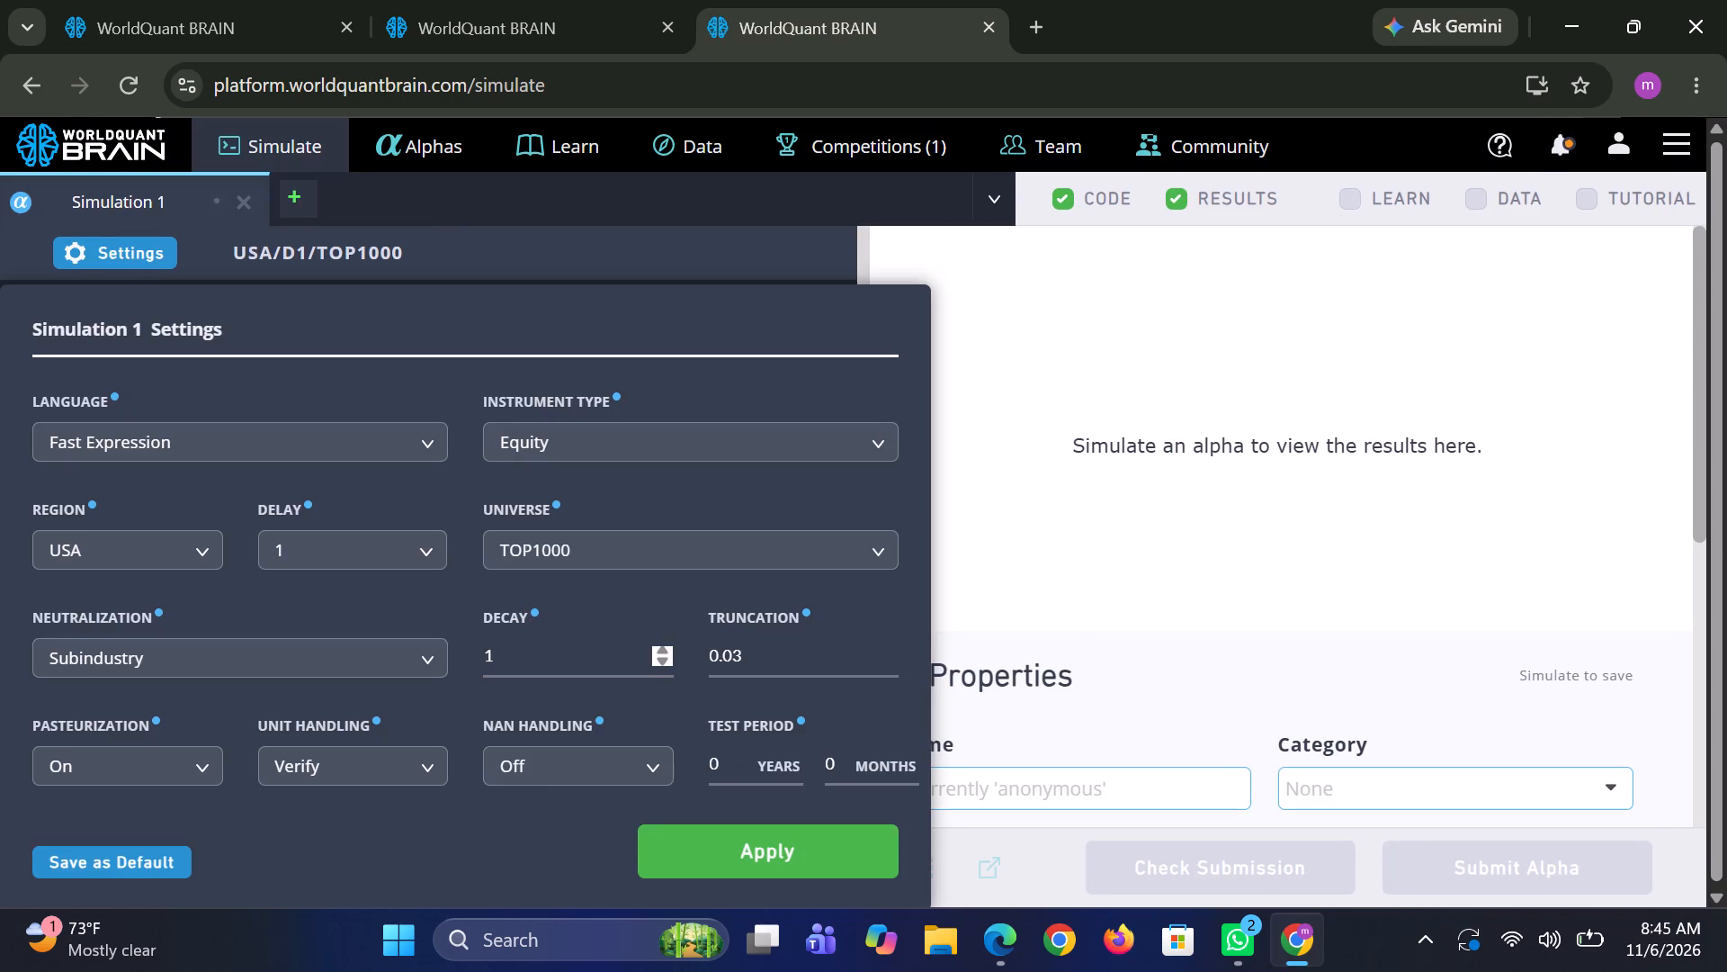
pyautogui.press('6')
pyautogui.click(774, 648)
pyautogui.press('BackSpace')
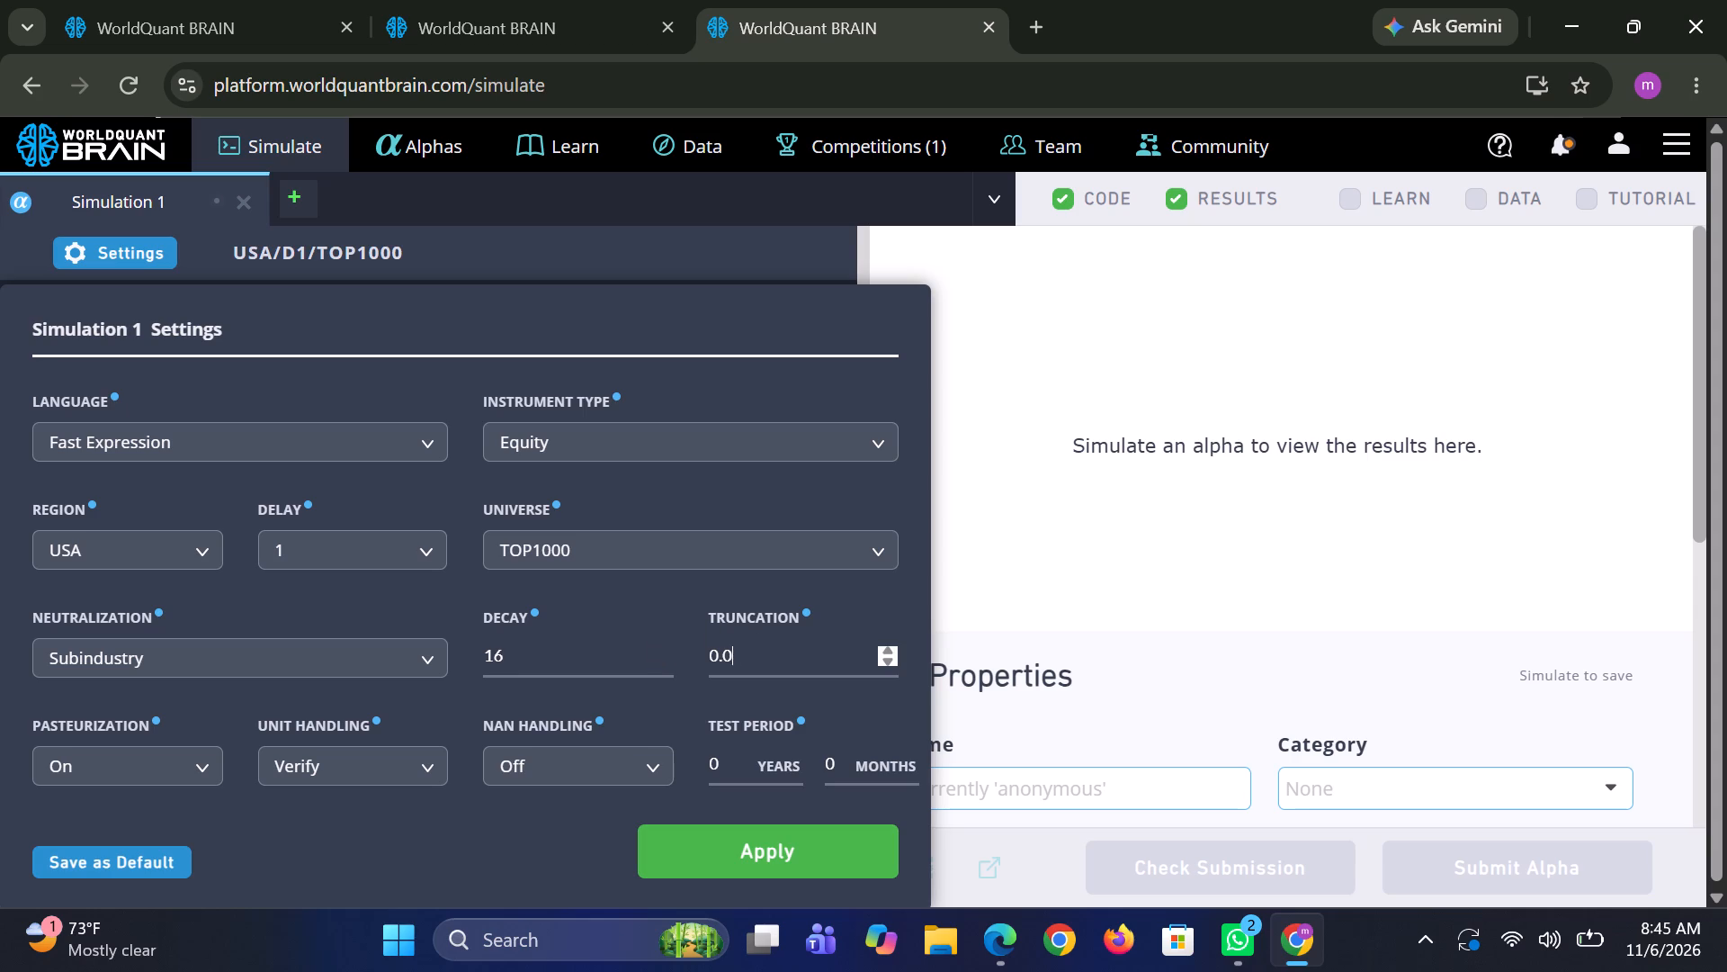
pyautogui.press('2')
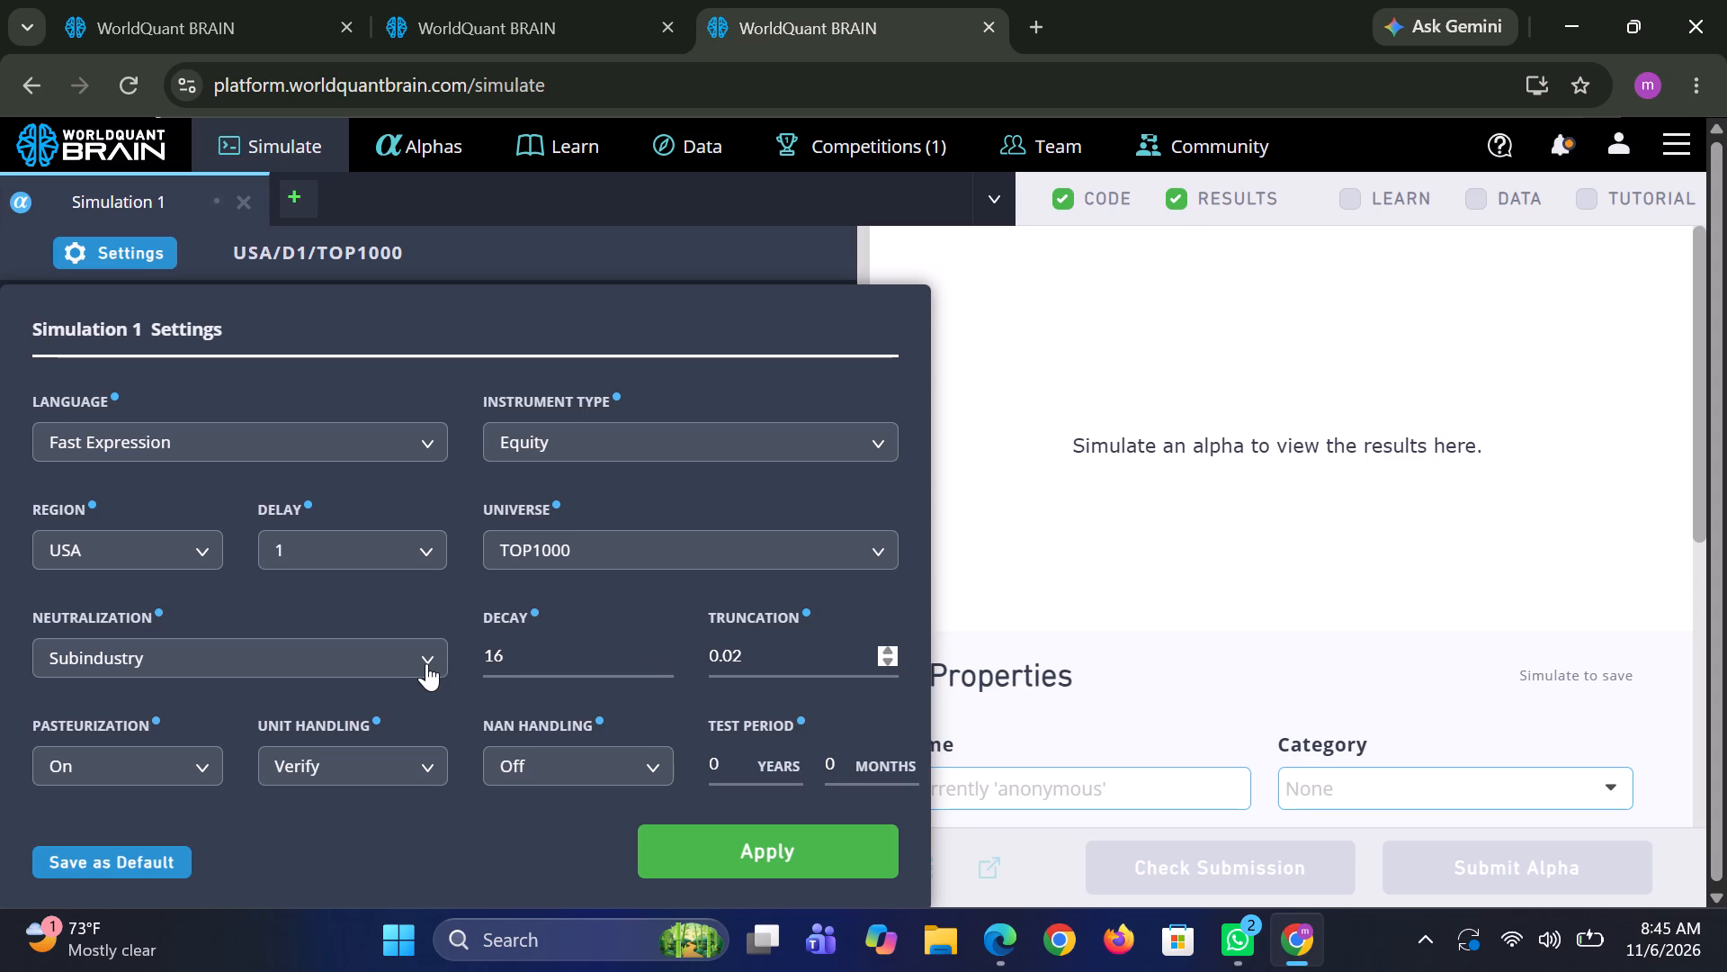
pyautogui.click(424, 663)
pyautogui.click(269, 753)
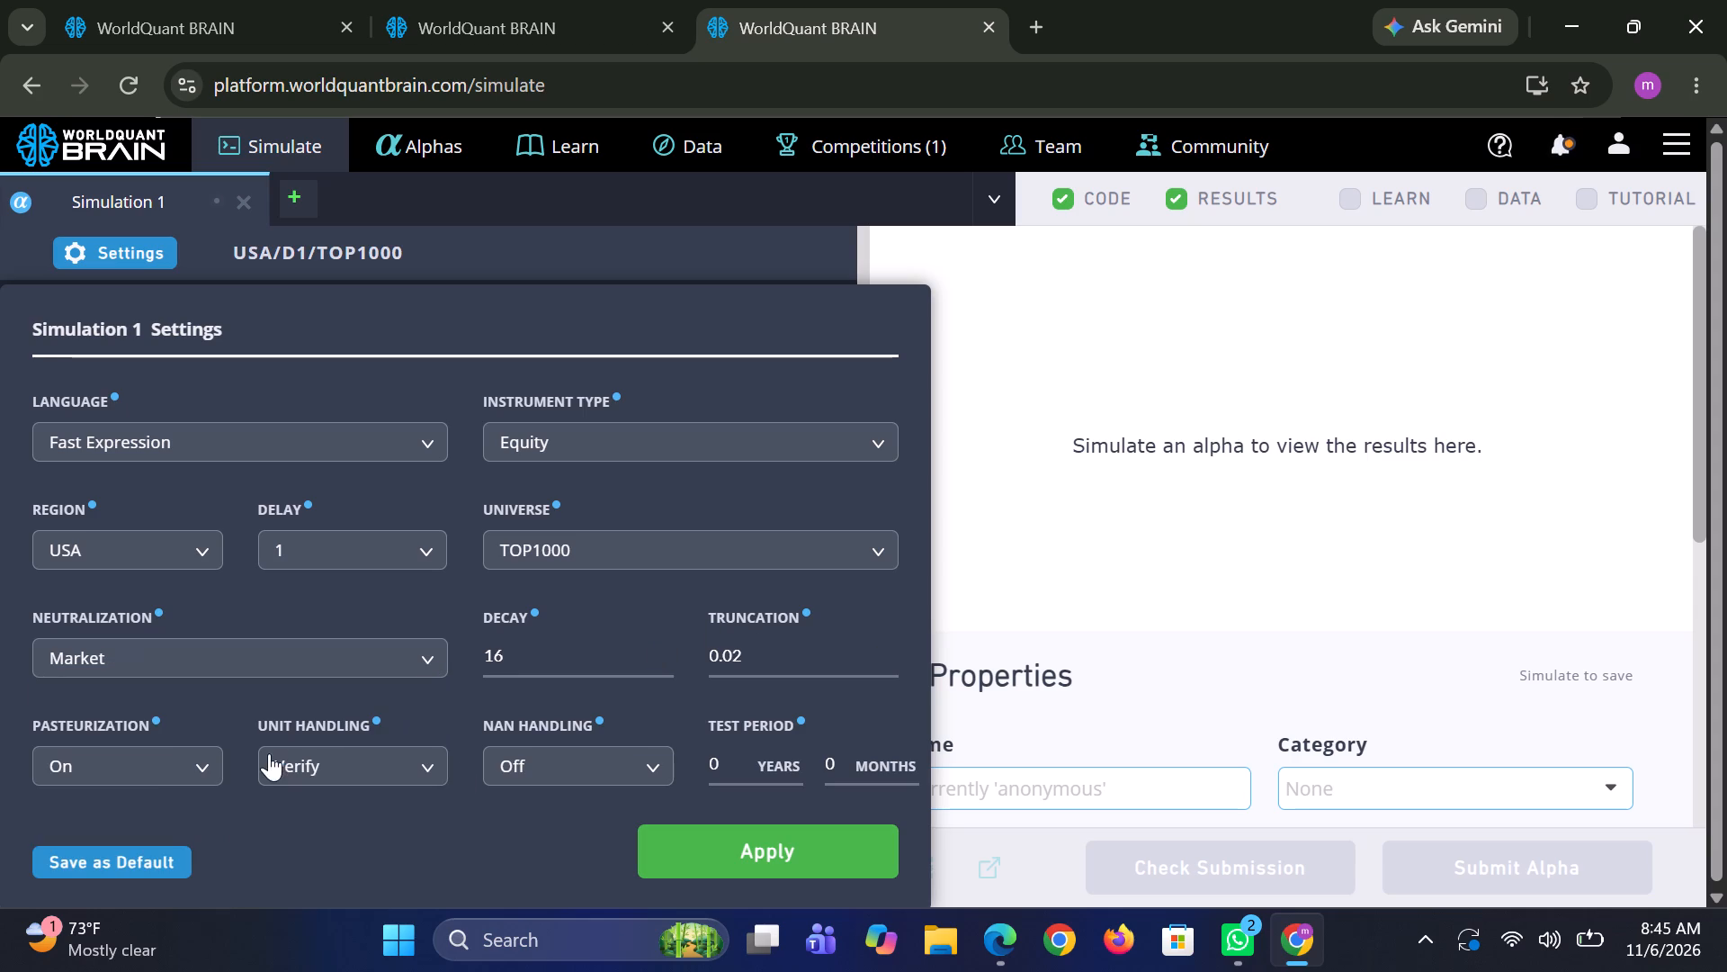
pyautogui.click(745, 850)
pyautogui.click(745, 850)
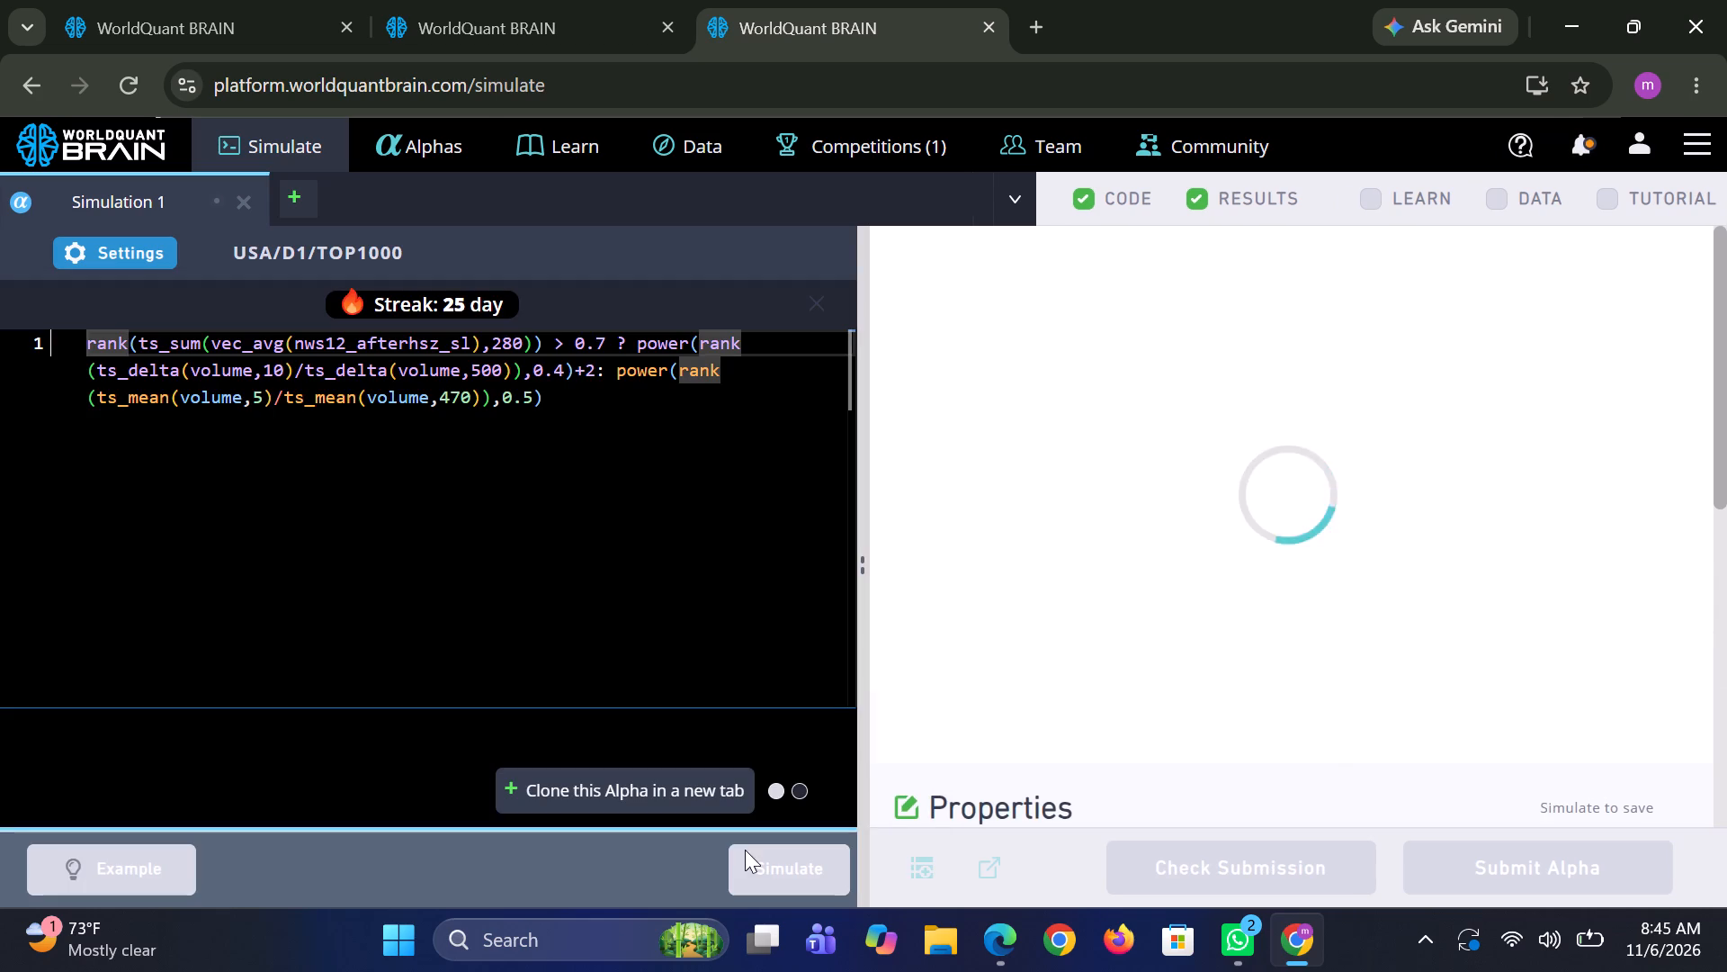
# Check the simulations across the three browser tabs and dismiss the streak message in the first tab.
pyautogui.click(255, 15)
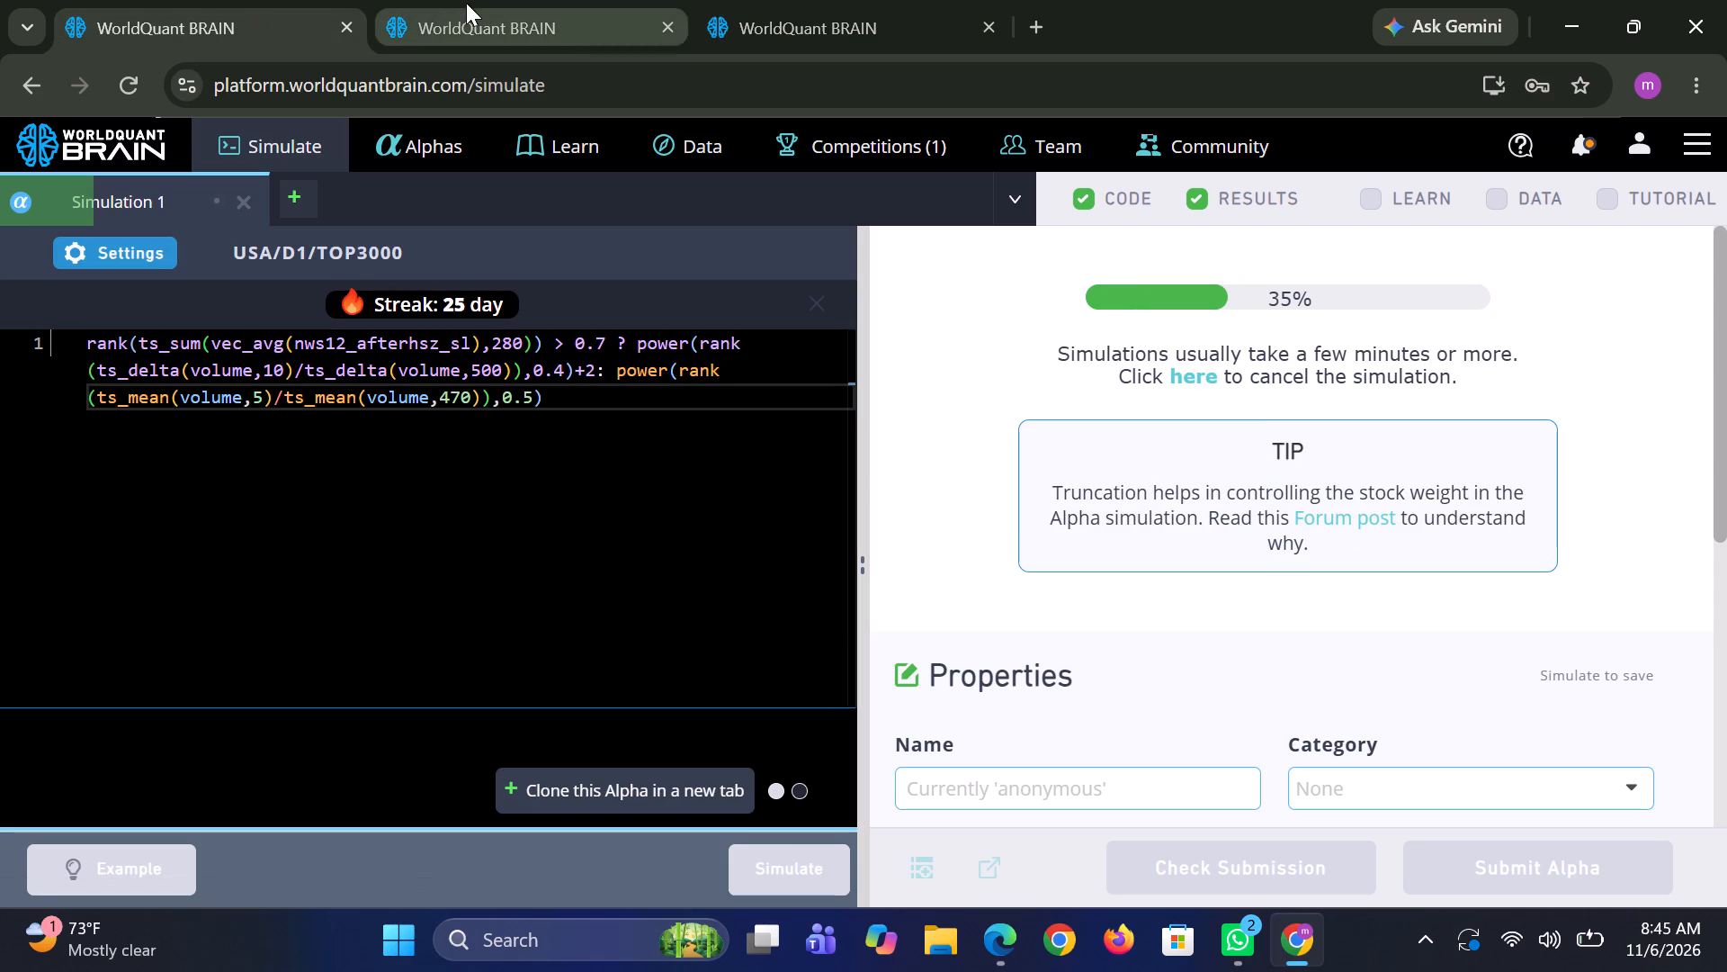
pyautogui.click(466, 3)
pyautogui.click(907, 6)
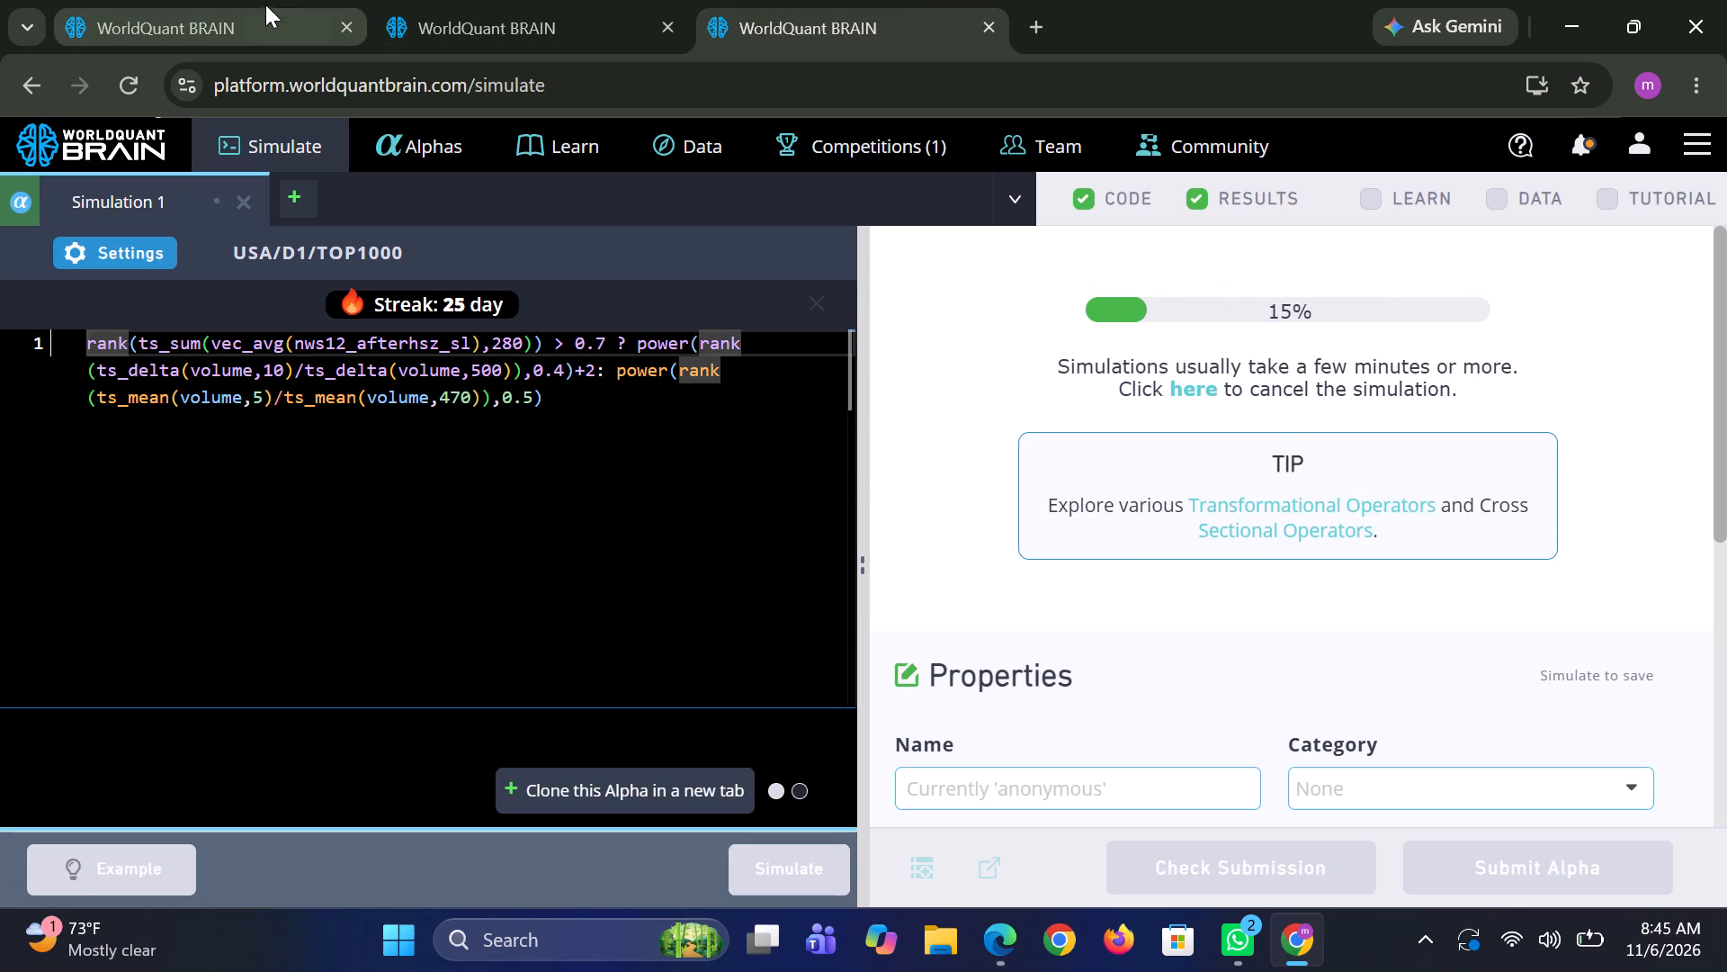
pyautogui.click(264, 6)
pyautogui.click(560, 27)
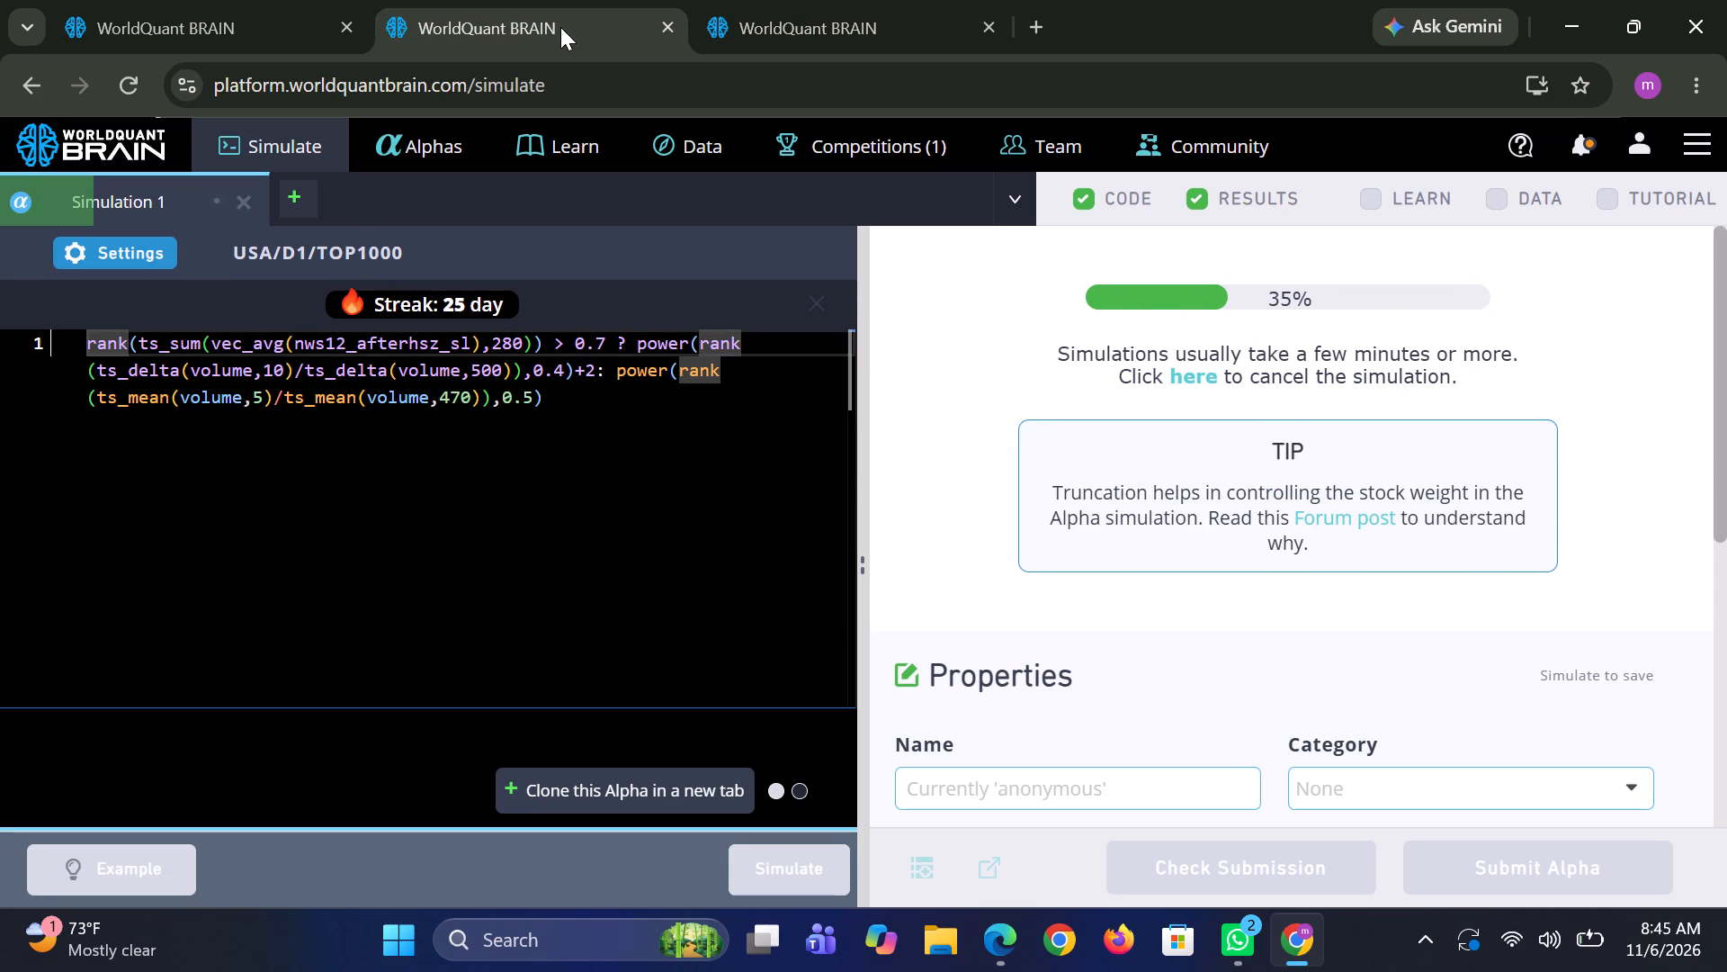
pyautogui.click(816, 22)
pyautogui.click(225, 4)
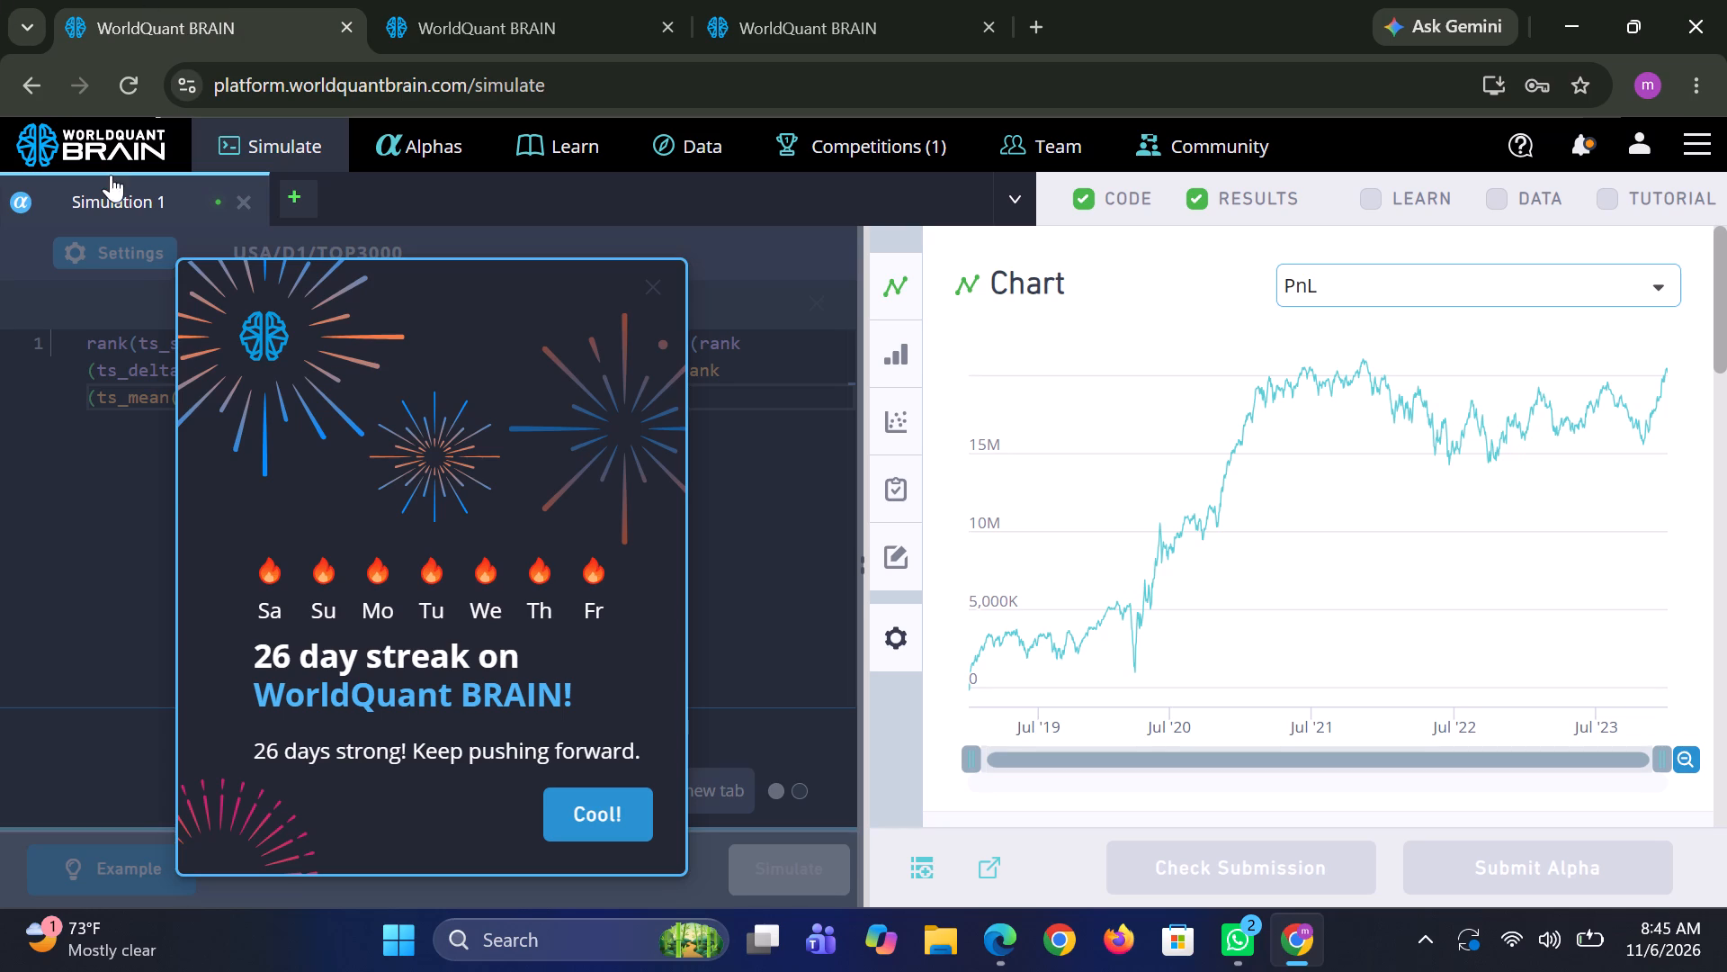
pyautogui.click(599, 796)
# Monitor the progress of the two TOP1000 simulations in the second and third browser tabs.
pyautogui.click(537, 37)
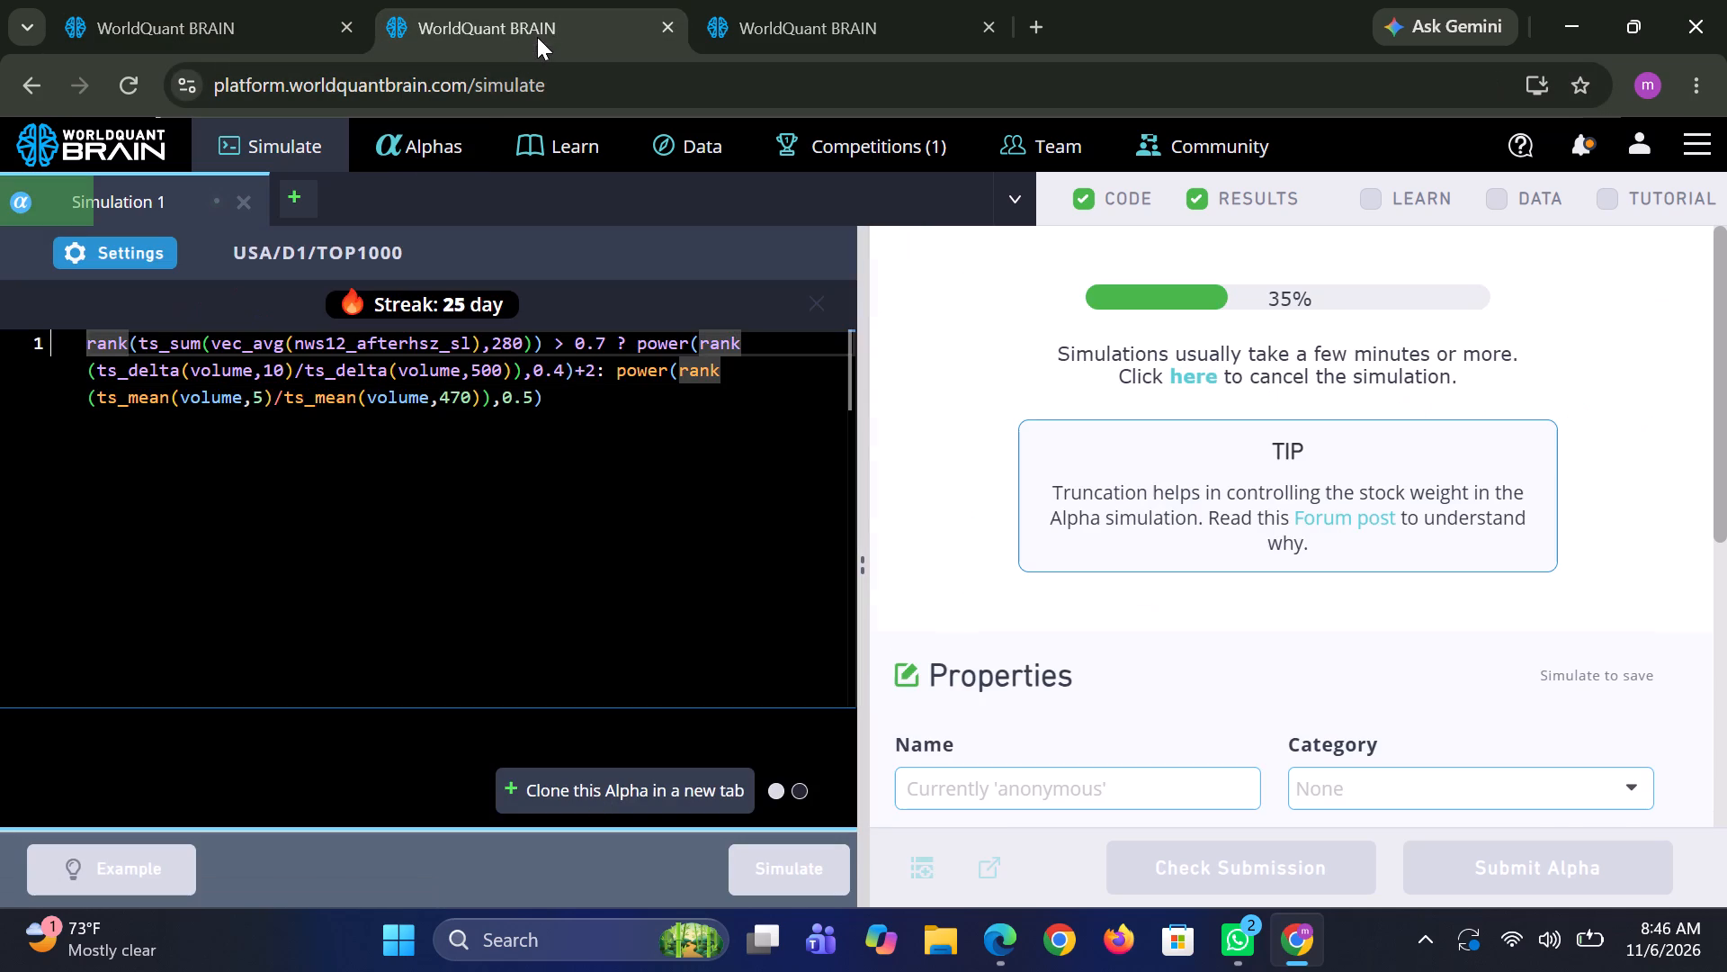
pyautogui.click(827, 20)
pyautogui.moveTo(607, 19); pyautogui.dragTo(839, 16)
pyautogui.moveTo(839, 16); pyautogui.dragTo(550, 22)
pyautogui.click(550, 22)
pyautogui.click(794, 22)
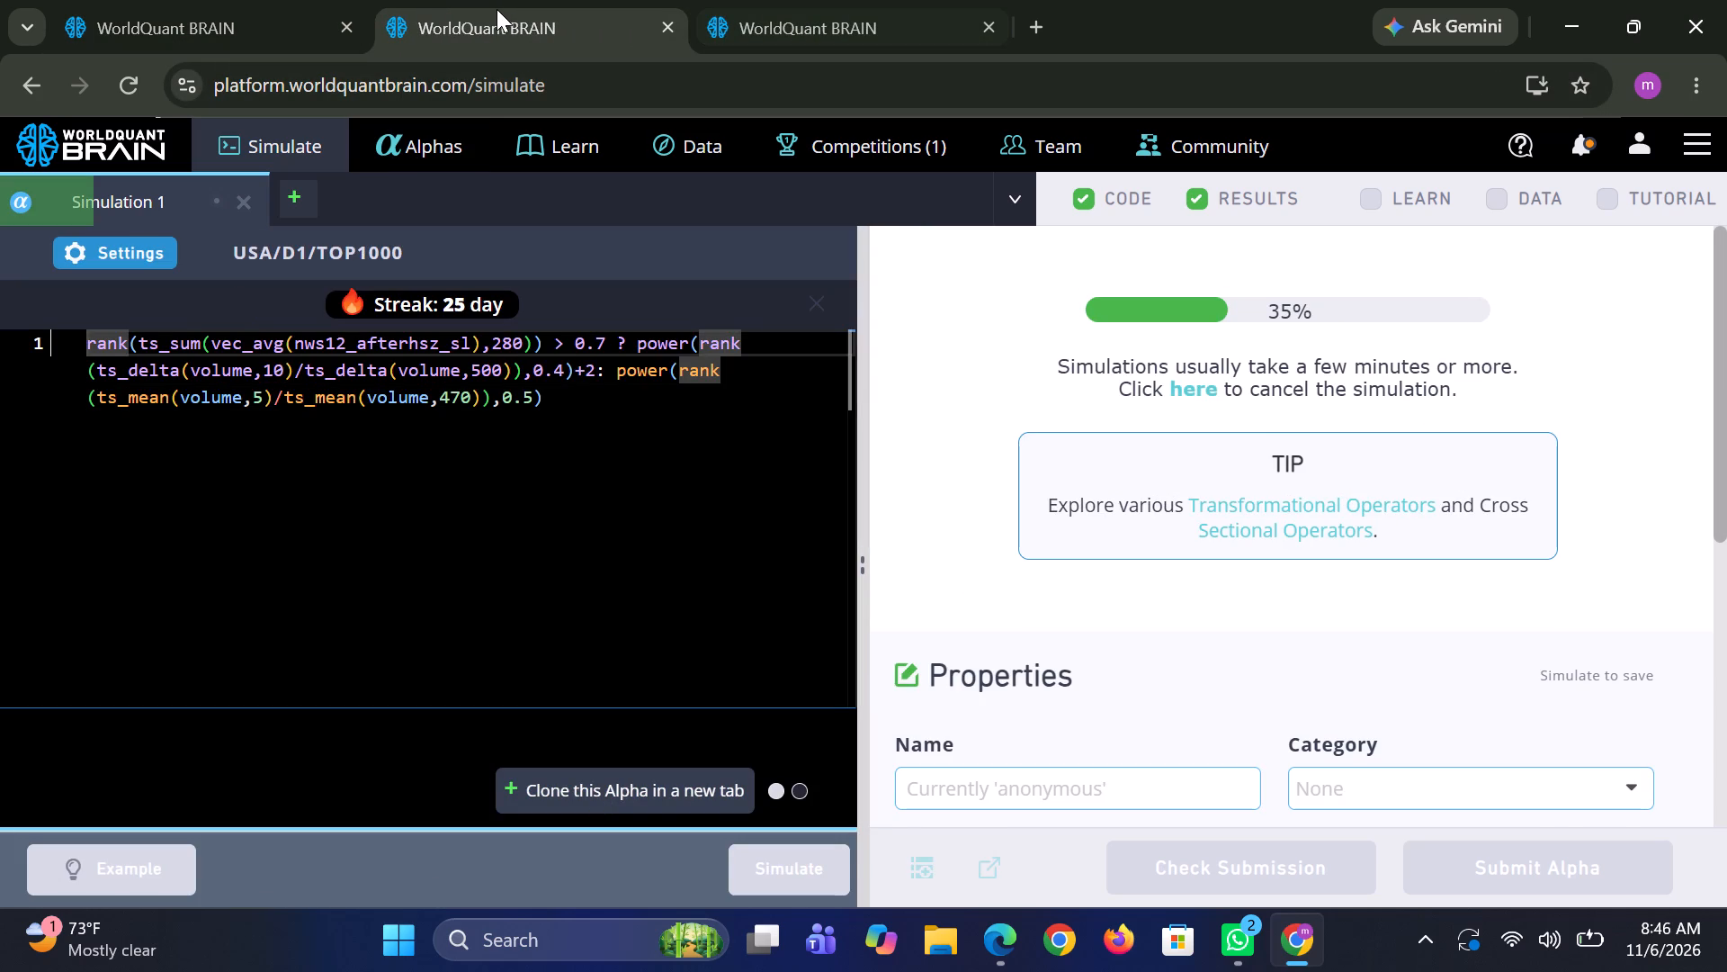
pyautogui.click(497, 9)
pyautogui.click(800, 11)
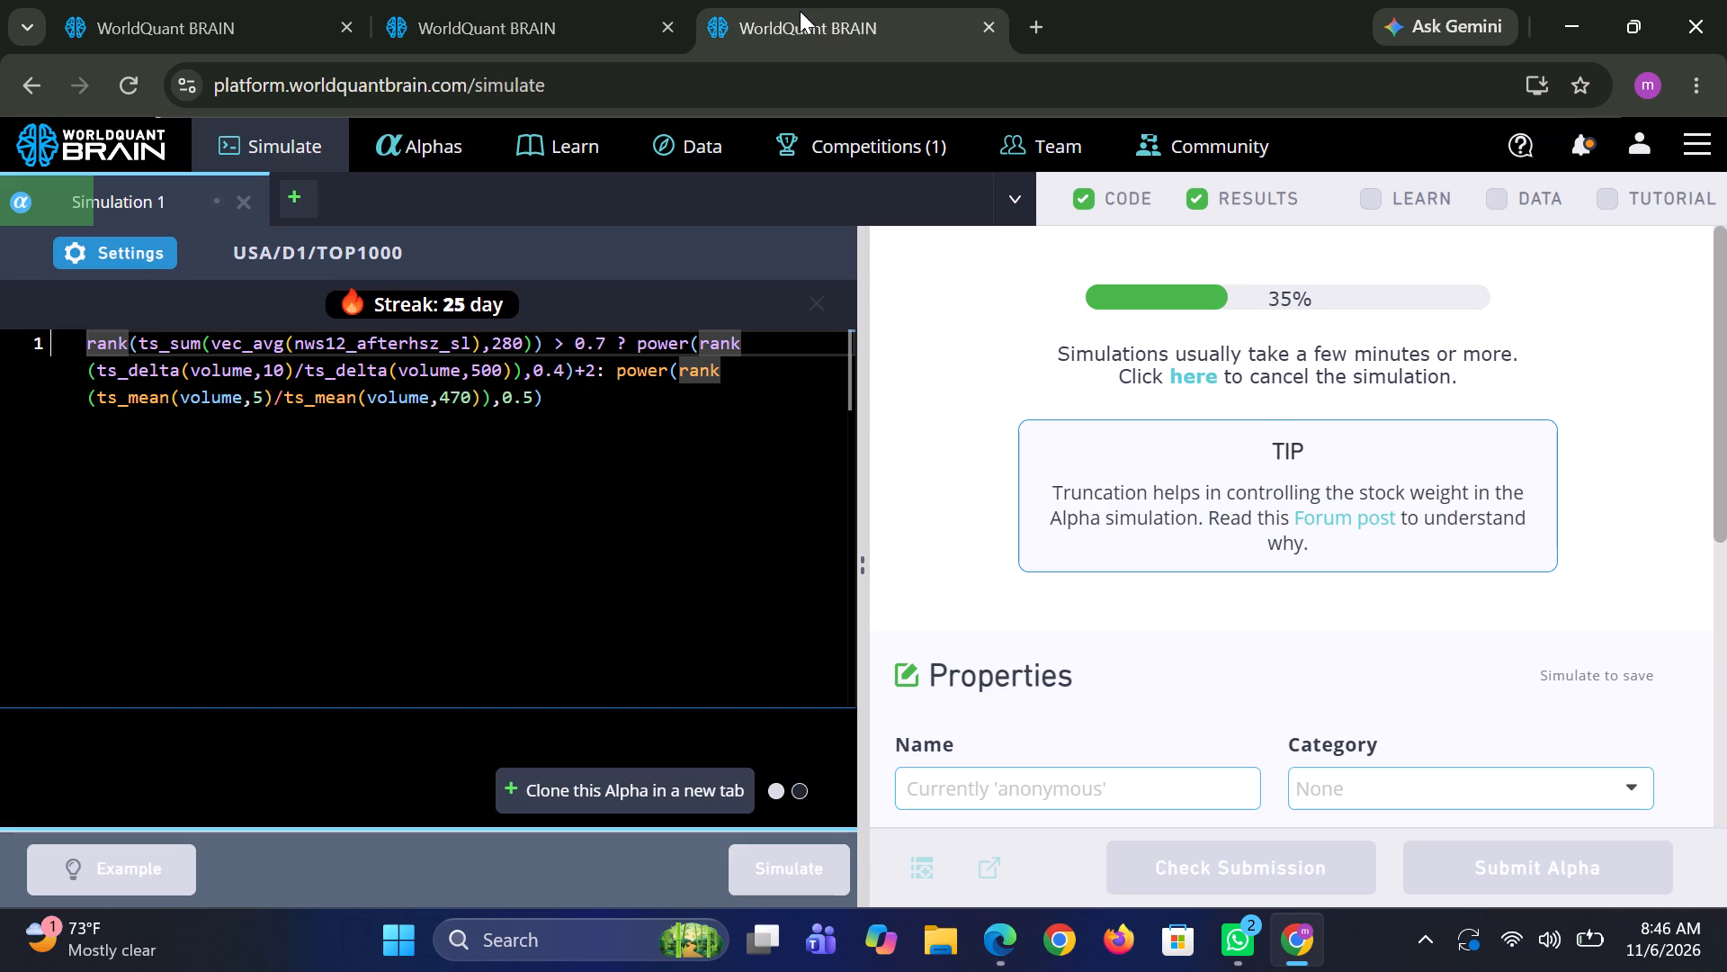
pyautogui.click(542, 23)
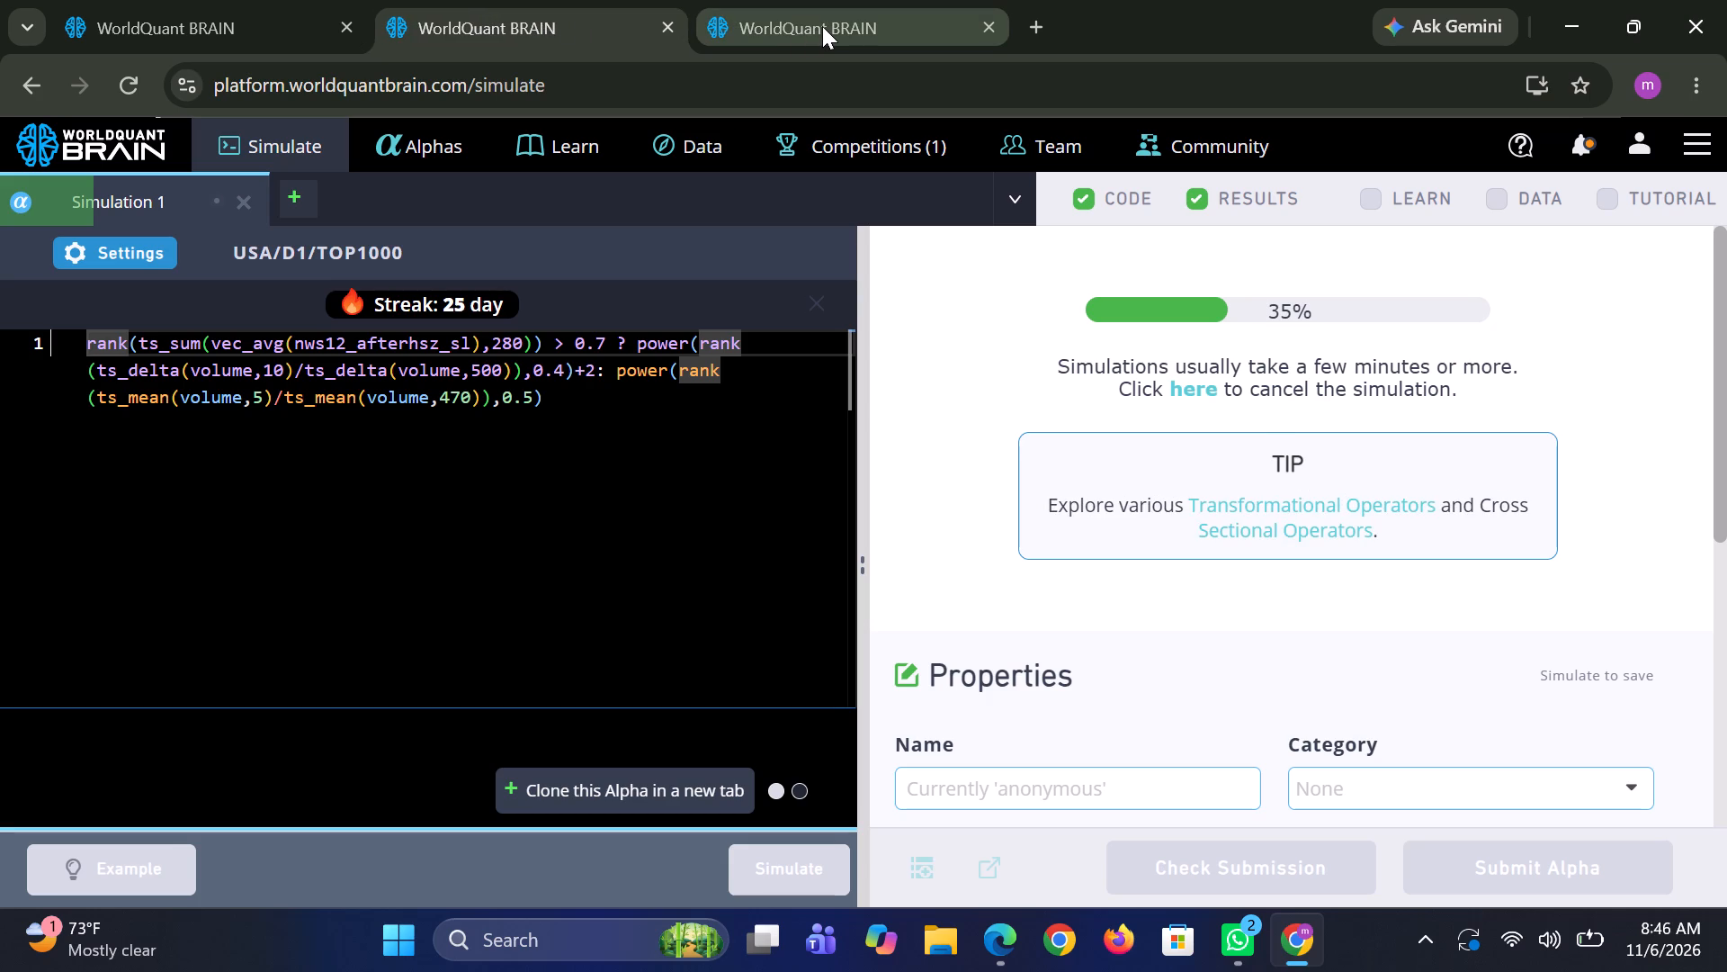
pyautogui.click(822, 26)
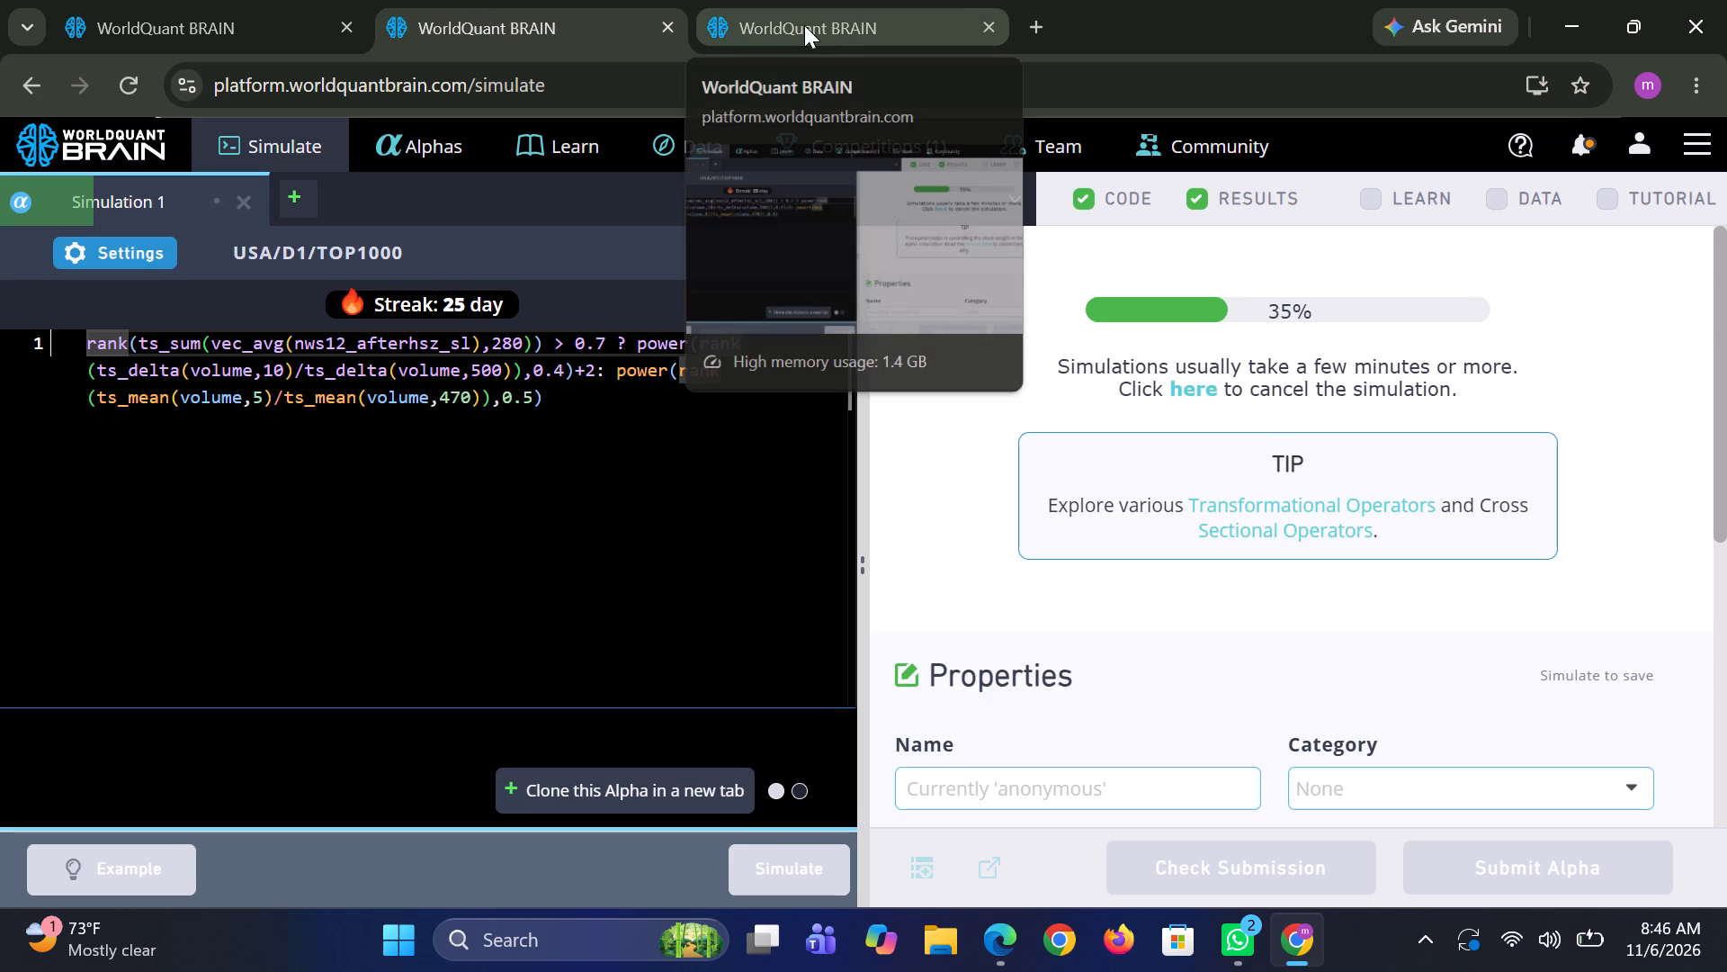
pyautogui.click(606, 14)
pyautogui.click(882, 7)
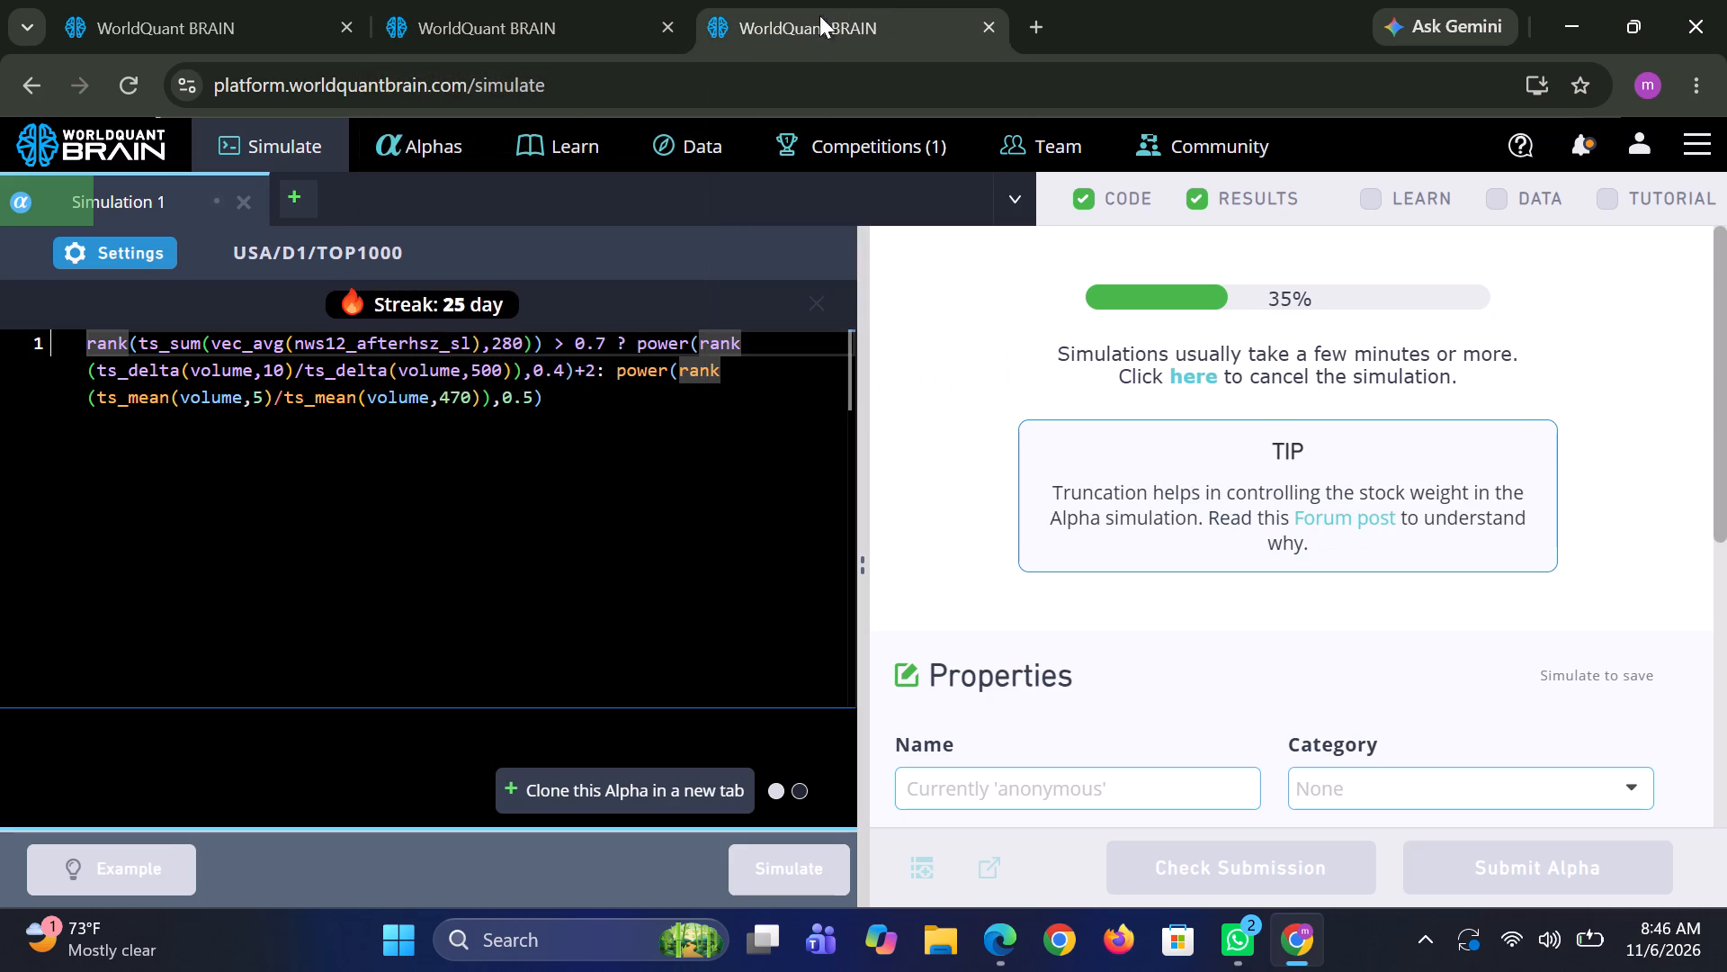
pyautogui.click(613, 22)
pyautogui.click(908, 4)
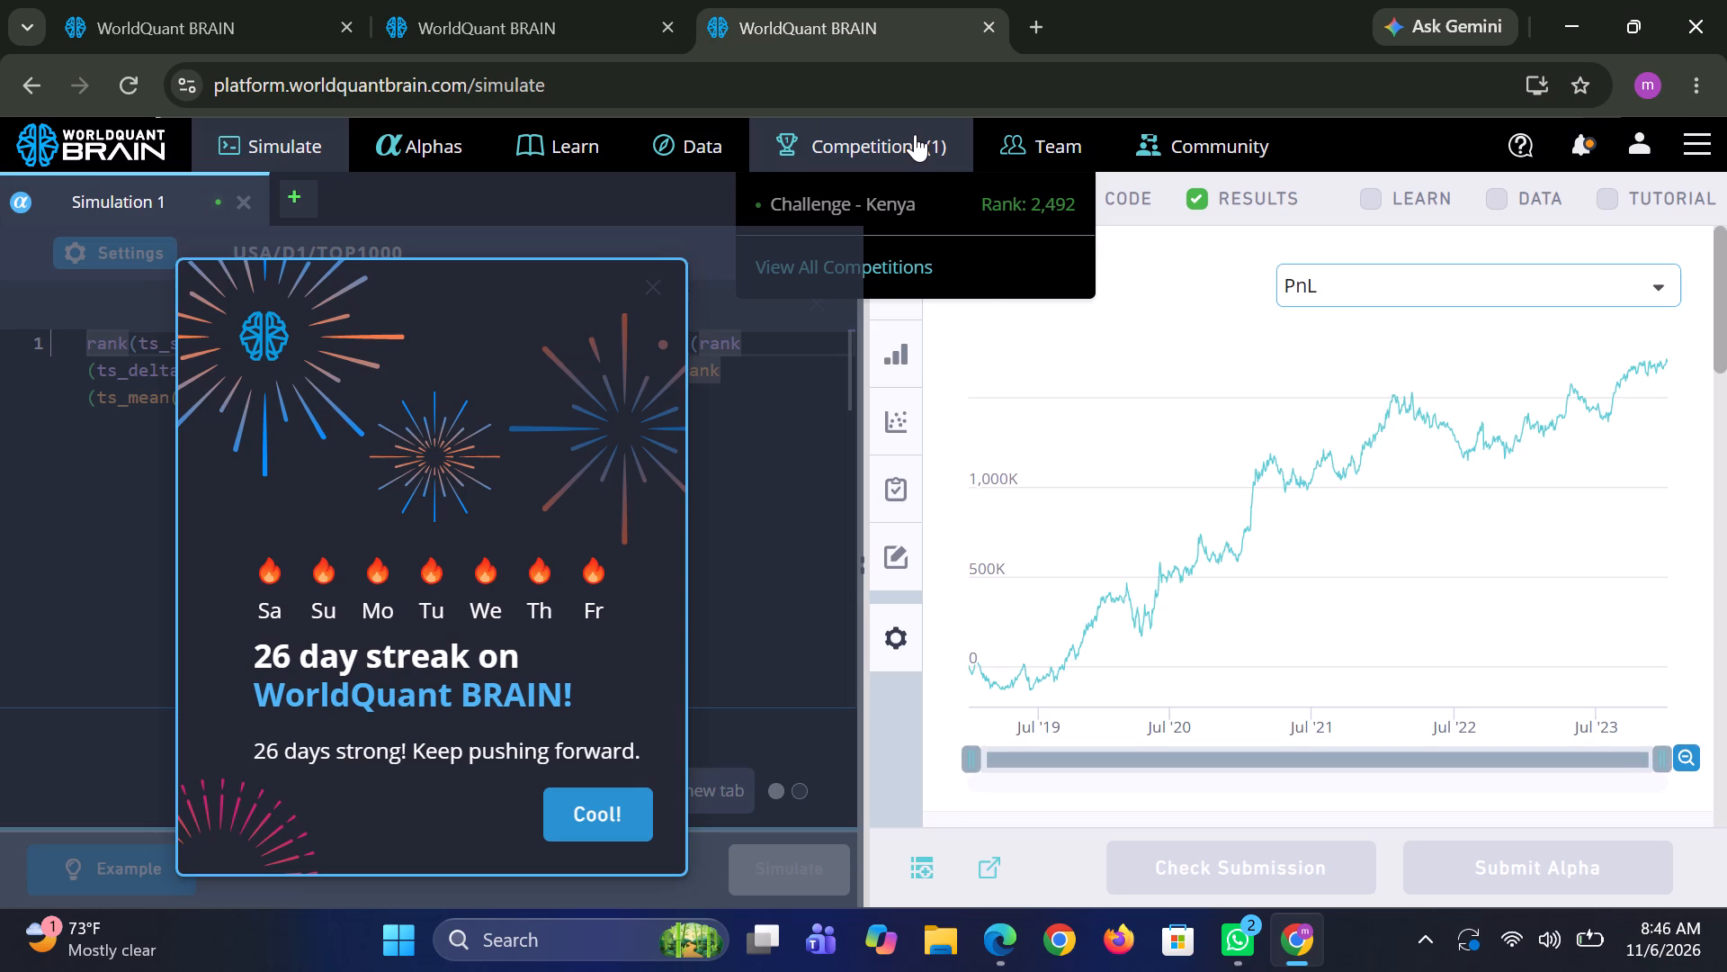
# Dismiss the streak message in the third browser tab.
pyautogui.click(586, 802)
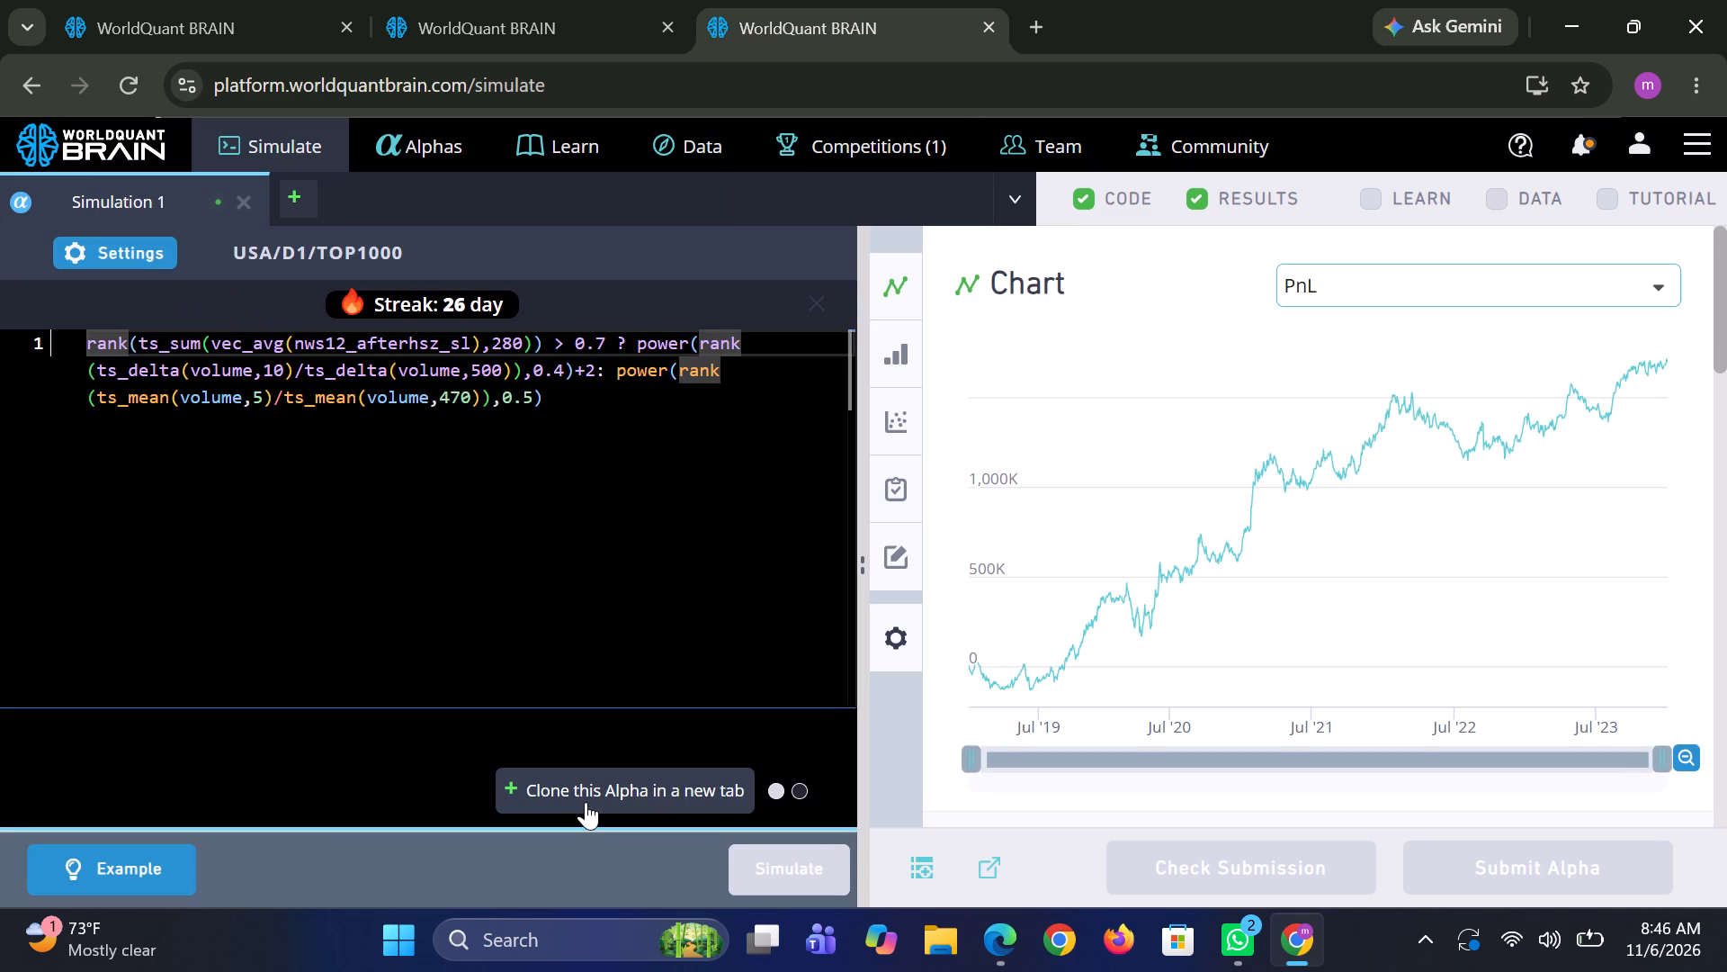
# Check the simulation progress in the second browser tab and review the third tab's TOP1000 results down to the IS Summary.
pyautogui.click(584, 18)
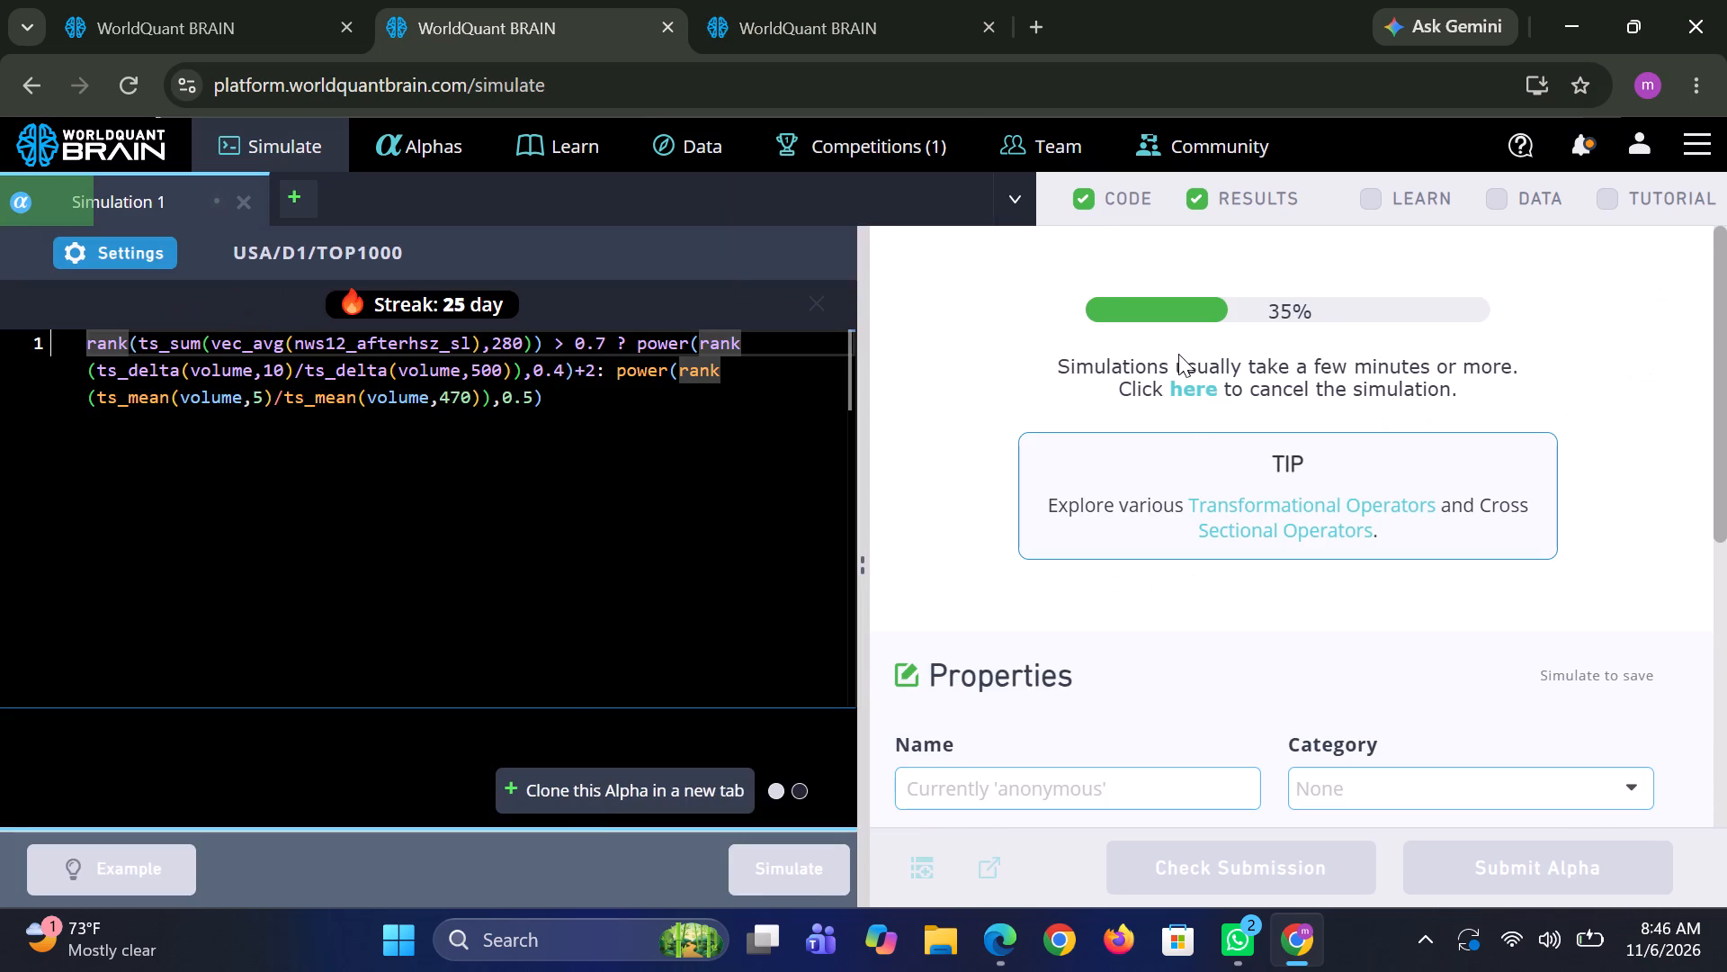
pyautogui.click(897, 30)
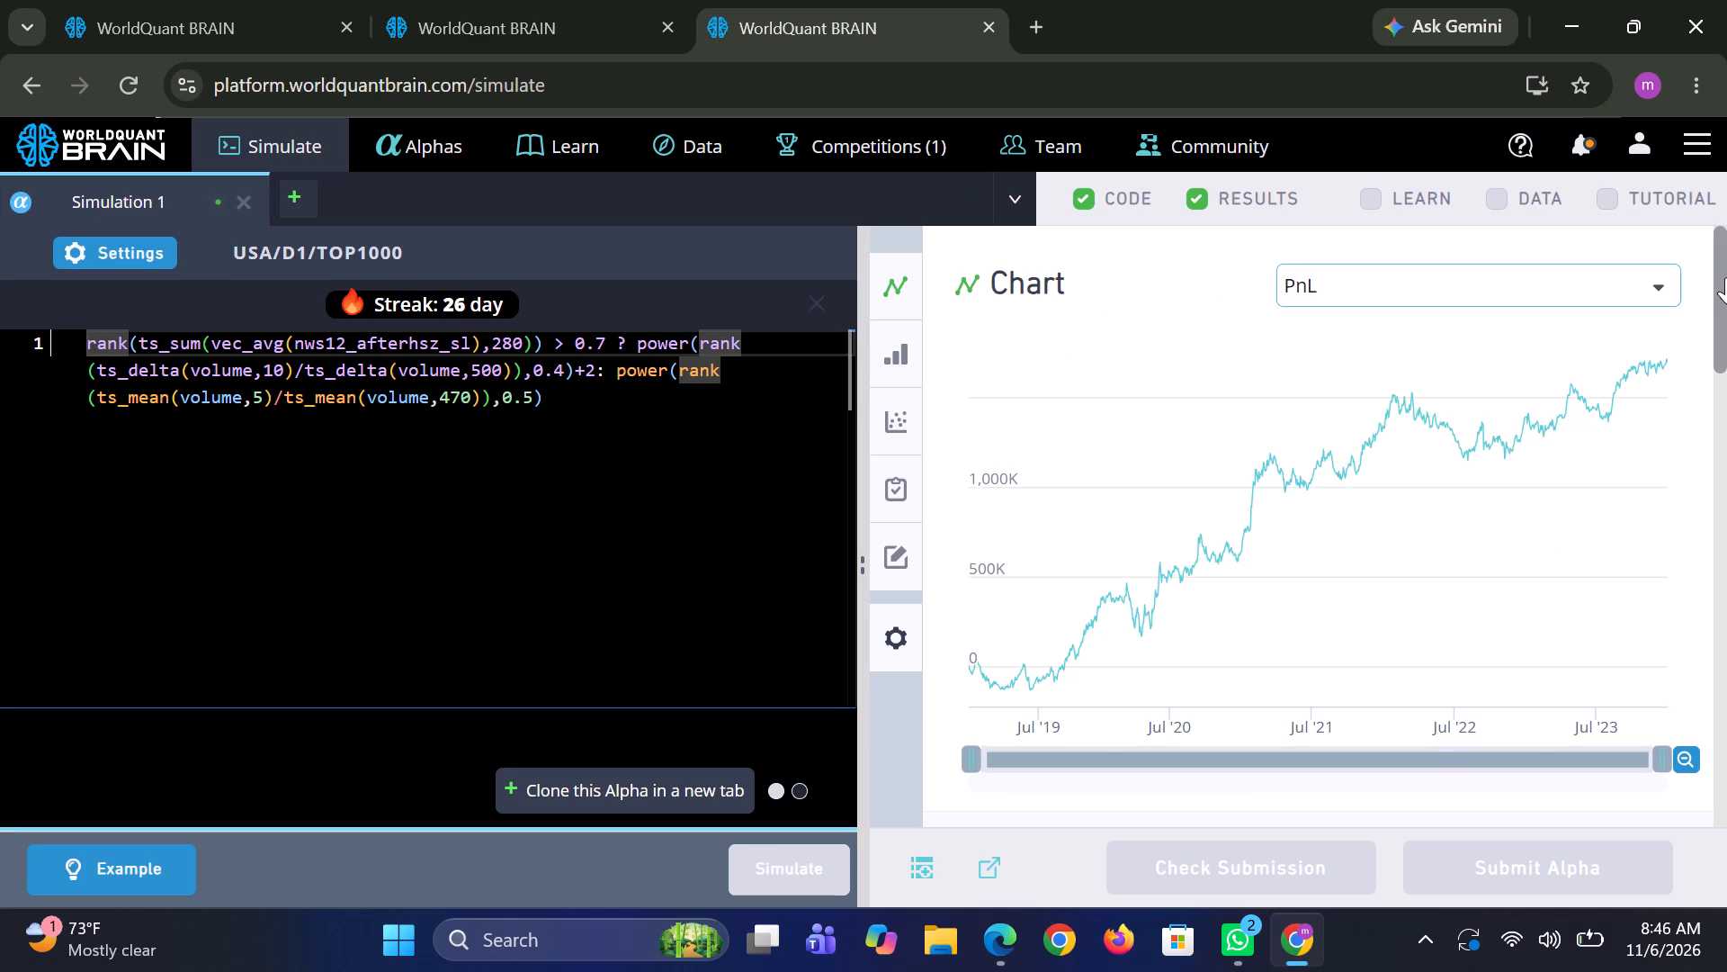
pyautogui.click(1726, 277)
pyautogui.moveTo(1726, 277); pyautogui.dragTo(1726, 324)
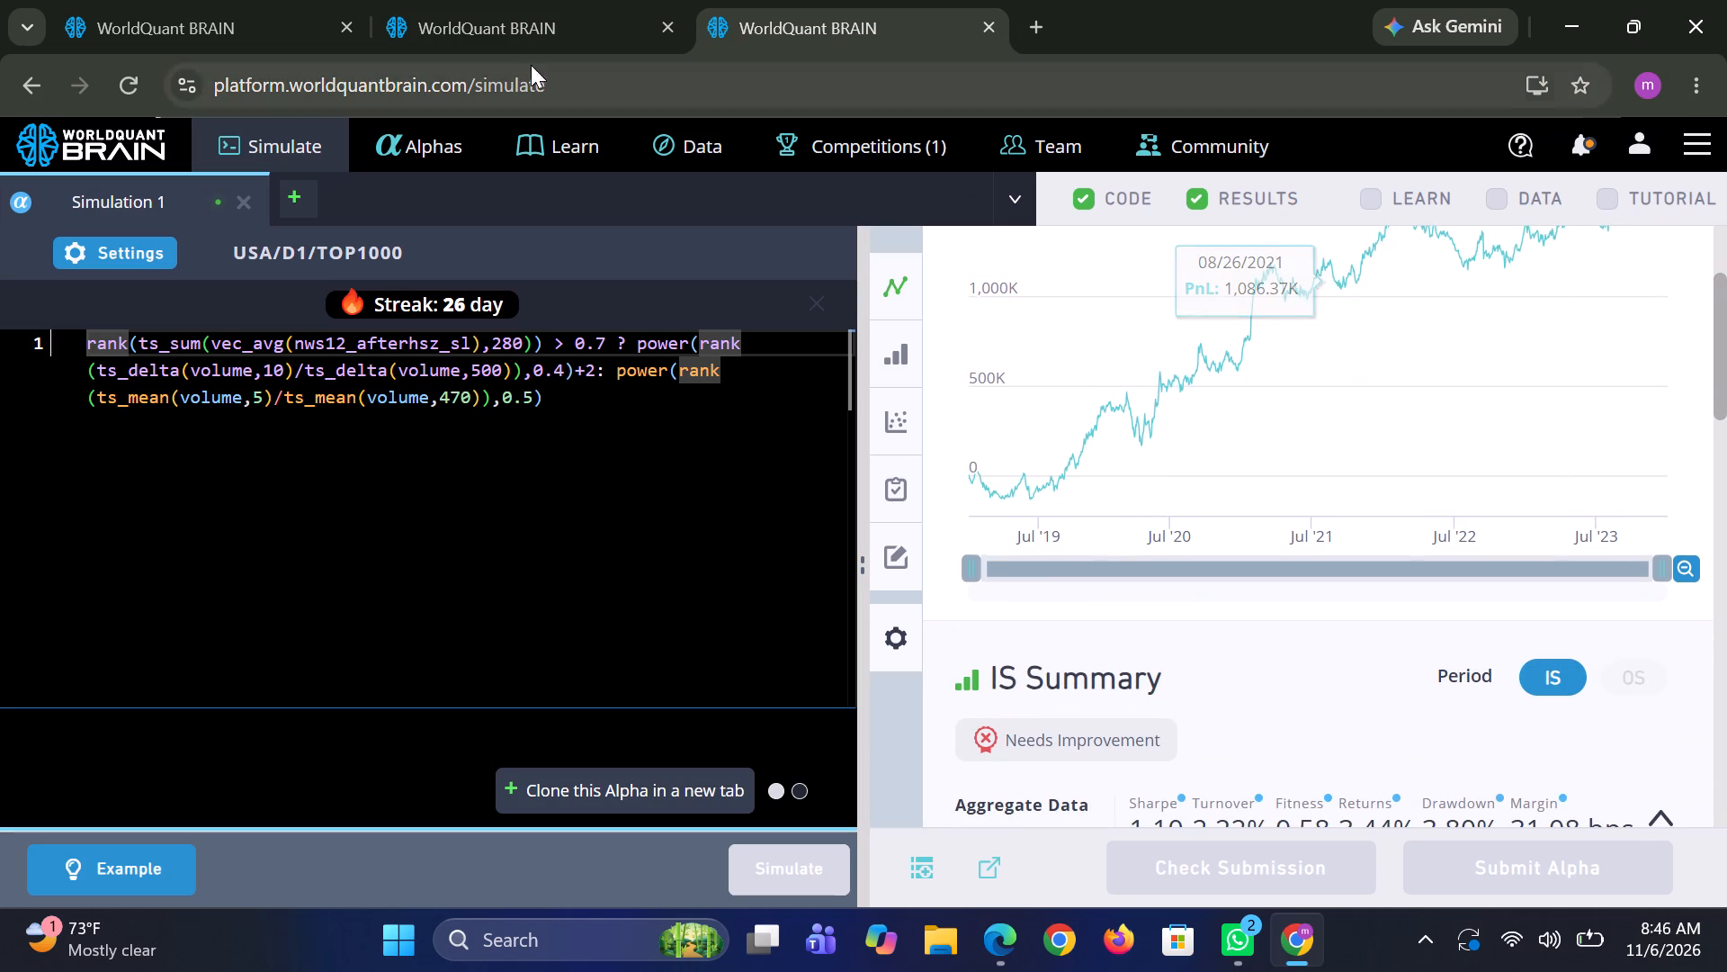